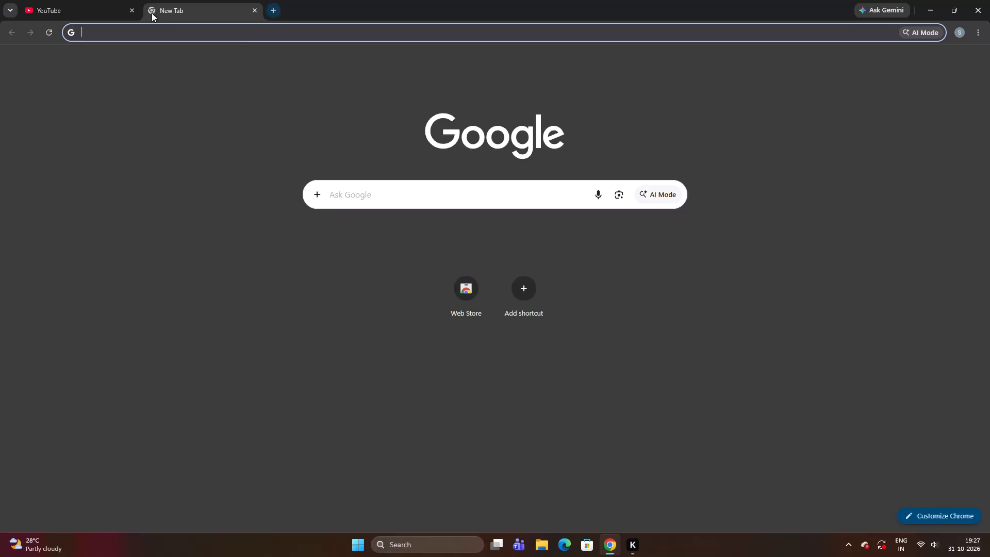
Search Google for "best banner making app for pc" and open Canva's Free Online Banner Maker page.
left_click(387, 190)
left_click(394, 238)
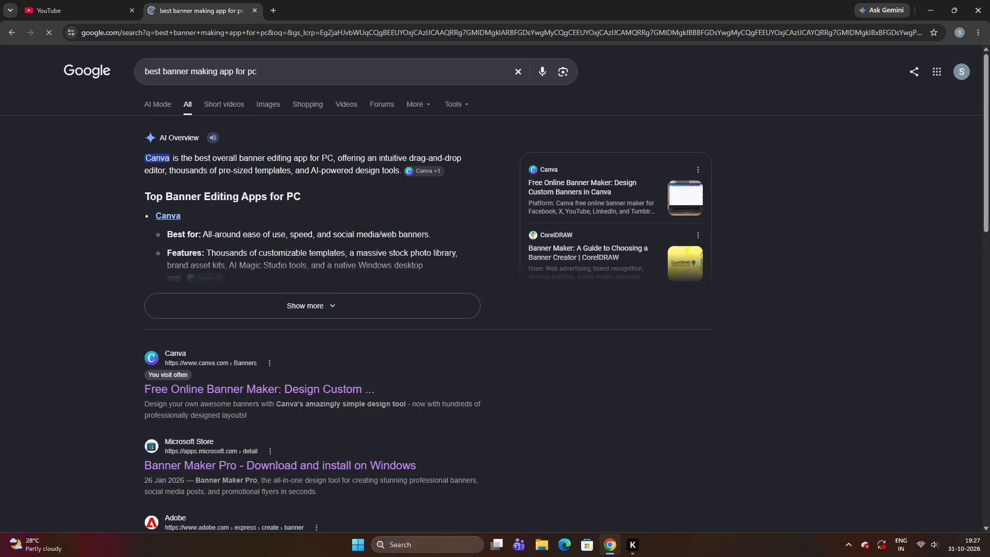
left_click(187, 391)
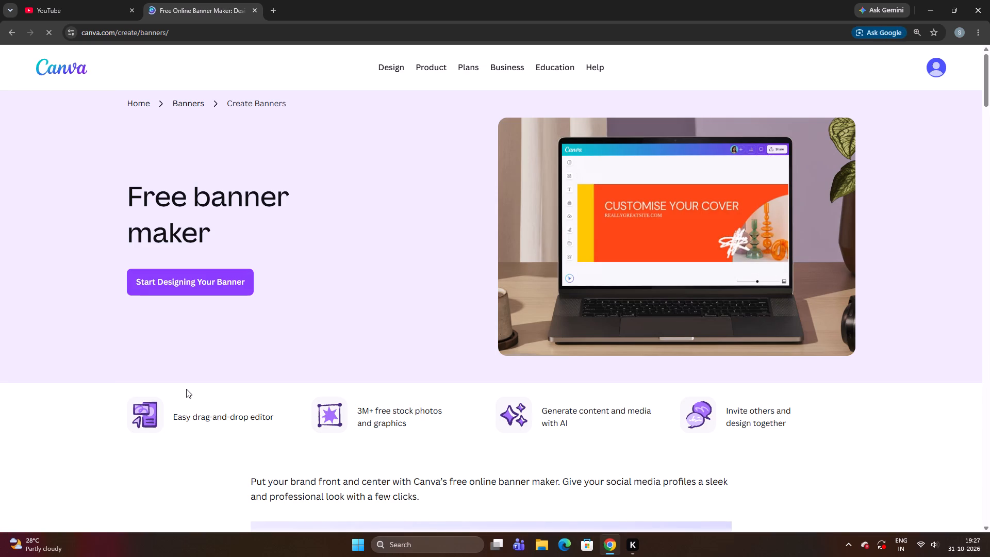
Go to Canva's Presentations page and create a new blank presentation.
left_click(381, 65)
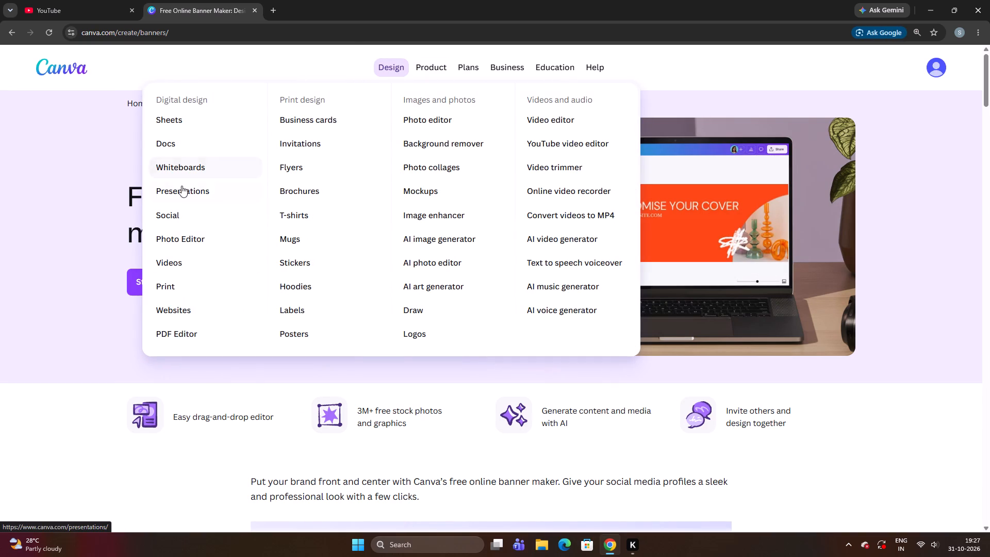
left_click(181, 186)
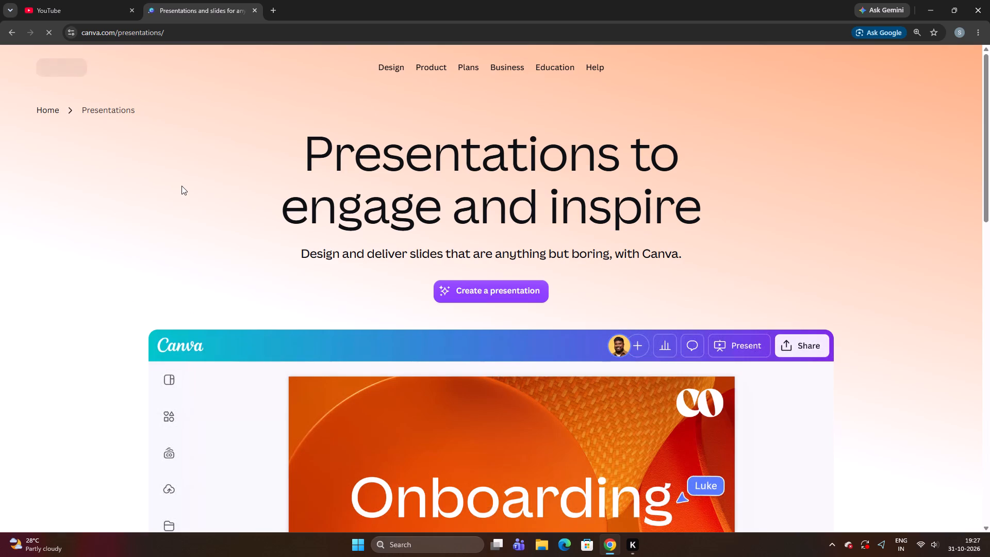
left_click(464, 300)
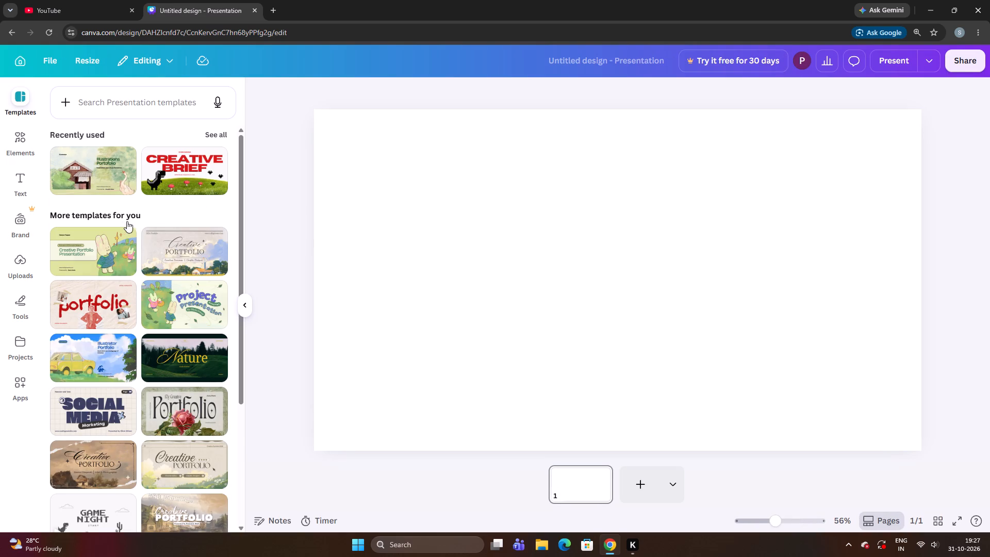
Browse the presentation templates and preview the pages of the My Beloved Vietnam Presentation template.
scroll(70, 236, "down", 3)
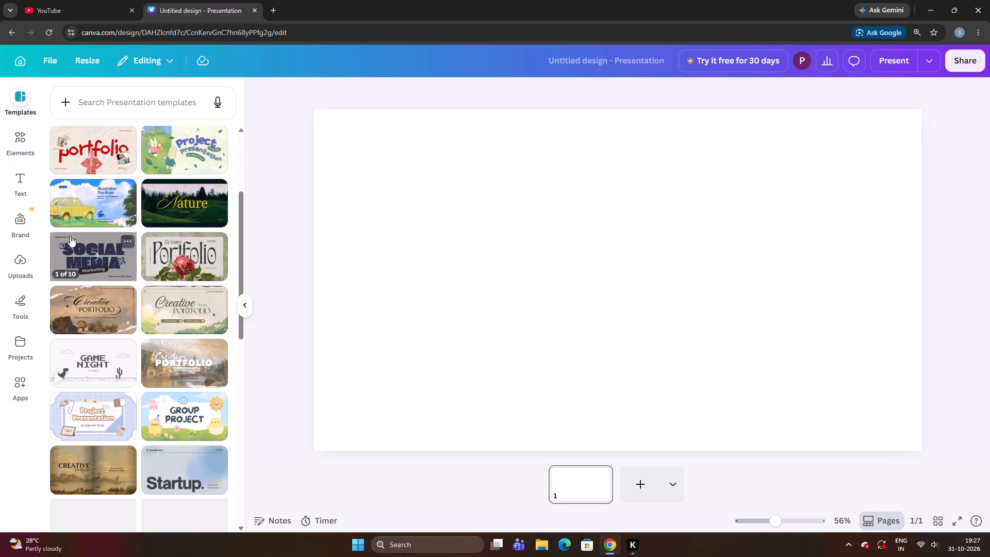
scroll(70, 236, "down", 5)
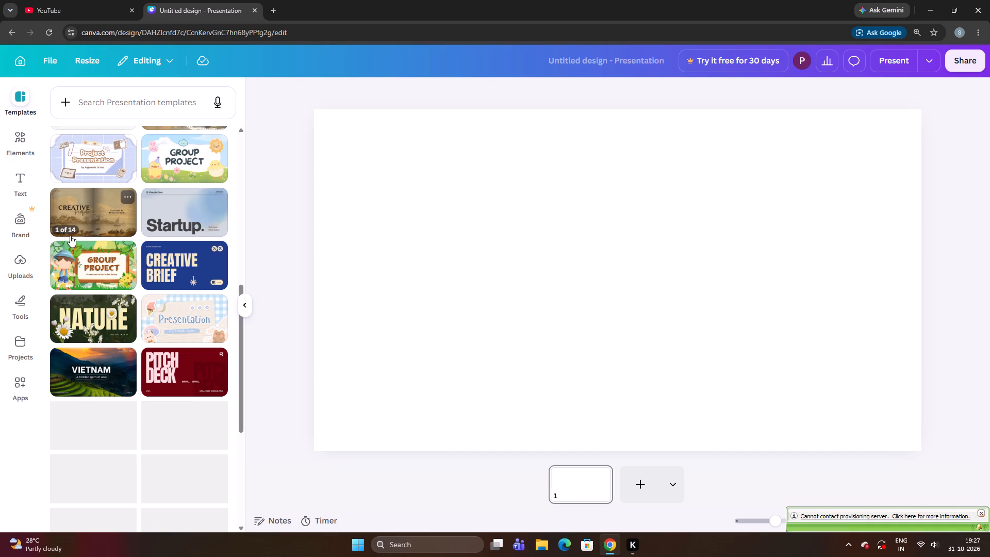
left_click(85, 373)
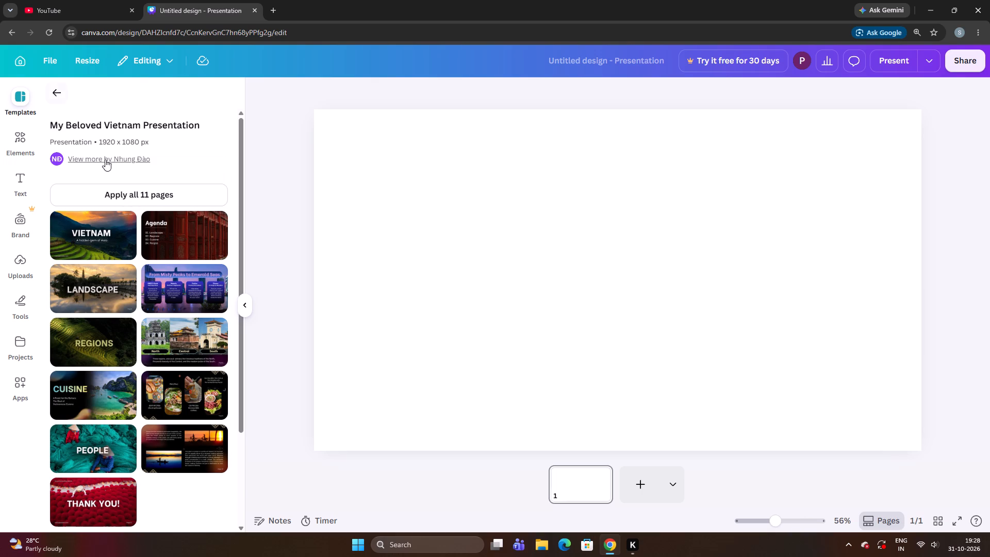
scroll(117, 282, "up", 4)
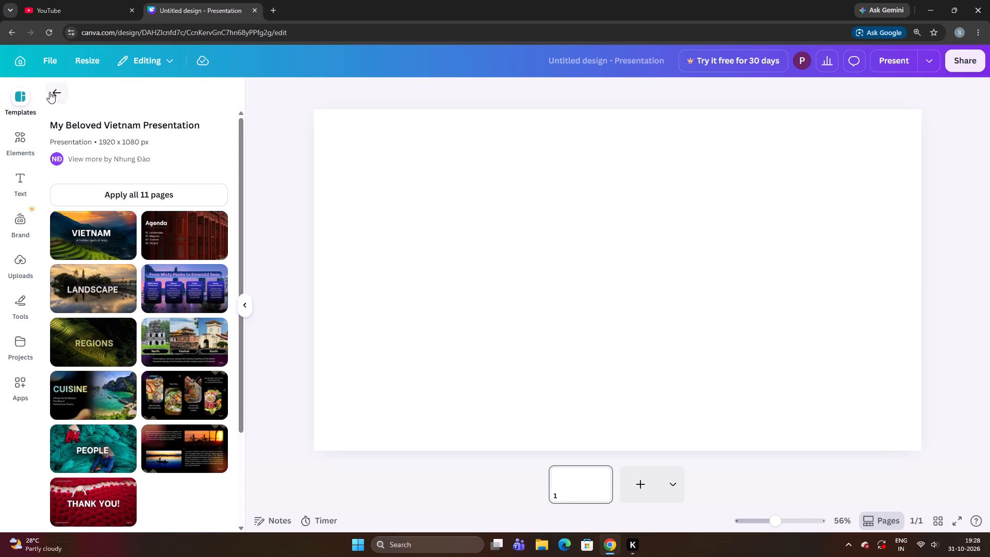
left_click(49, 92)
Apply the cover page of the Brown and Green Playful Jungle Illustration Group Project template to page 1.
left_click(115, 278)
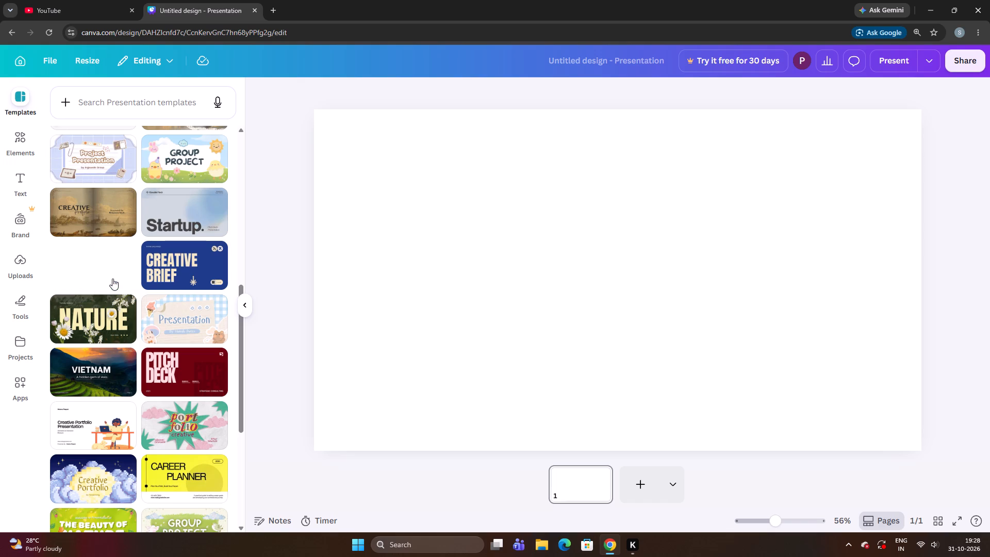
left_click(108, 268)
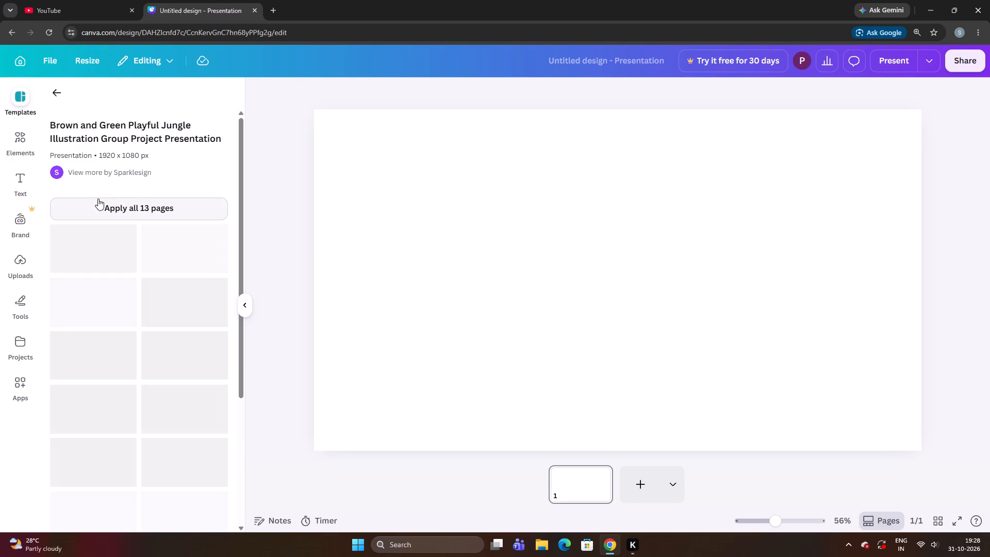
left_click(100, 240)
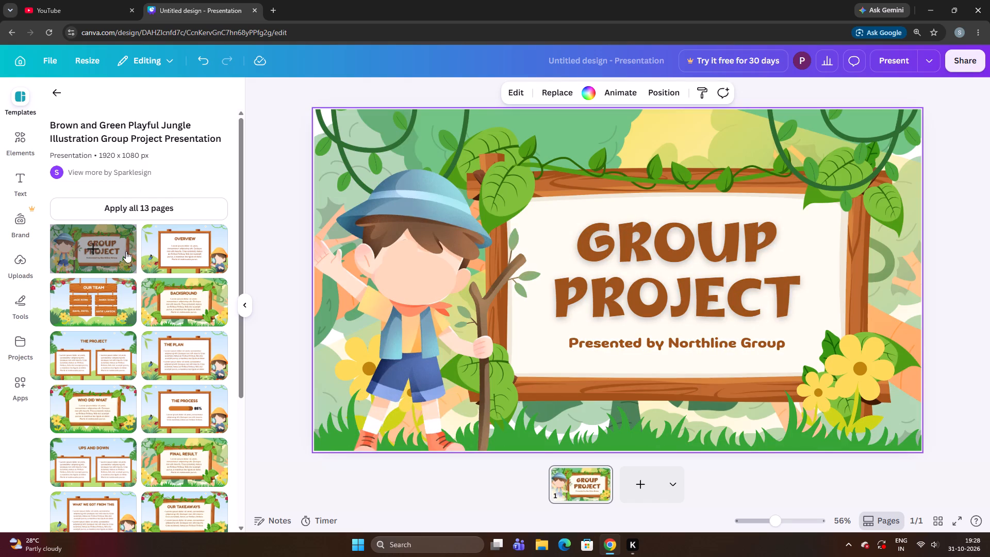
Scale the GROUP PROJECT title down to a font size of about 83 and place it toward the right of the wooden board.
left_click(284, 200)
double_click(595, 234)
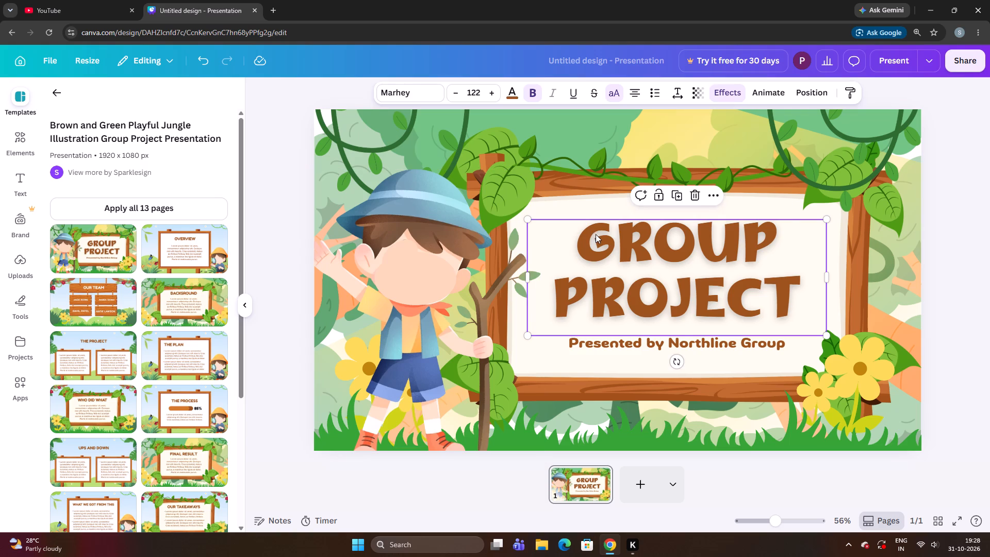
left_click(305, 200)
left_click_drag(610, 250, 601, 246)
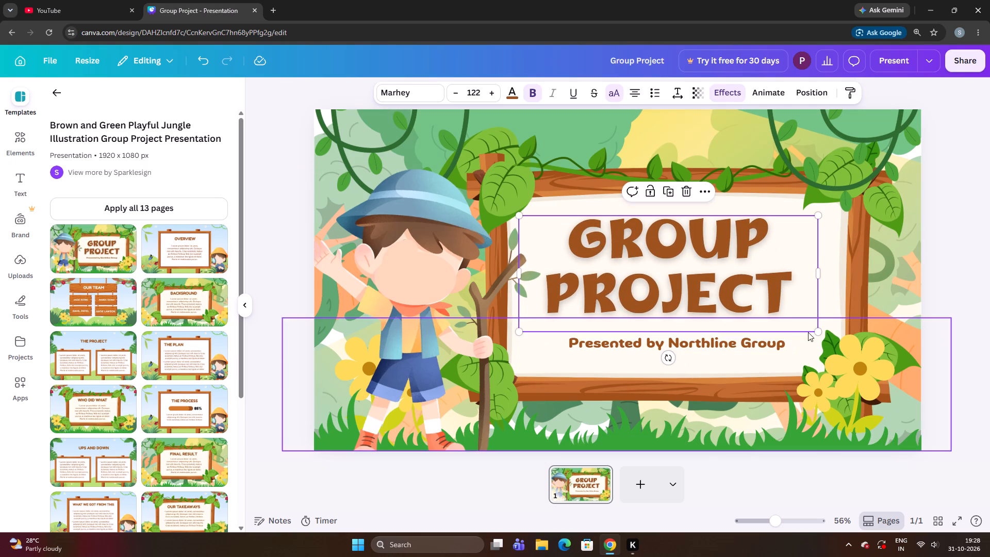
left_click_drag(817, 329, 766, 281)
left_click_drag(681, 250, 713, 253)
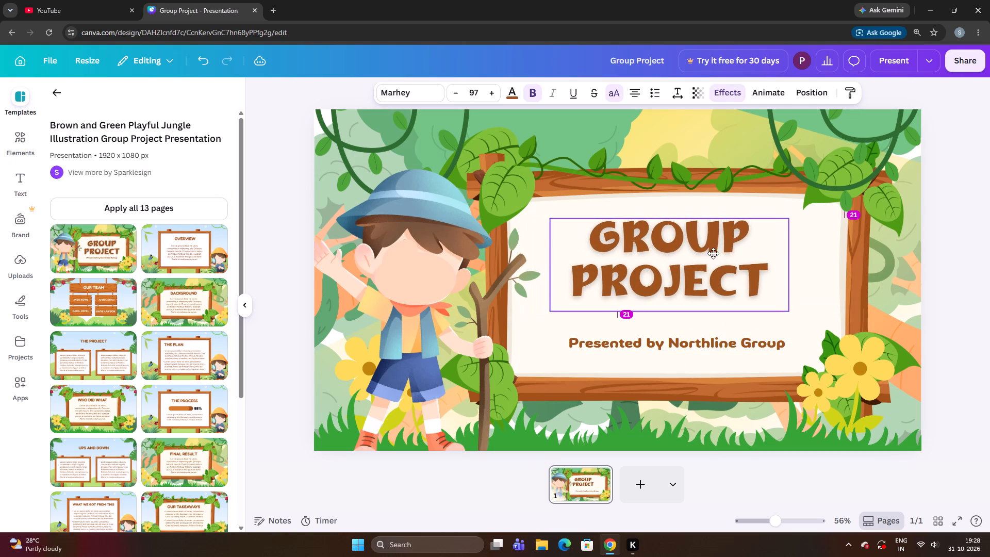
left_click_drag(713, 253, 723, 253)
left_click_drag(798, 311, 771, 282)
left_click_drag(711, 265, 716, 267)
left_click_drag(602, 276, 645, 271)
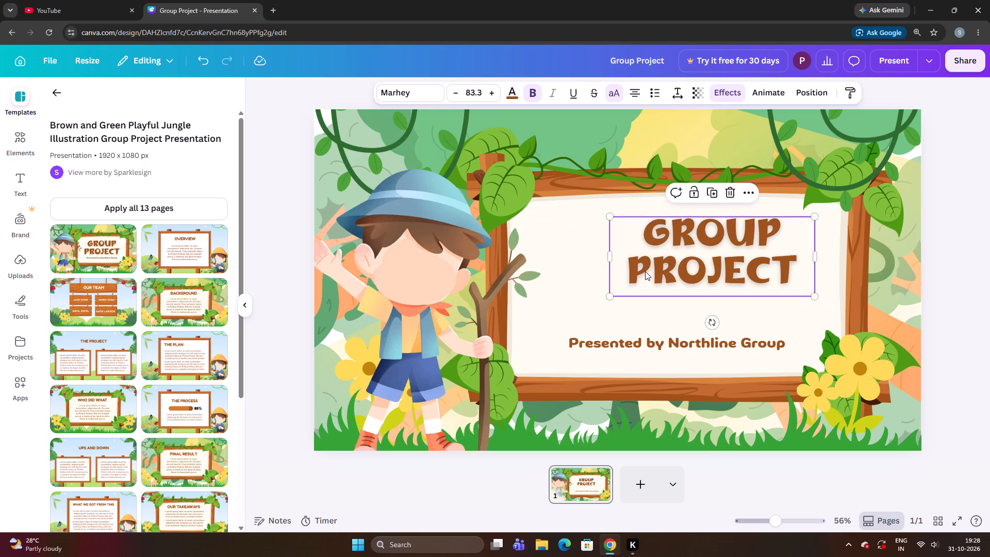
left_click_drag(647, 271, 642, 285)
double_click(642, 284)
left_click(505, 275)
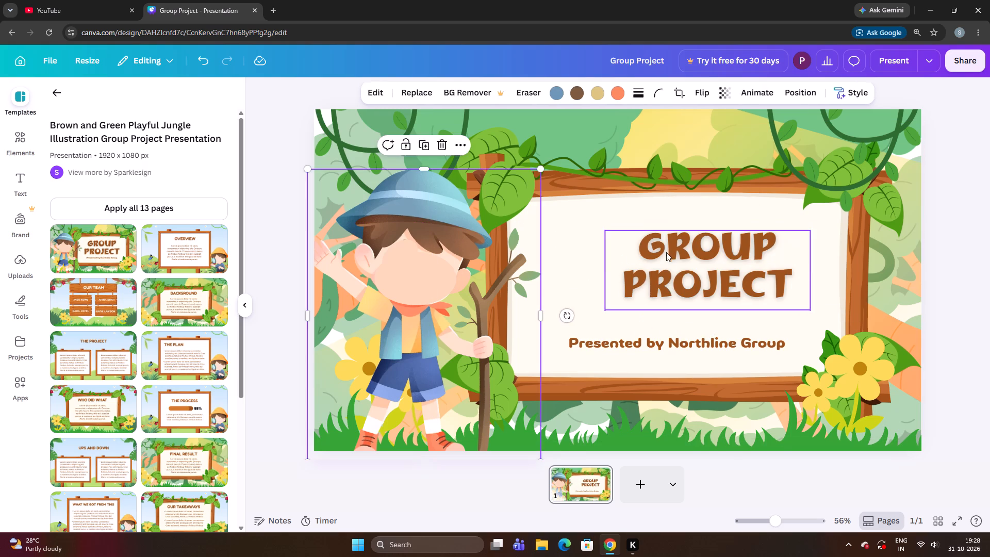
Shrink the GROUP PROJECT title to a font size of about 49 and place it at the top centre of the board.
left_click_drag(669, 257, 624, 241)
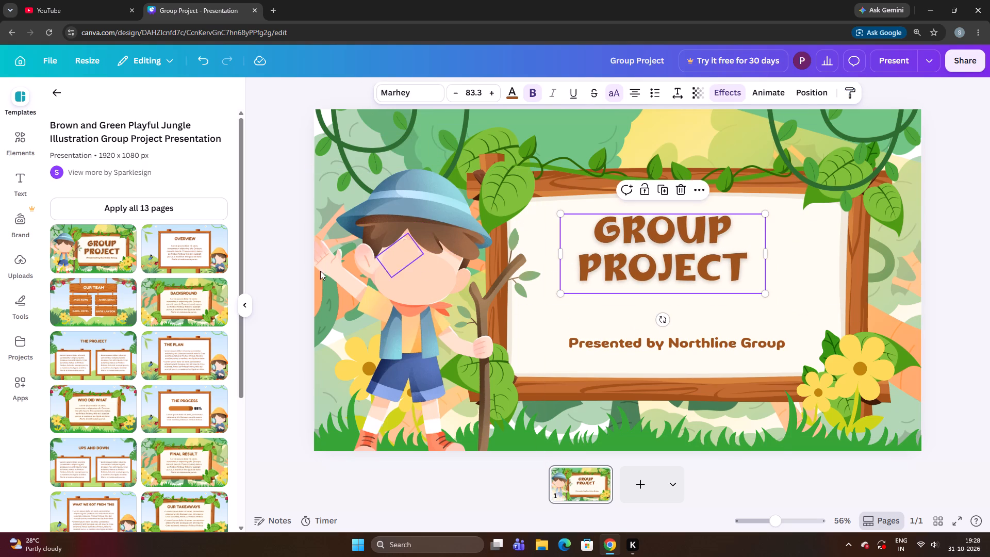
left_click(301, 267)
left_click_drag(579, 238, 569, 226)
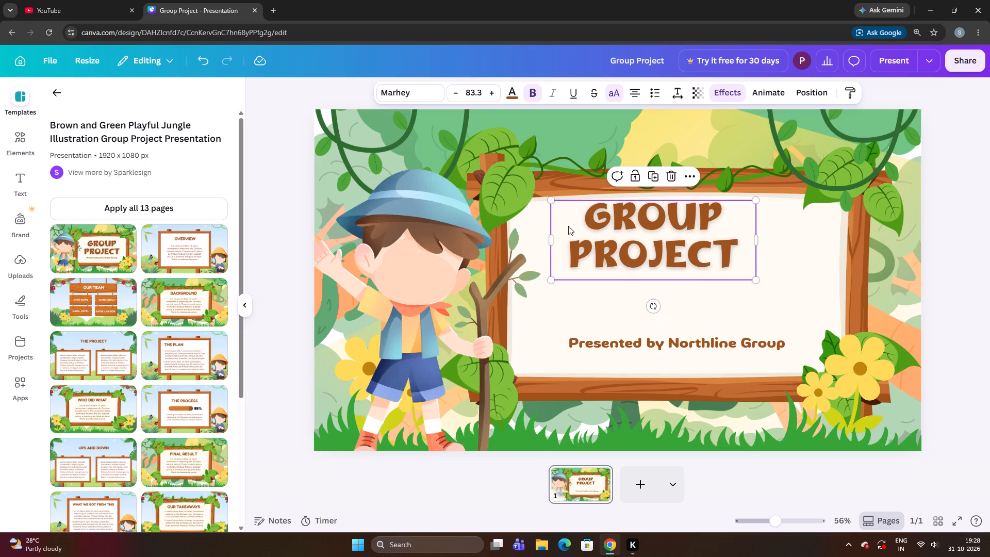
left_click_drag(755, 277, 734, 265)
left_click_drag(707, 248, 681, 245)
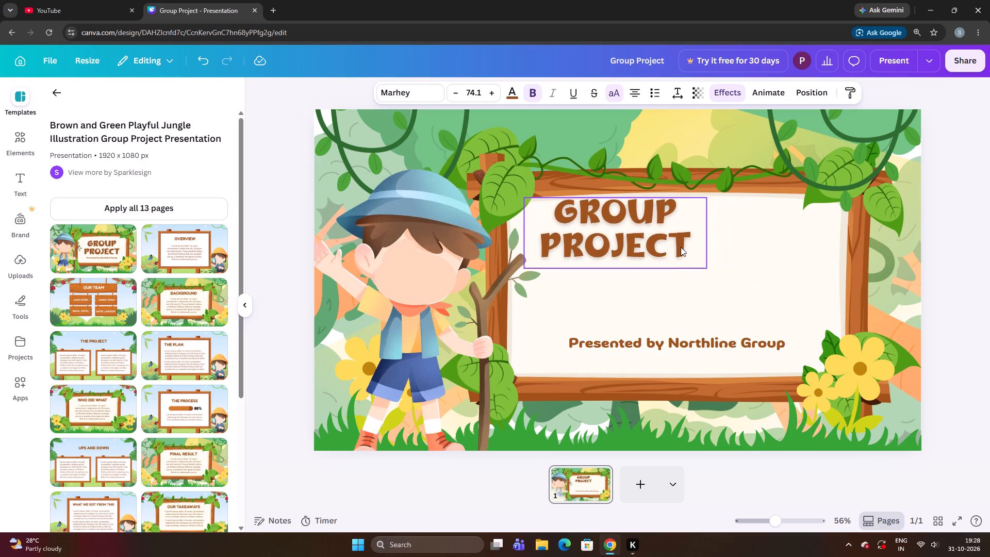
left_click_drag(706, 266, 683, 249)
left_click_drag(647, 237, 740, 239)
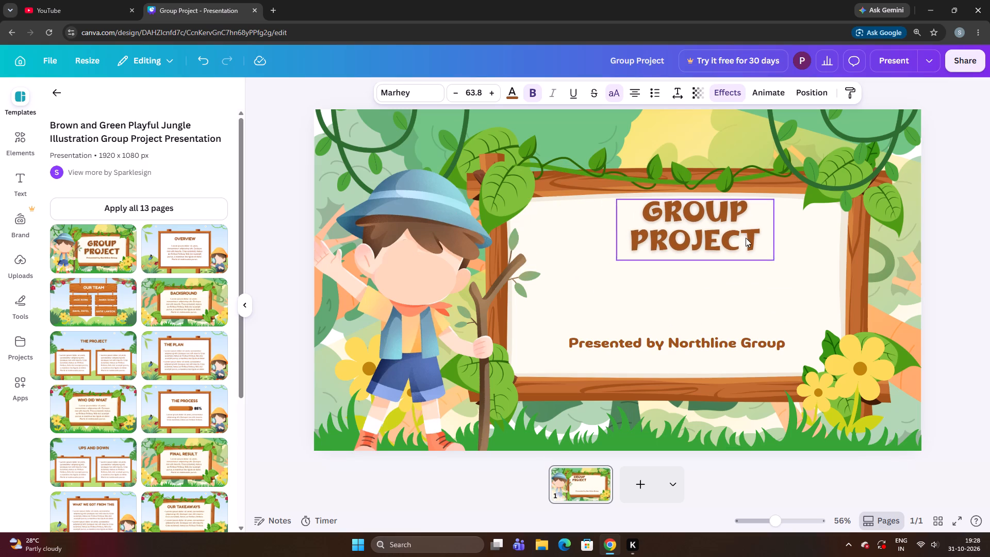
left_click_drag(772, 261, 759, 250)
left_click_drag(702, 227, 737, 227)
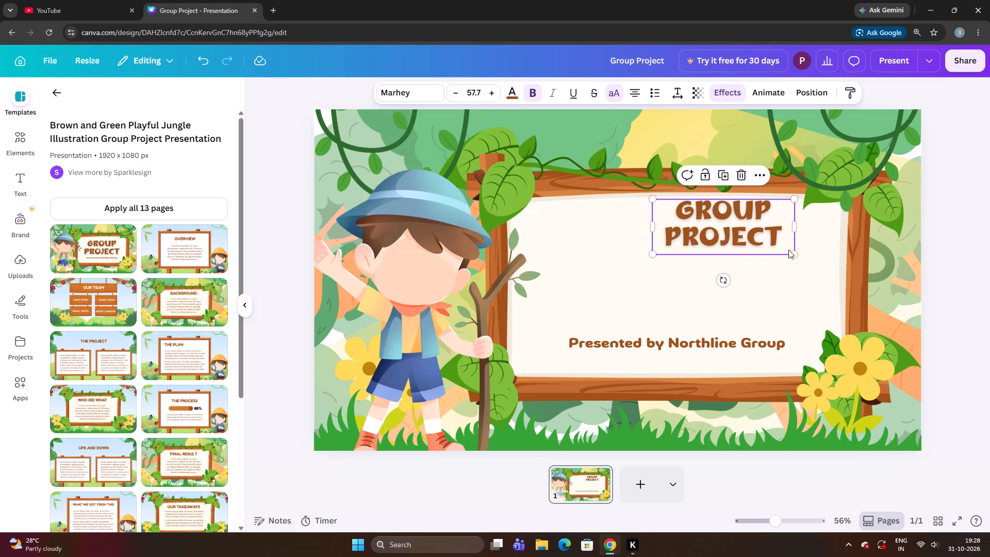
left_click_drag(793, 254, 775, 234)
left_click_drag(743, 222, 724, 220)
left_click_drag(678, 214, 670, 214)
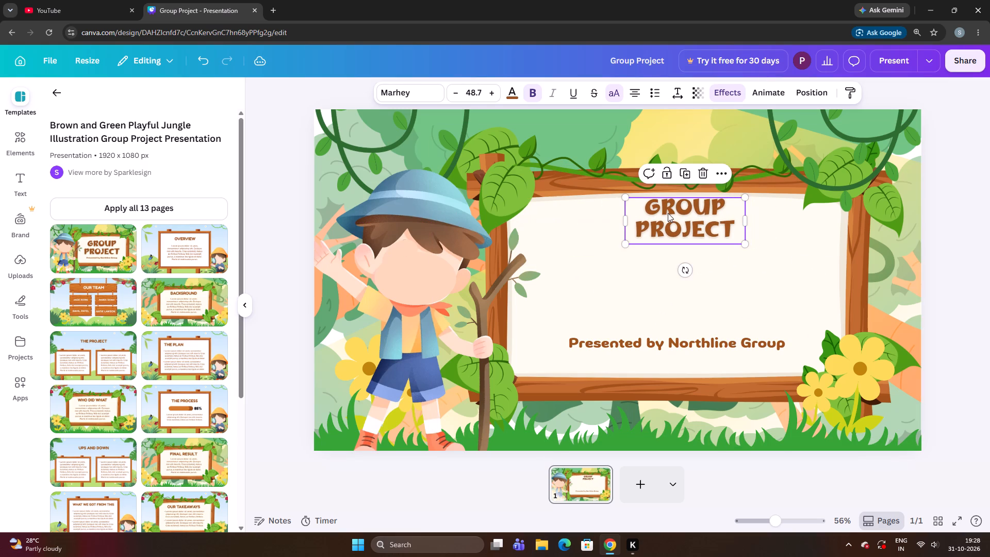
Reduce the GROUP PROJECT title to a font size of about 41 and place it in the board's upper-left corner.
left_click(624, 267)
left_click_drag(689, 222, 610, 231)
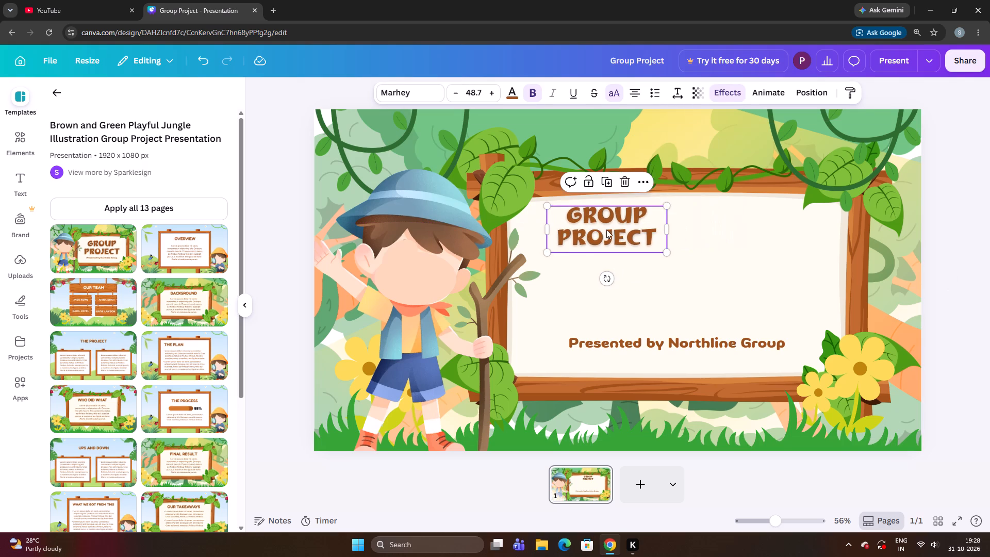
left_click_drag(604, 228, 579, 228)
left_click_drag(638, 253, 635, 248)
left_click_drag(614, 240, 637, 237)
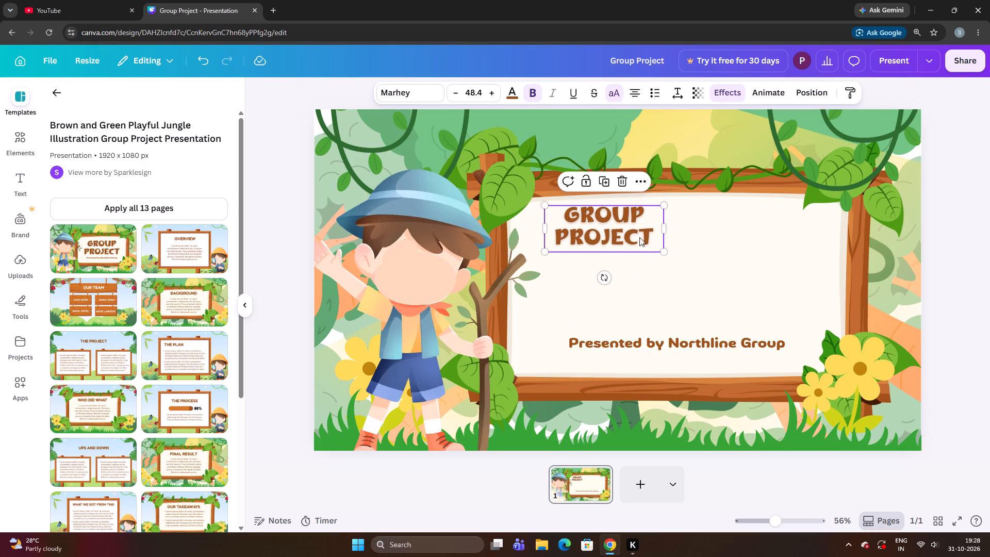
left_click_drag(662, 248, 656, 244)
left_click_drag(631, 235, 649, 234)
left_click(649, 234)
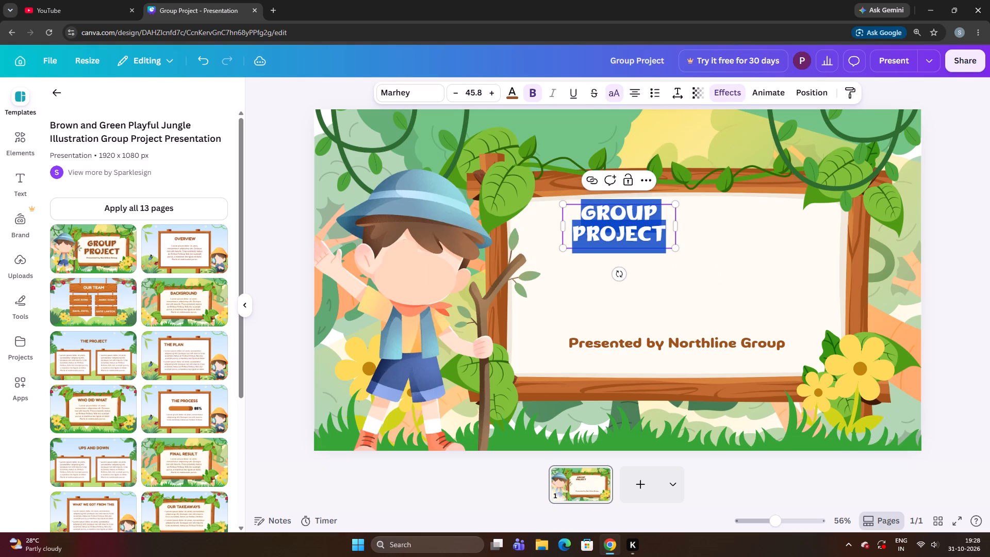
left_click(708, 250)
left_click_drag(653, 238, 640, 238)
left_click_drag(666, 251, 655, 248)
left_click(672, 248)
left_click_drag(602, 234, 583, 241)
left_click_drag(583, 241, 590, 232)
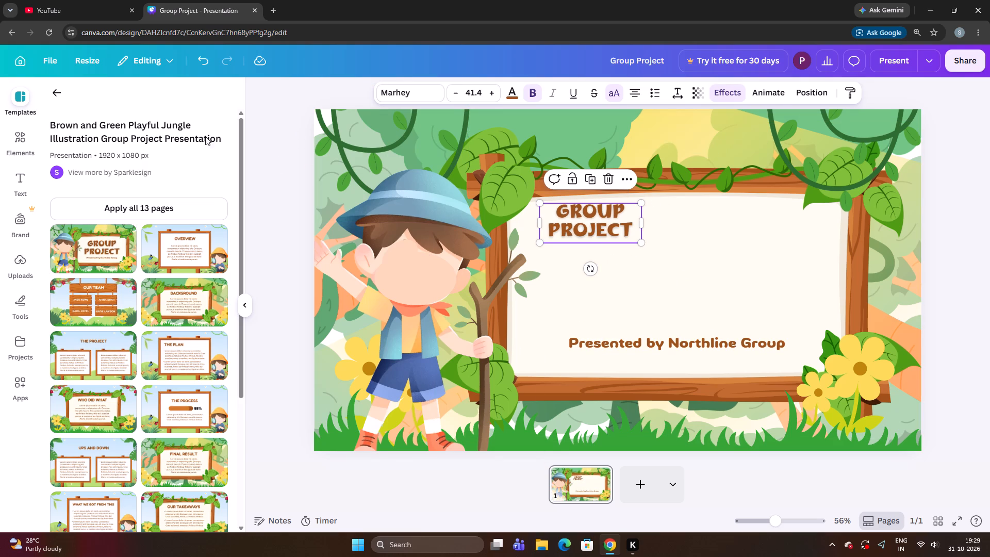
left_click(253, 188)
Add a new text box in the middle of the board reading "group project".
left_click(19, 174)
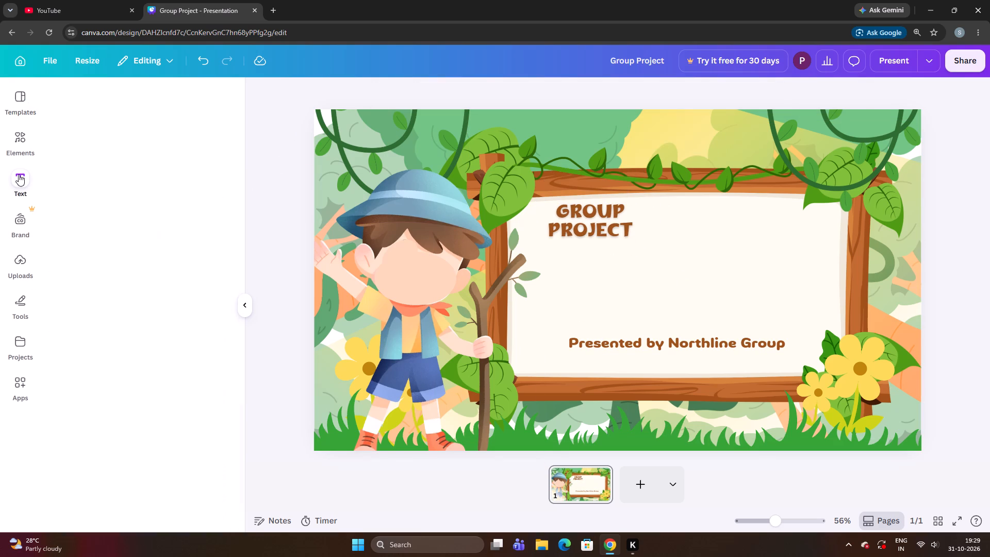
left_click(122, 138)
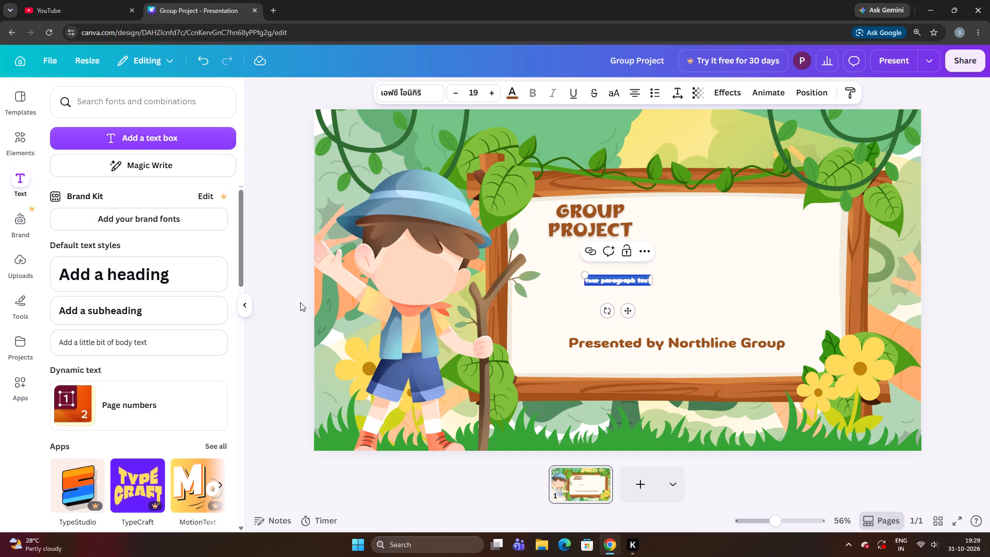
left_click(298, 312)
double_click(593, 280)
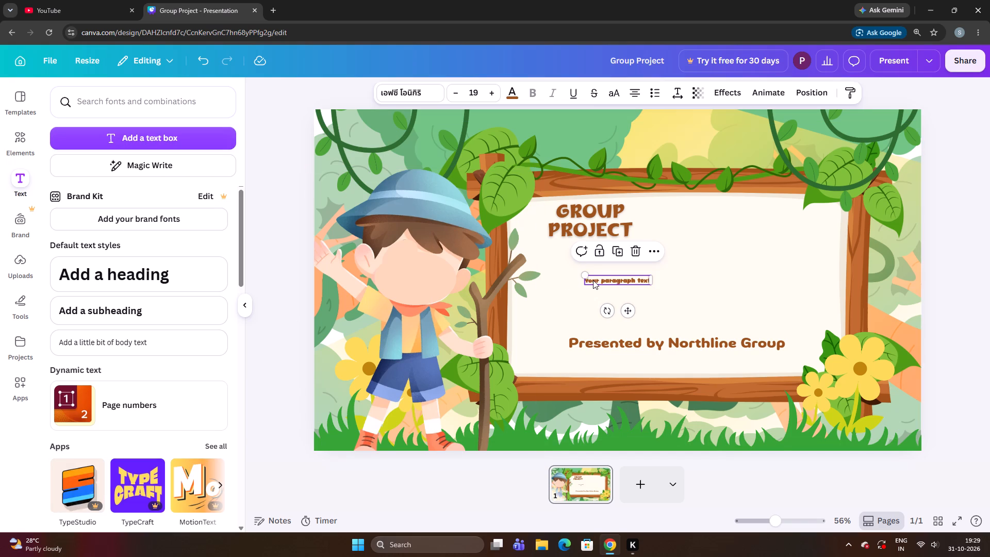
key("BackSpace")
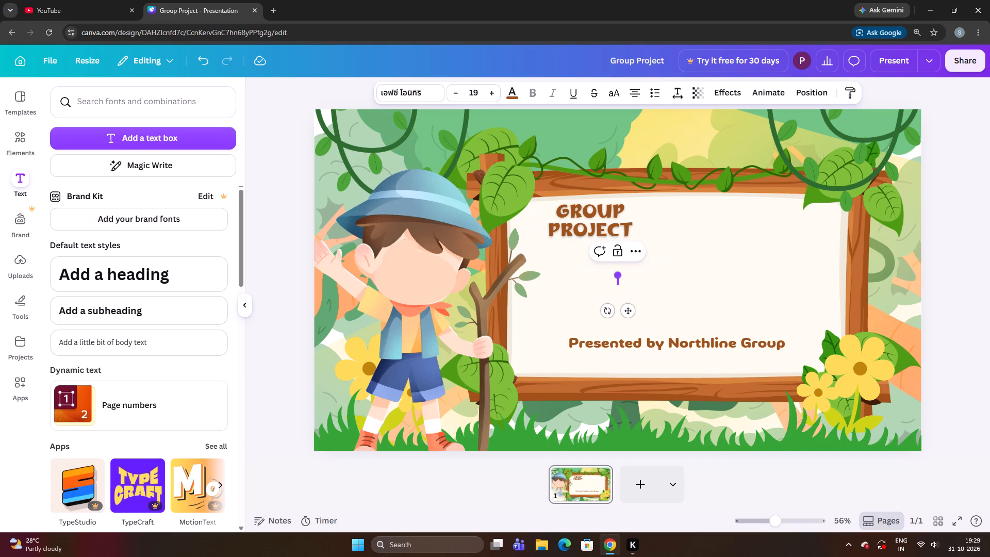
key("shift+g")
key("BackSpace")
key("BackSpace")
key("g")
key("r")
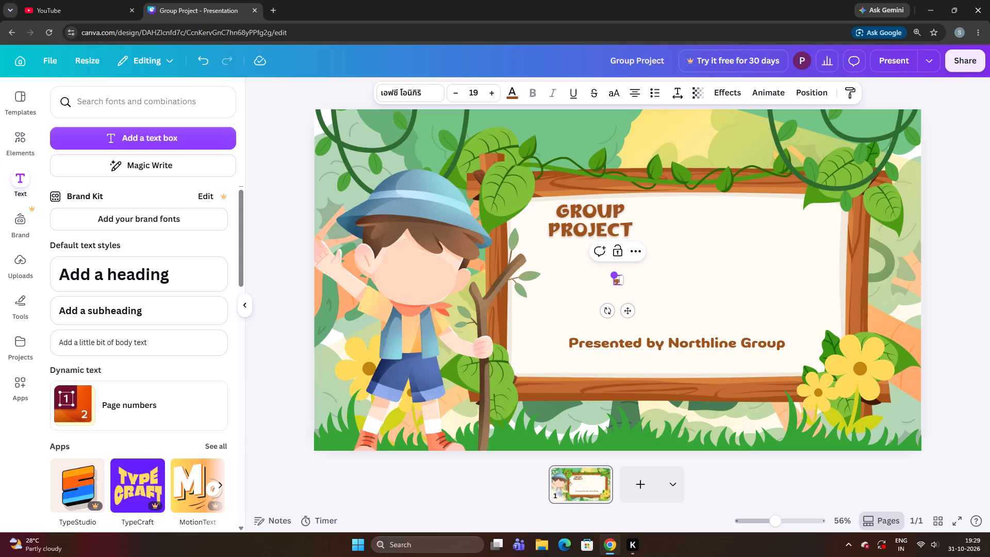
type("oup")
key("space")
key("BackSpace")
key("space")
key("p")
key("r")
key("o")
key("j")
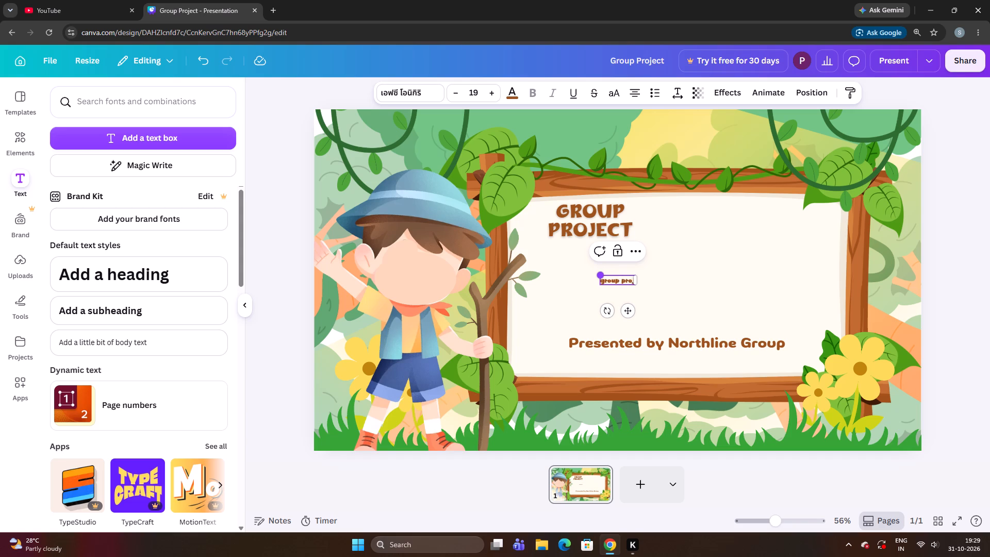
key("e")
type("ct")
Set the new group project text in uppercase.
left_click(620, 92)
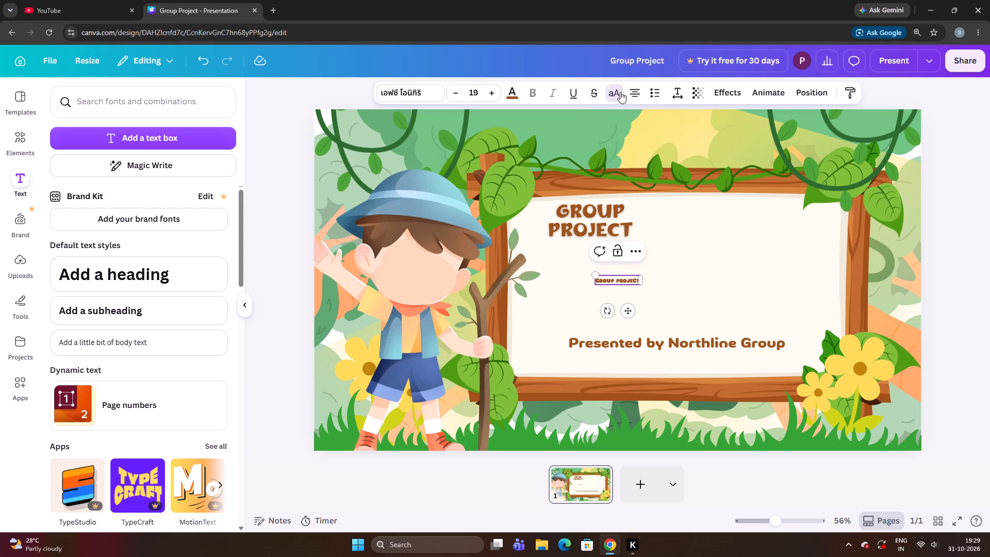
left_click(700, 260)
Shift the new one-line GROUP PROJECT text slightly right and enlarge it to a font size of about 54.
left_click_drag(622, 282, 627, 282)
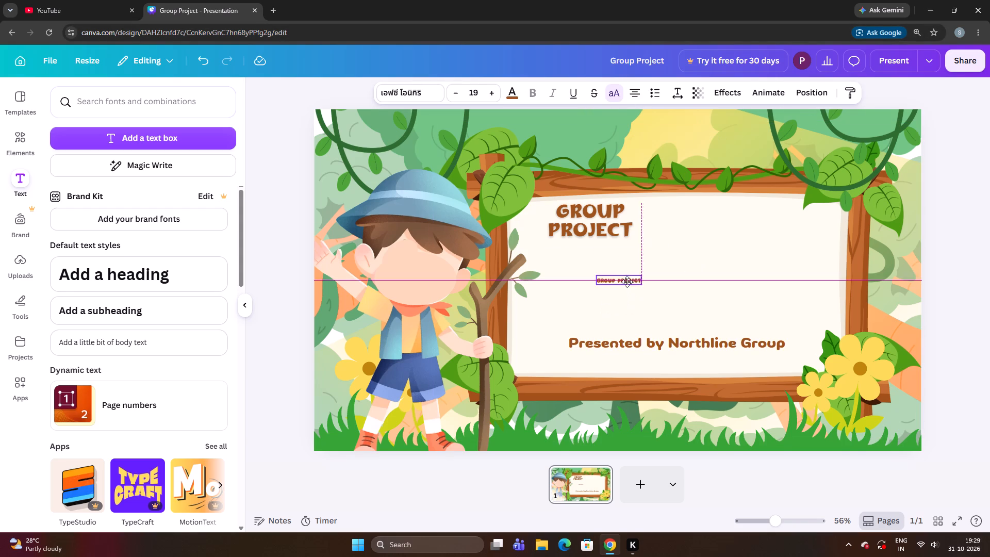
left_click_drag(627, 282, 634, 281)
key("ctrl+Down")
key("ctrl+Down")
key("ctrl+Down")
key("ctrl+Down")
key("ctrl+Down")
key("ctrl+Down")
key("ctrl+Down")
key("ctrl+Down")
key("ctrl+Down")
key("ctrl+Down")
key("ctrl+Down")
key("ctrl+Down")
key("ctrl+Down")
key("ctrl+Down")
key("ctrl+Down")
key("ctrl+Down")
key("ctrl+Down")
key("ctrl+Down")
key("ctrl+Down")
key("ctrl+Down")
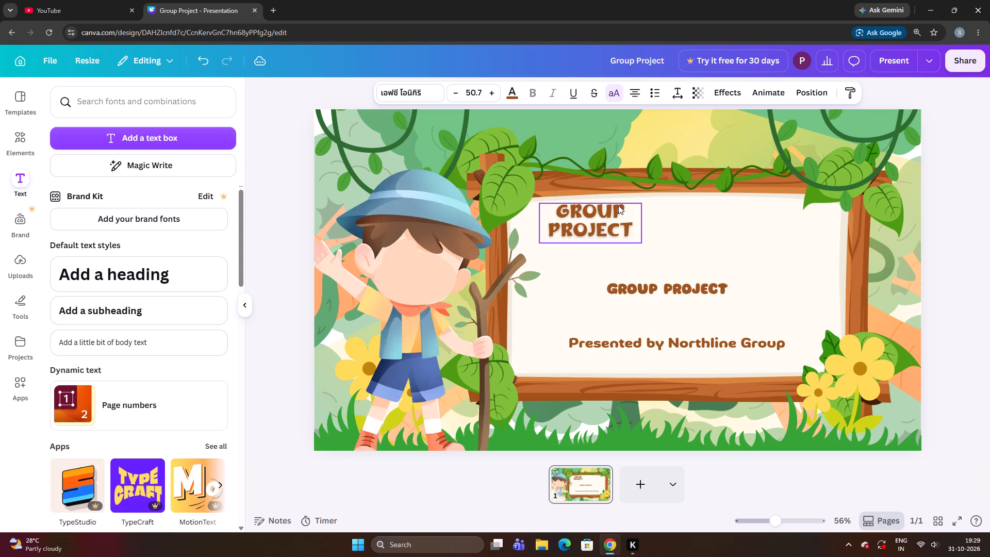
Nudge the one-line GROUP PROJECT text upward, keeping it between the two-line title and the Presented by line.
key("Up")
key("Up")
key("Up")
key("Up")
key("Up")
key("Up")
key("Up")
key("Up")
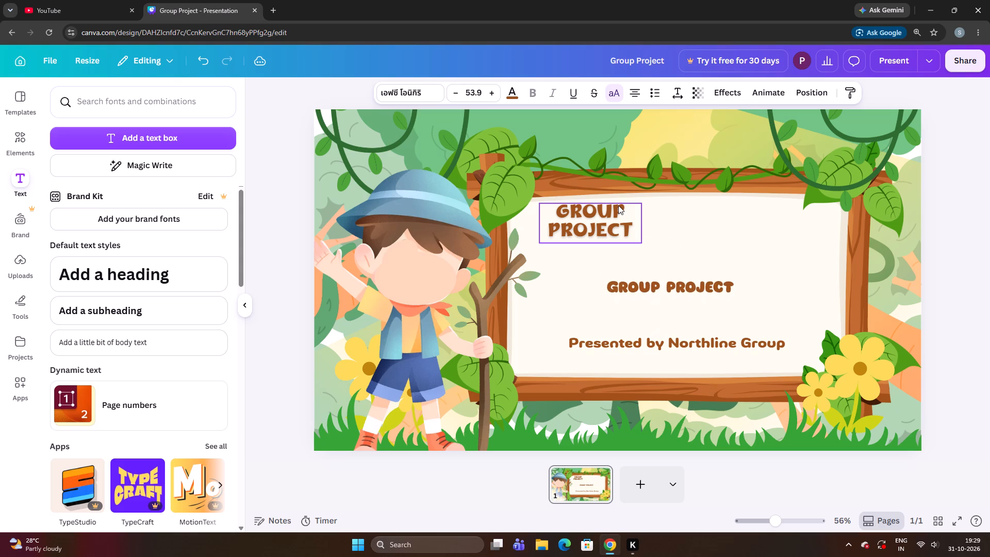
key("Up")
key("Up")
key("Up")
key("Up")
key("Up")
key("Up")
key("Up")
key("Up")
key("Up")
key("Up")
key("Up")
key("Up")
key("Up")
key("Up")
key("Up")
key("Up")
key("Up")
key("Up")
key("Up")
key("Up")
key("Up")
key("Up")
key("Up")
key("Up")
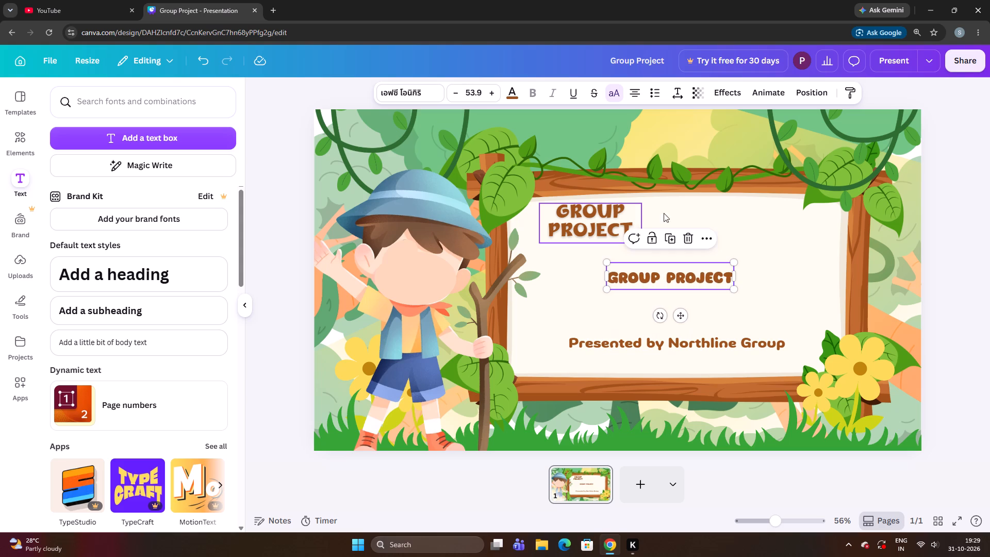
left_click(781, 234)
left_click(682, 288)
key("Up")
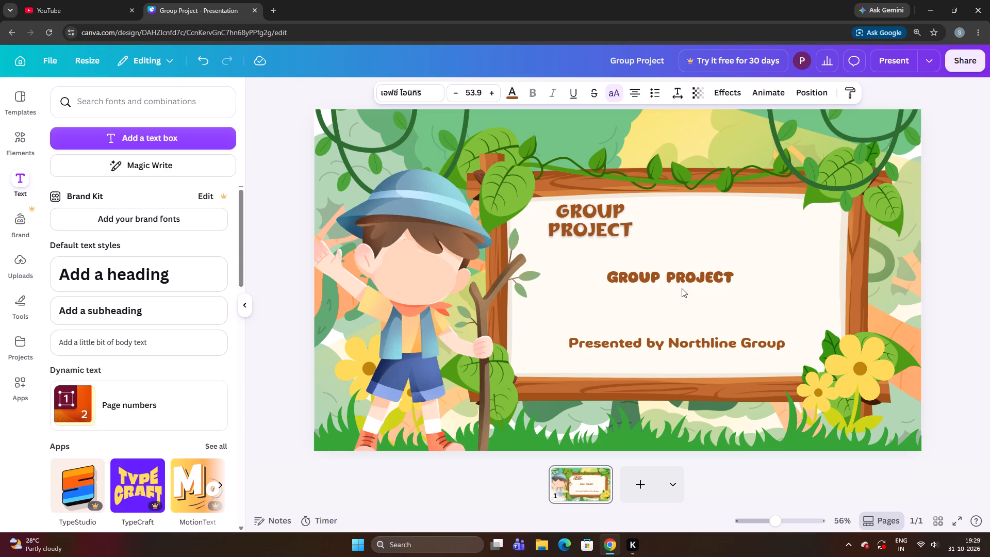
key("Up")
key("Up")
key("Up")
key("Up")
key("Up")
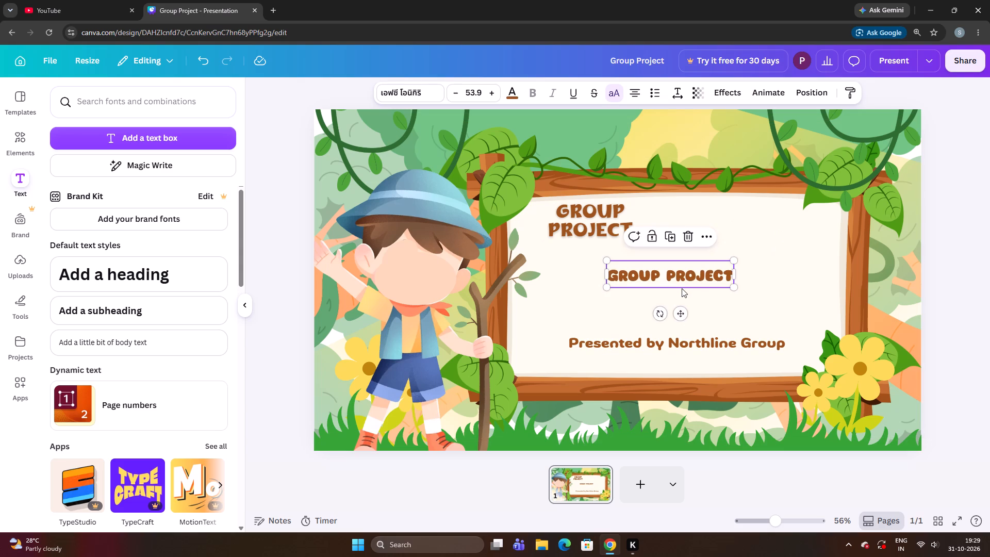
Enlarge the one-line GROUP PROJECT text to a font size of about 61.
key("ctrl+Down")
key("ctrl+Down")
key("ctrl+Down")
key("ctrl+Down")
key("ctrl+Down")
key("ctrl+Down")
key("ctrl+Down")
key("ctrl+Down")
key("ctrl+Down")
key("ctrl+Down")
key("ctrl+Down")
Nudge the one-line GROUP PROJECT text up and to the left, just below the two-line title.
key("Up")
key("Up")
key("Up")
key("Up")
key("Up")
key("Up")
key("Up")
key("Up")
key("Up")
key("Up")
key("Up")
key("Up")
key("Up")
key("Up")
key("Up")
key("Up")
key("Up")
key("Up")
key("Up")
key("Up")
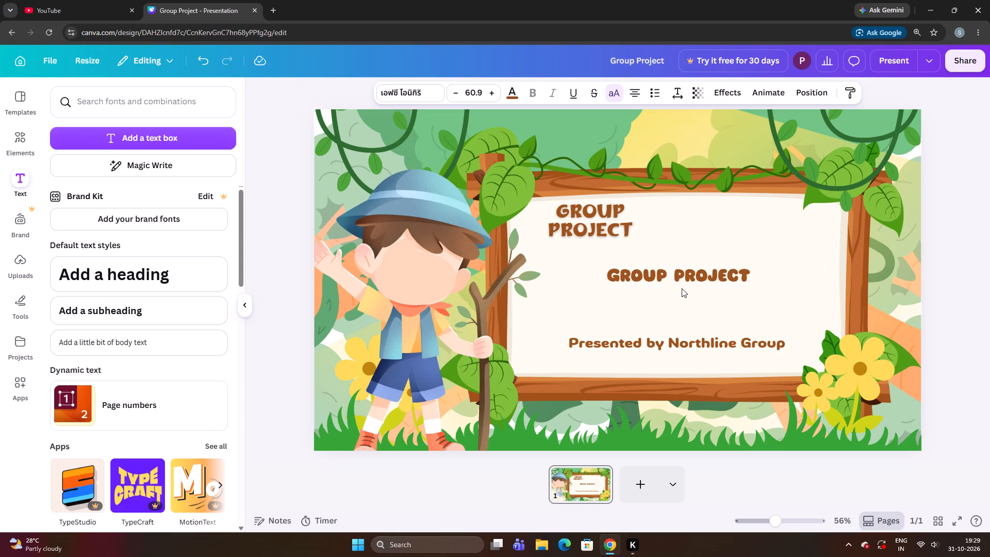
key("Left")
key("Left")
key("Left")
key("Left")
key("Left")
key("Left")
key("Left")
key("Left")
key("Left")
key("Left")
key("Left")
key("Left")
key("Left")
key("Left")
key("Left")
key("Left")
key("Left")
key("Left")
key("Left")
key("Left")
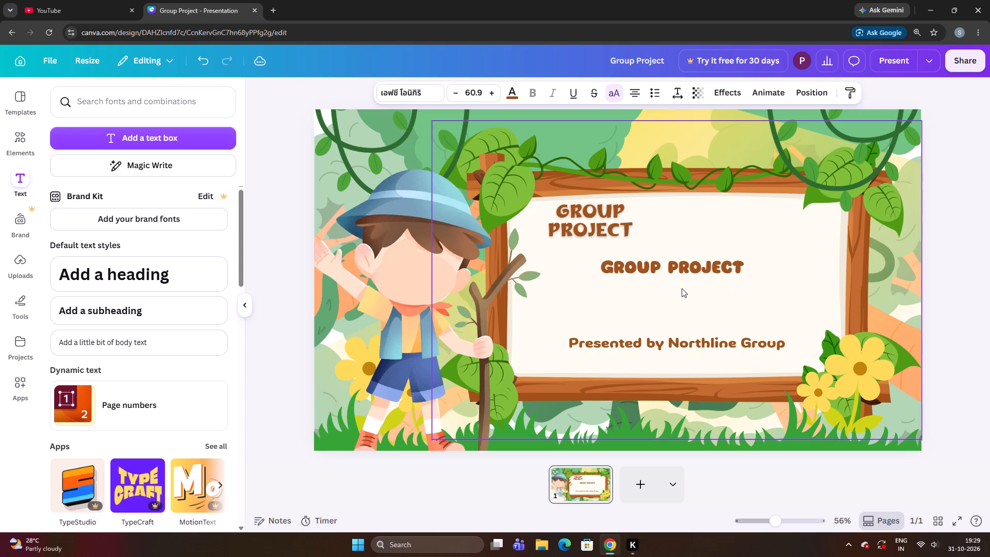
Enlarge the one-line GROUP PROJECT text to a font size of about 71.
key("Down")
key("ctrl+Down")
key("ctrl+Down")
key("ctrl+Down")
key("ctrl+Down")
key("ctrl+Down")
key("ctrl+Down")
key("ctrl+Down")
key("ctrl+Down")
key("ctrl+Down")
key("ctrl+Down")
key("ctrl+Down")
key("ctrl+Down")
key("ctrl+Down")
key("ctrl+Down")
key("ctrl+Down")
key("ctrl+Down")
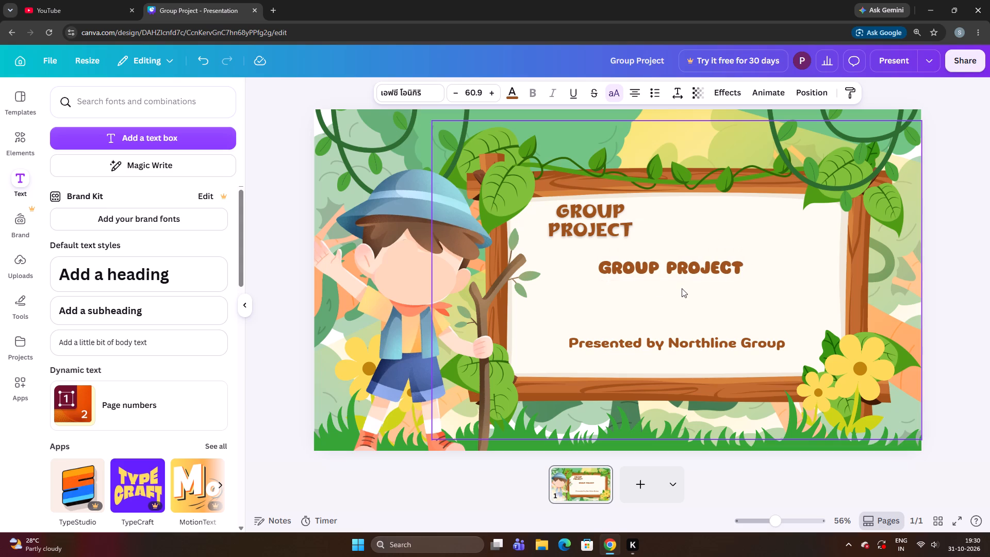
Nudge the one-line GROUP PROJECT text to the left, below the two-line title.
key("Left")
key("Left")
key("Left")
key("Left")
key("Left")
key("Left")
key("Left")
key("Left")
key("Left")
key("Left")
key("Left")
key("Left")
key("Left")
key("Left")
key("Left")
key("Left")
key("Left")
key("Left")
key("Left")
key("Left")
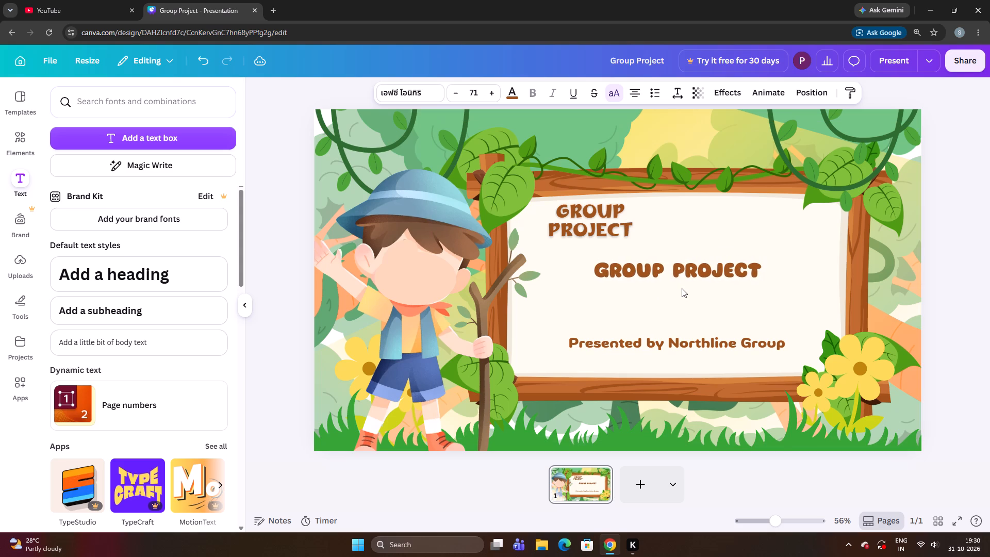
Enlarge the one-line GROUP PROJECT text to a font size of about 76.
key("ctrl+Down")
key("ctrl+Down")
key("ctrl+Down")
key("ctrl+Down")
key("ctrl+Down")
key("ctrl+Down")
key("ctrl+Down")
key("ctrl+Down")
Nudge the enlarged one-line GROUP PROJECT text to the left to recentre it on the board.
key("Left")
key("Left")
key("Left")
key("Left")
key("Left")
key("Left")
key("Left")
key("Left")
key("Left")
key("Left")
key("Left")
key("Left")
key("Left")
key("Left")
key("Left")
key("Left")
key("Left")
key("Left")
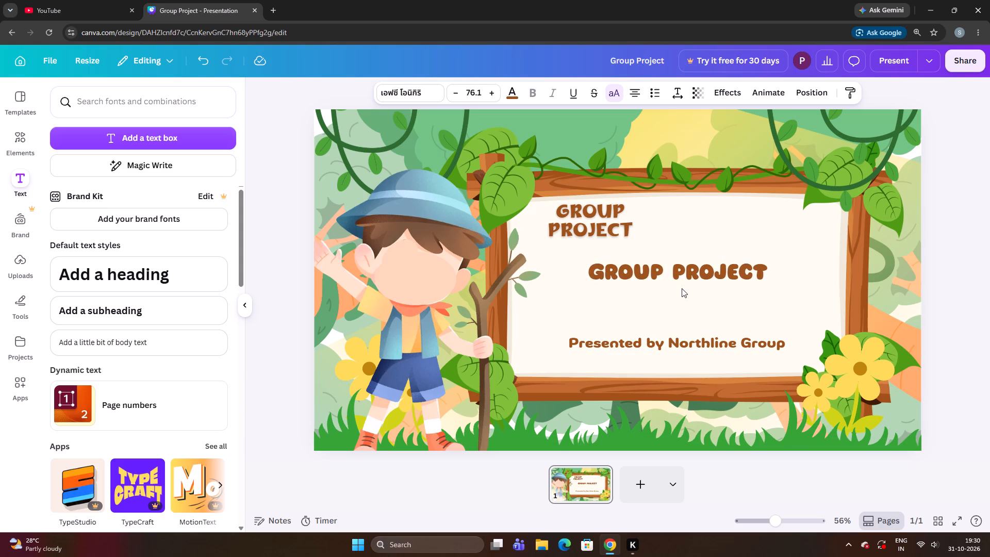
key("Right")
key("Up")
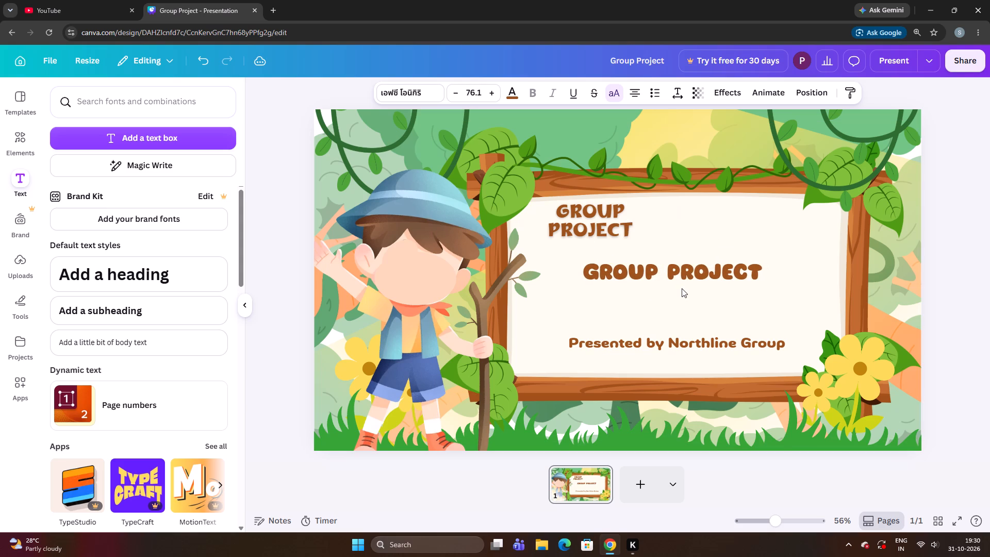
Fine-tune the one-line GROUP PROJECT text's position, moving it slightly further left and a little down.
key("Left")
key("Left")
key("Left")
key("Left")
key("Left")
key("Left")
key("Left")
key("Left")
key("Left")
key("Left")
key("Left")
key("Left")
key("Left")
key("Left")
key("Left")
key("Down")
key("Down")
key("Down")
key("Down")
key("Down")
key("Down")
key("Down")
key("Down")
key("Down")
key("Down")
key("Down")
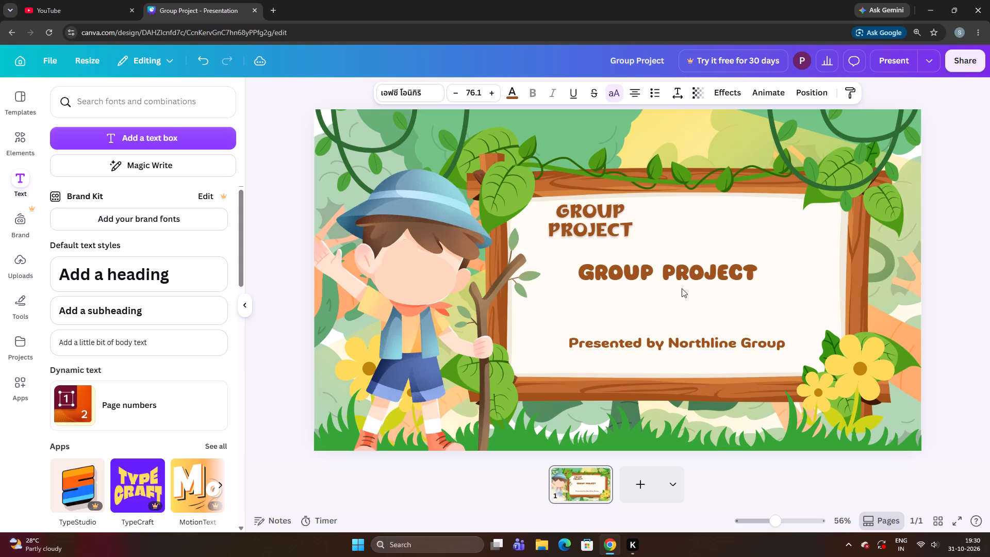
key("Up")
key("Up")
key("Up")
key("Up")
key("Up")
key("Up")
key("Up")
key("Up")
key("Left")
key("Left")
key("Left")
key("Left")
key("Left")
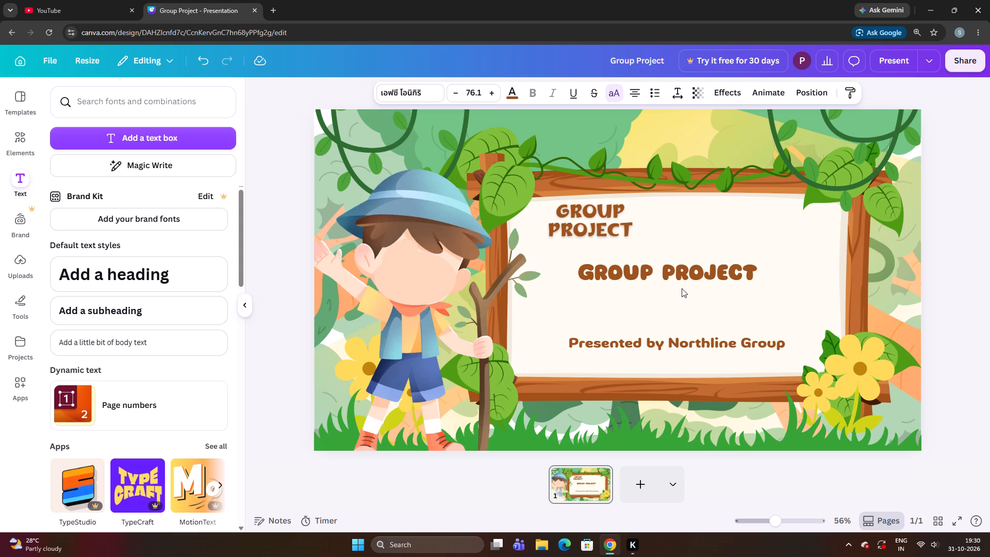
key("Down")
key("Down")
key("Left")
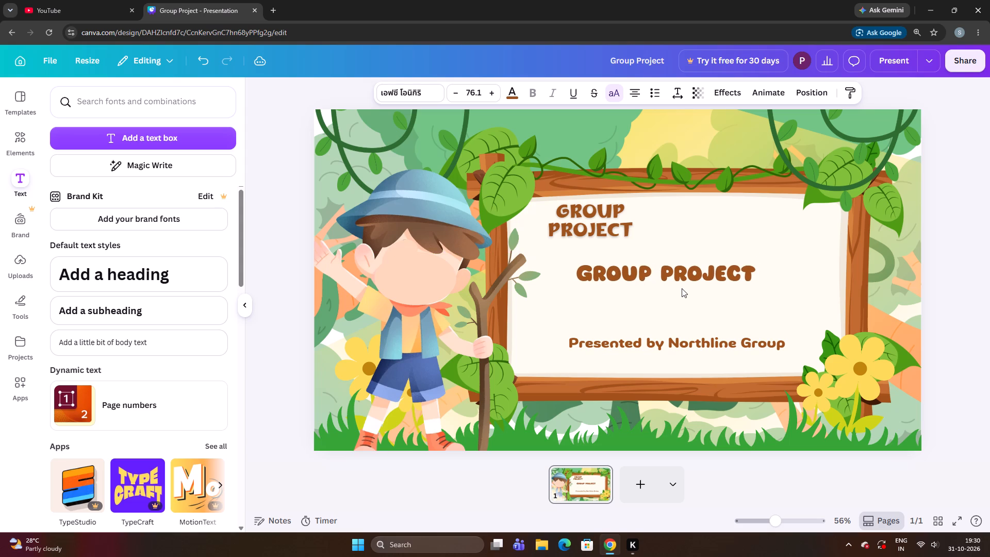
key("Left")
Enlarge the one-line GROUP PROJECT text to a font size of about 86.
key("ctrl+Down")
key("ctrl+Down")
key("ctrl+Down")
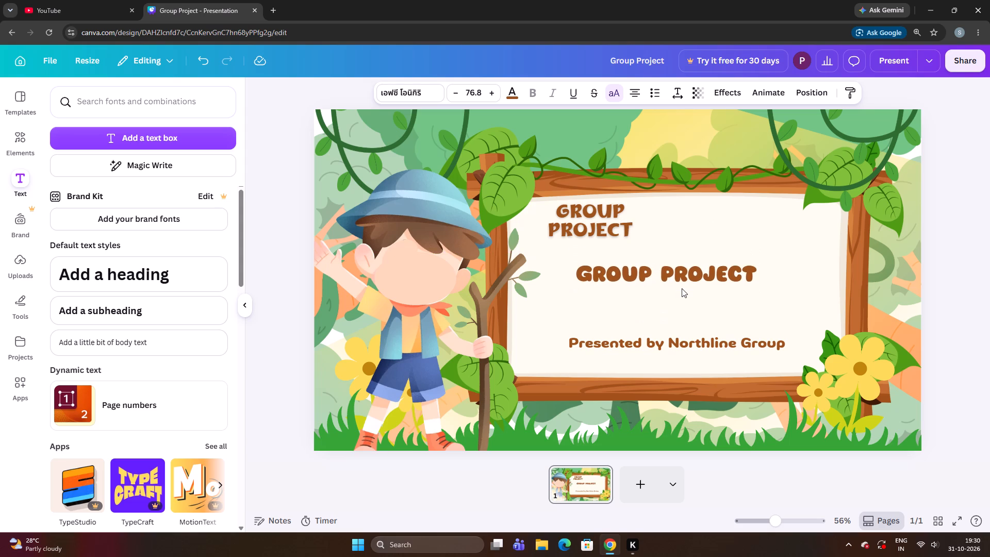
key("ctrl+Down")
key("ctrl+Down")
key("ctrl+Down")
key("ctrl+Down")
key("ctrl+Down")
key("ctrl+Down")
key("ctrl+Down")
key("ctrl+Down")
key("ctrl+Down")
key("ctrl+Down")
key("ctrl+Down")
key("ctrl+Down")
key("ctrl+Down")
key("ctrl+Down")
key("ctrl+Down")
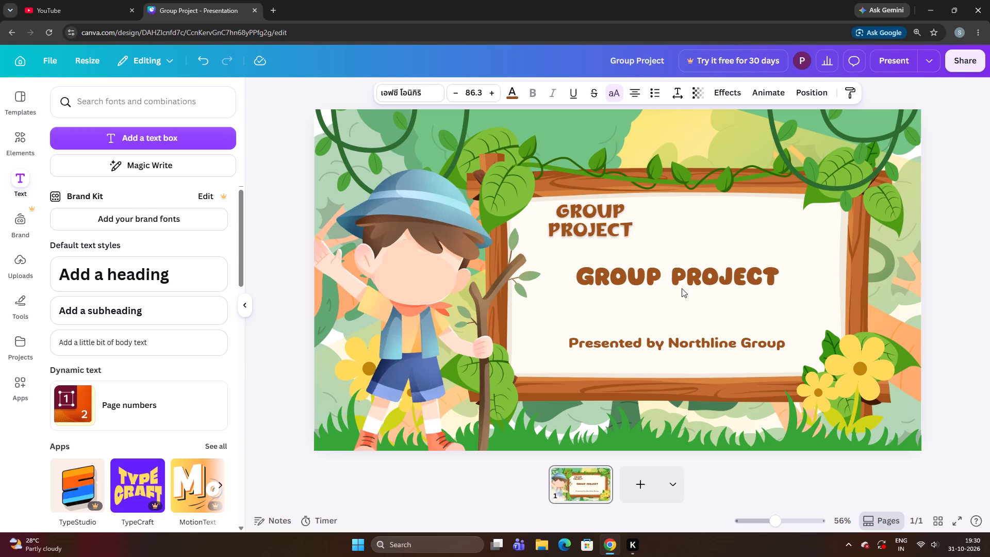
Nudge the one-line GROUP PROJECT text up slightly, keeping it below the two-line title.
key("Up")
key("Up")
key("Up")
key("Up")
key("Up")
key("Up")
key("Up")
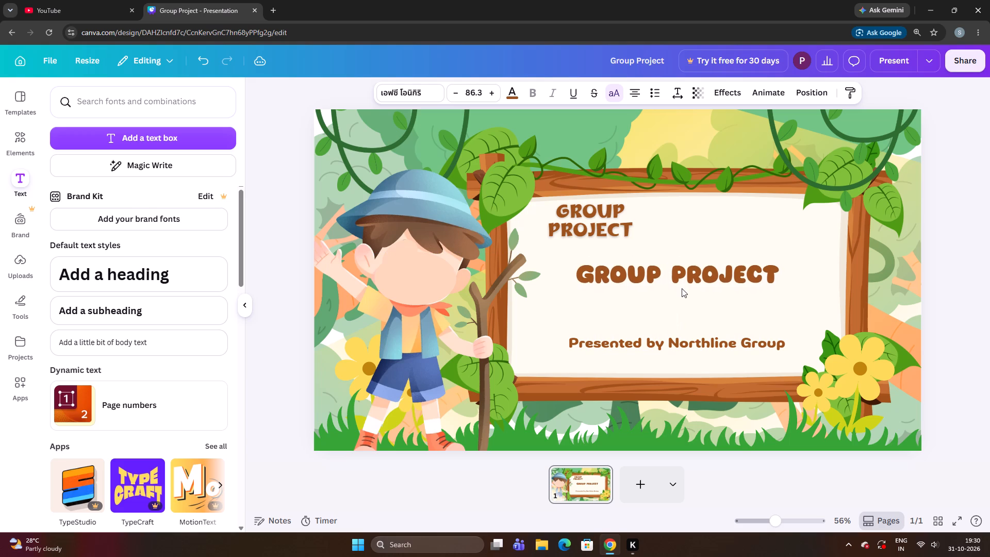
key("Up")
key("Up")
key("Up")
key("Up")
key("Up")
key("Up")
key("Up")
key("Up")
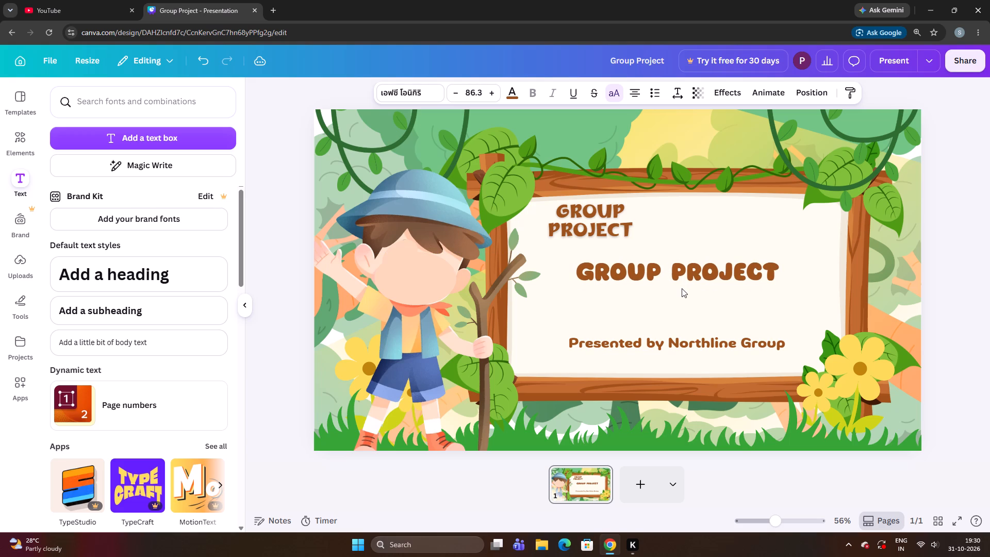
key("Up")
left_click(593, 321)
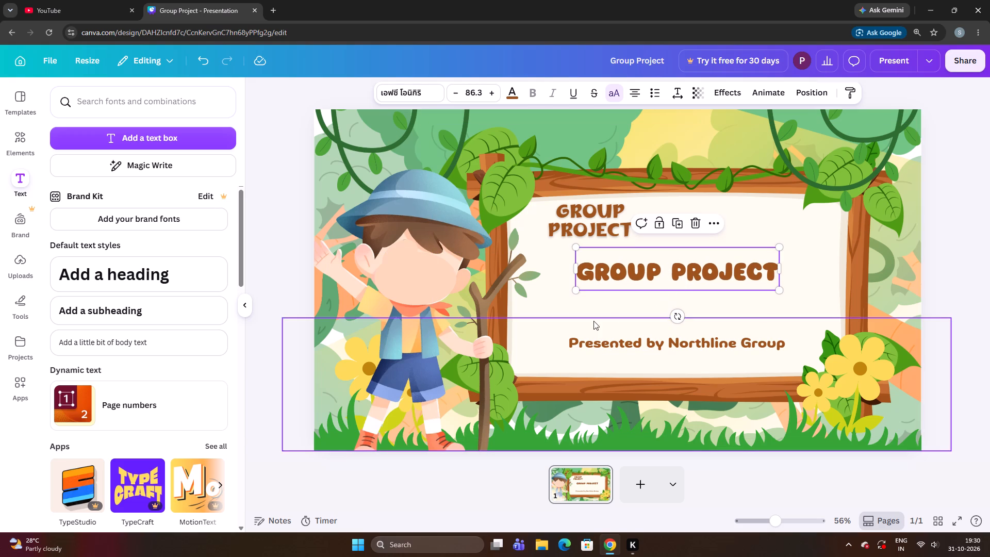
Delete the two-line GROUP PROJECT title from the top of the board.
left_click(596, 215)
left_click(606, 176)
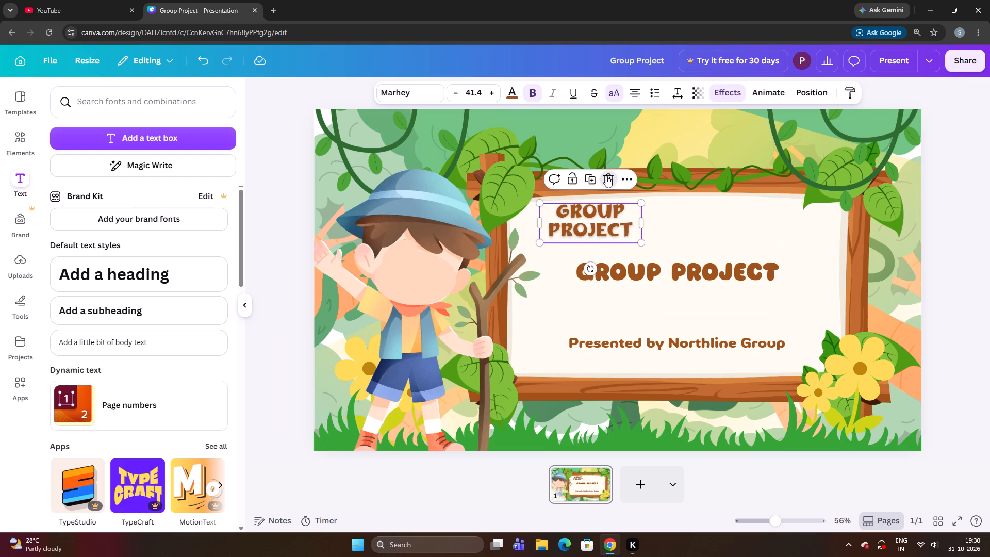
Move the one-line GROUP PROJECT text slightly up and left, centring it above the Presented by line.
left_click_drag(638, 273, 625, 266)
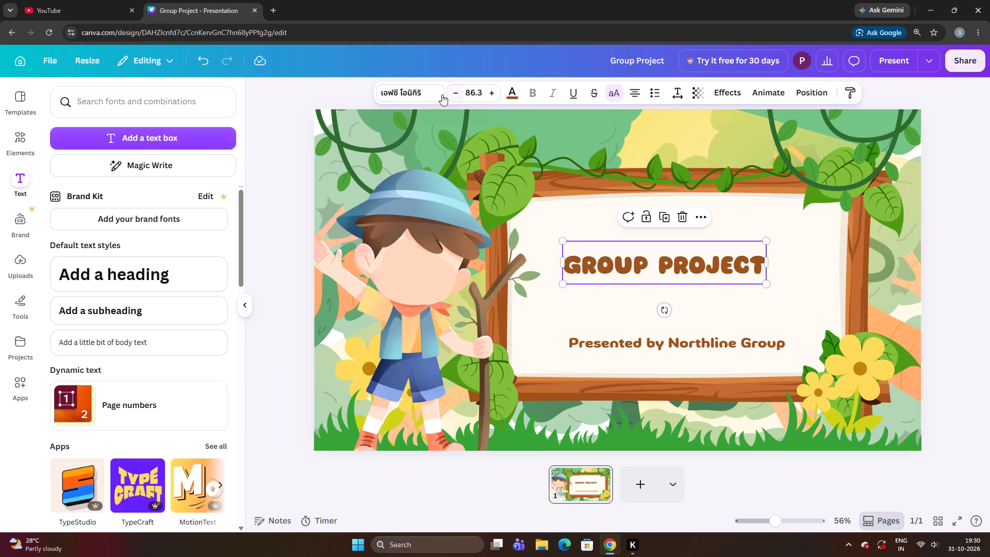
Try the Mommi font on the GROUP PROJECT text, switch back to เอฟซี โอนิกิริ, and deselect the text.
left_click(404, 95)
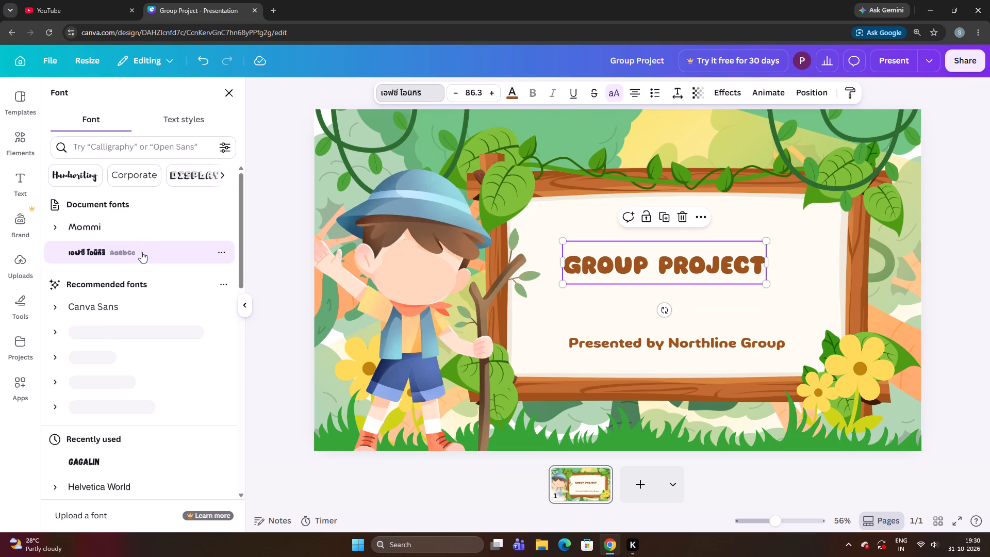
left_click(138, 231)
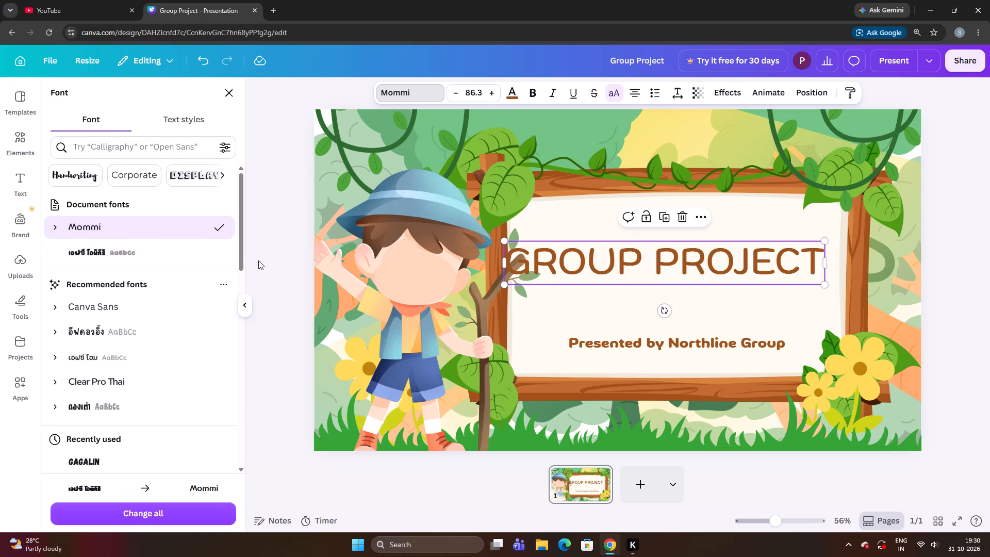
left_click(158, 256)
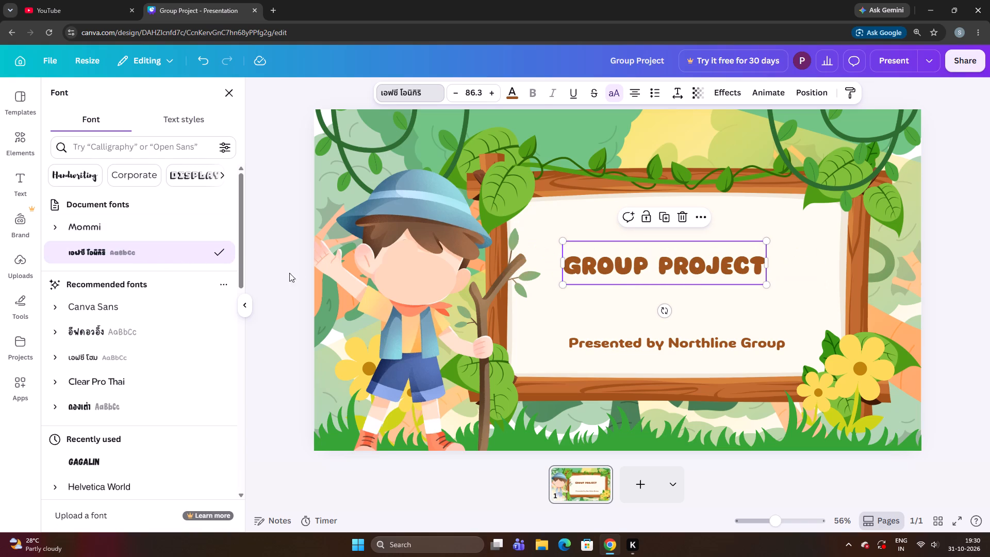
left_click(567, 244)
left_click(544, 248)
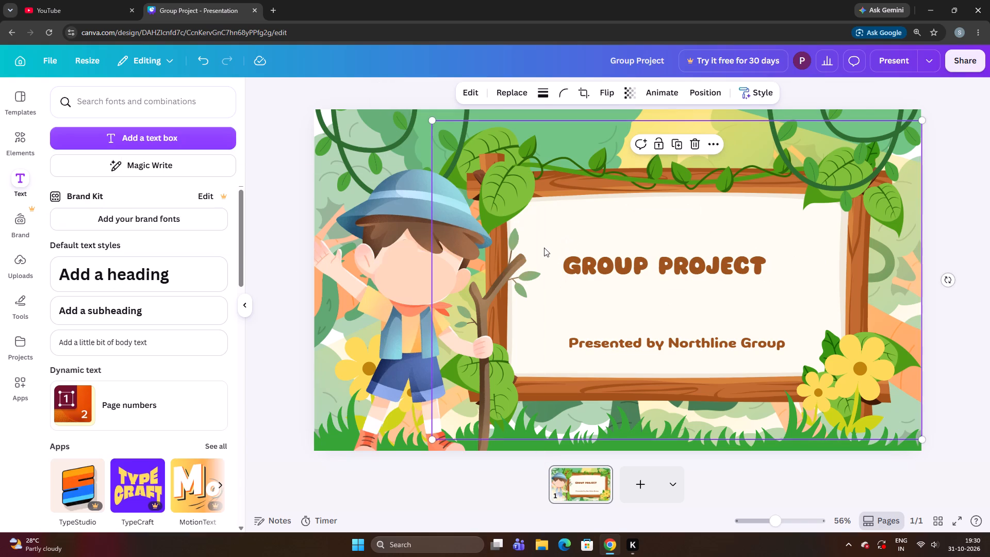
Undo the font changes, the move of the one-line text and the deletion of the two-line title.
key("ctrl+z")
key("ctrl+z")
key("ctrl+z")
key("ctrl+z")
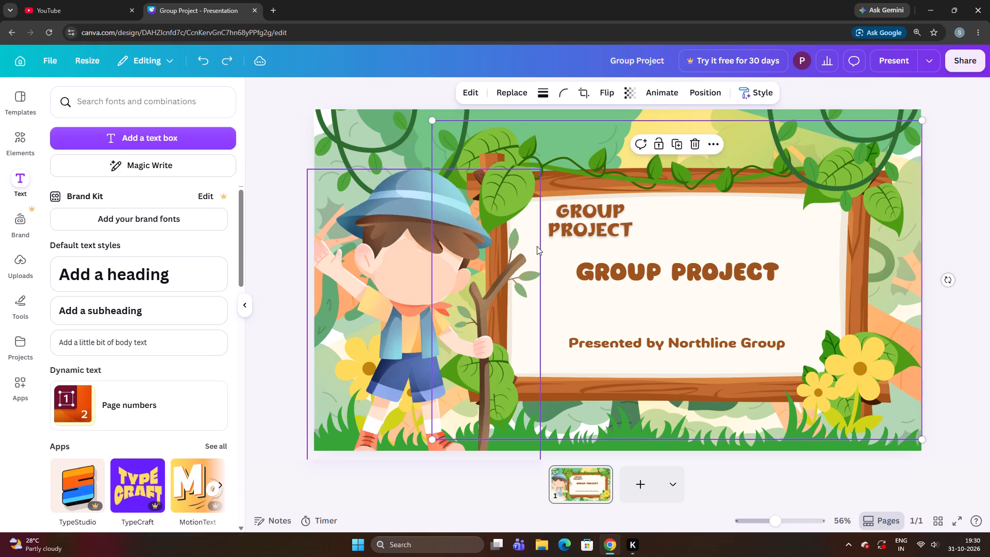
Change the font of the larger one-line GROUP PROJECT text to Marhey, matching the small two-line title.
left_click(592, 288)
left_click(570, 219)
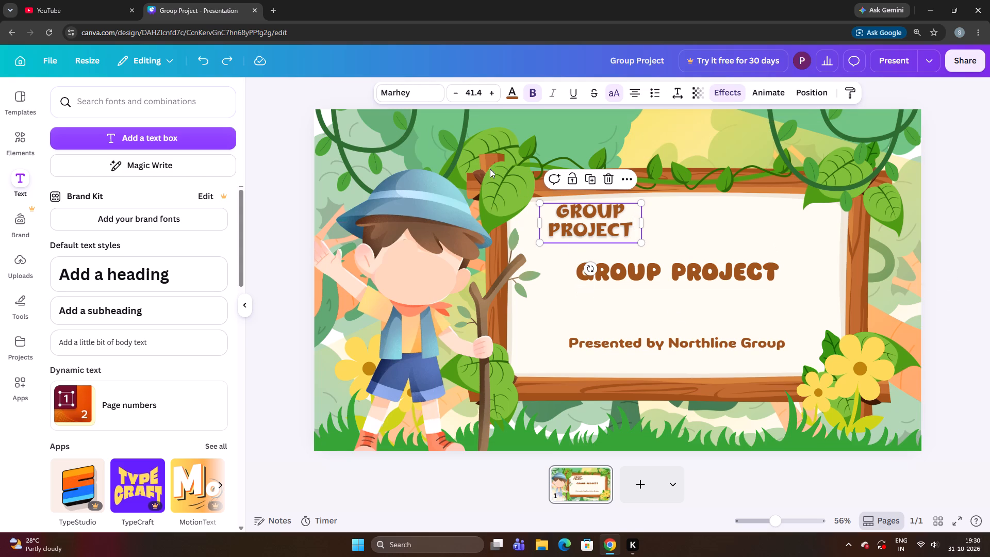
left_click(414, 91)
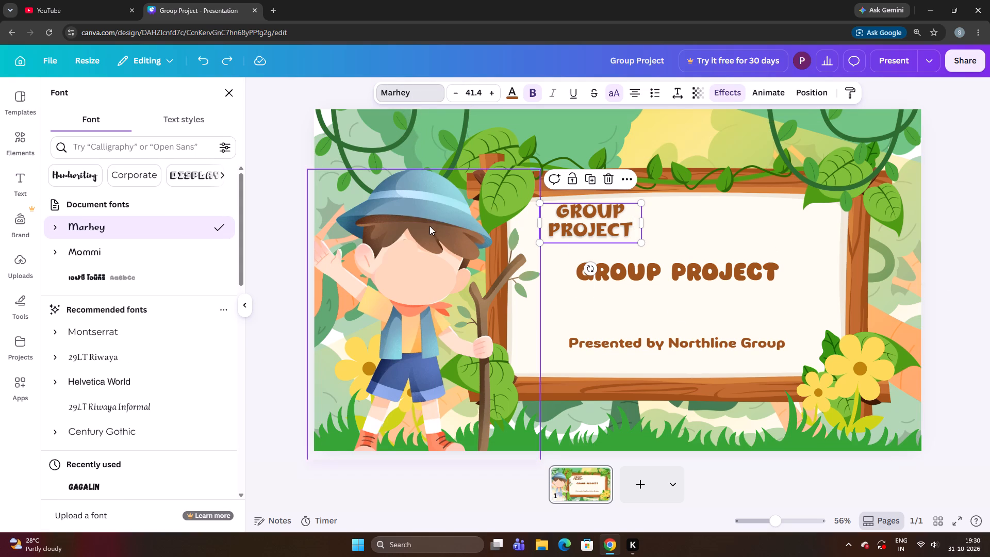
left_click(640, 275)
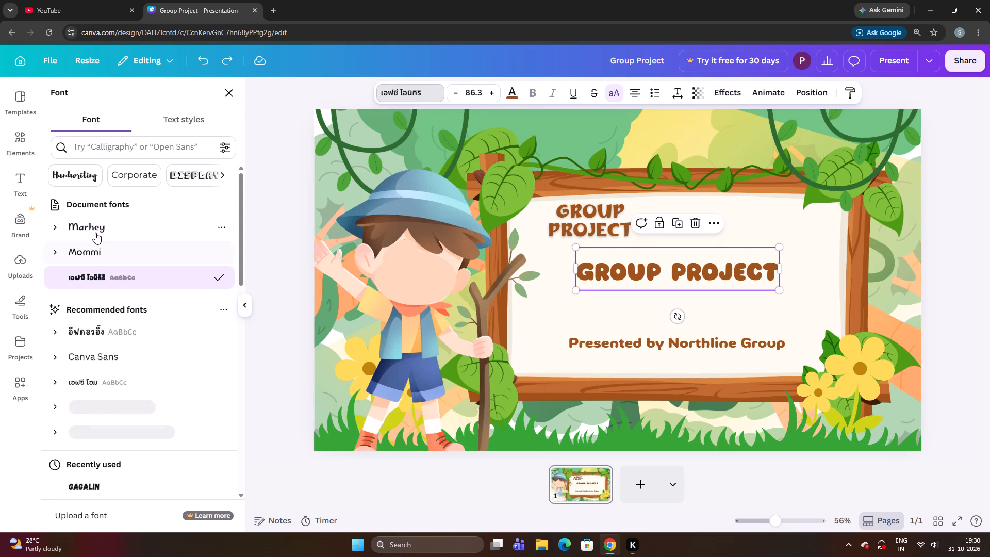
left_click(95, 230)
left_click(331, 323)
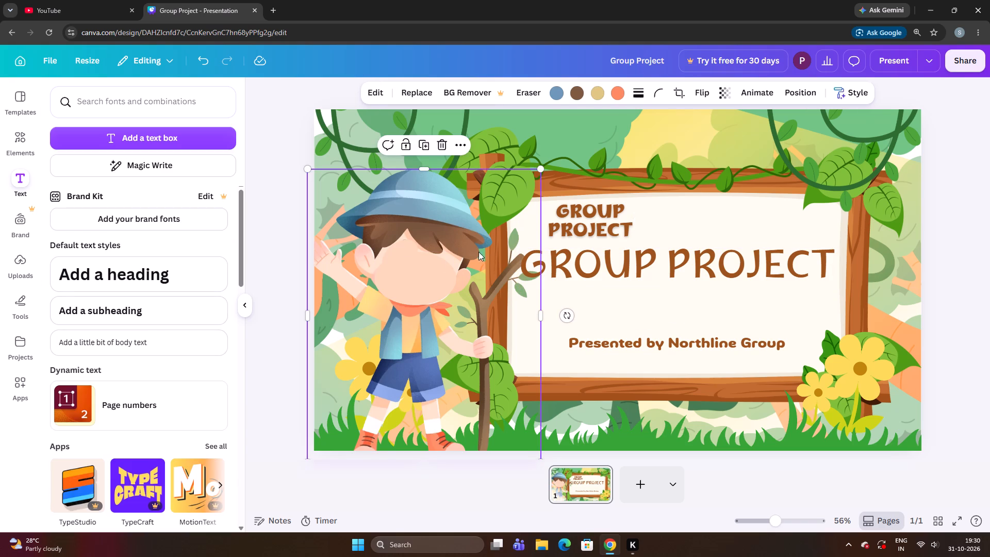
Delete the small two-line GROUP PROJECT title from the top of the board.
left_click(573, 227)
left_click(610, 181)
Narrow the remaining GROUP PROJECT text box so it wraps onto two lines, and place it above the Presented by line.
left_click_drag(613, 253, 643, 203)
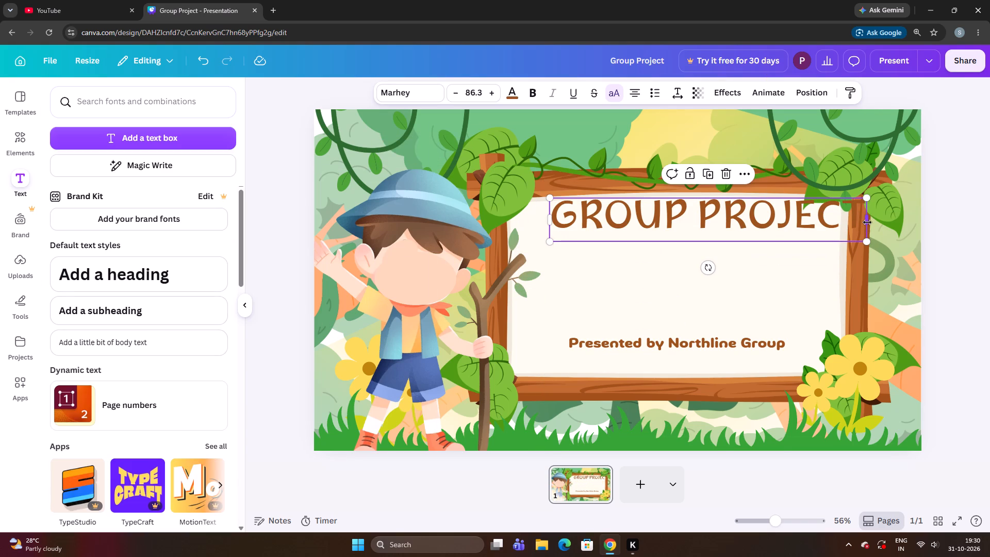
left_click_drag(867, 222, 748, 270)
left_click_drag(702, 257, 712, 286)
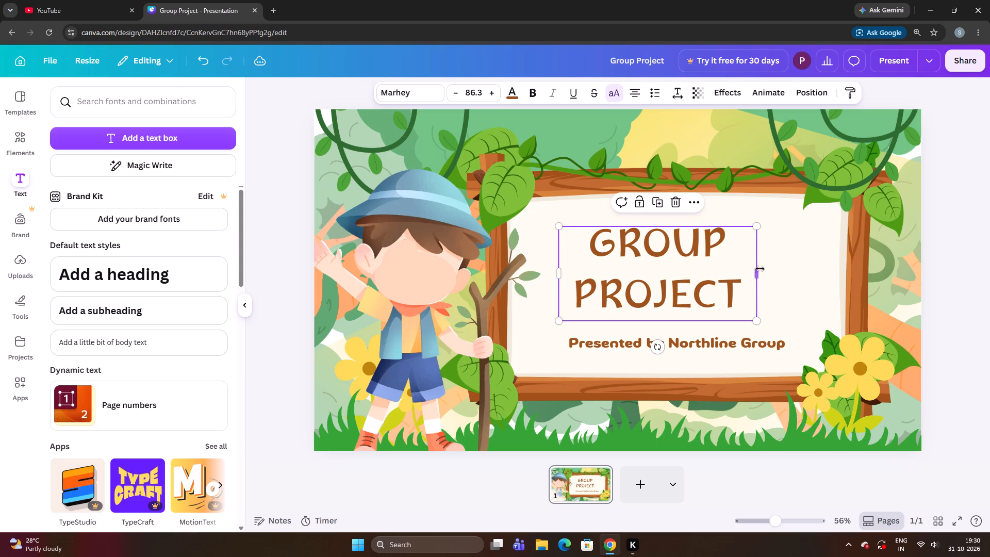
left_click(800, 260)
left_click_drag(711, 270, 713, 258)
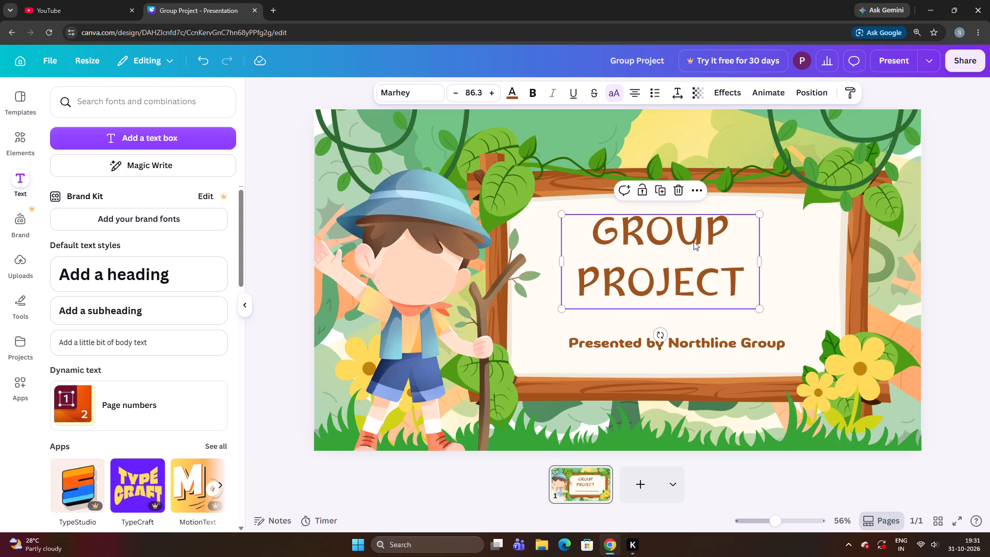
Enlarge the GROUP PROJECT title to a font size of 98.7.
key("ctrl+Down")
key("ctrl+Down")
key("ctrl+Down")
key("ctrl+Down")
key("ctrl+Down")
key("ctrl+Down")
key("ctrl+Down")
key("ctrl+Down")
key("ctrl+Down")
key("ctrl+Down")
key("ctrl+Down")
key("ctrl+Down")
key("ctrl+Down")
key("ctrl+Down")
key("ctrl+Down")
key("ctrl+Down")
key("ctrl+Down")
key("ctrl+Down")
key("ctrl+Down")
key("ctrl+Down")
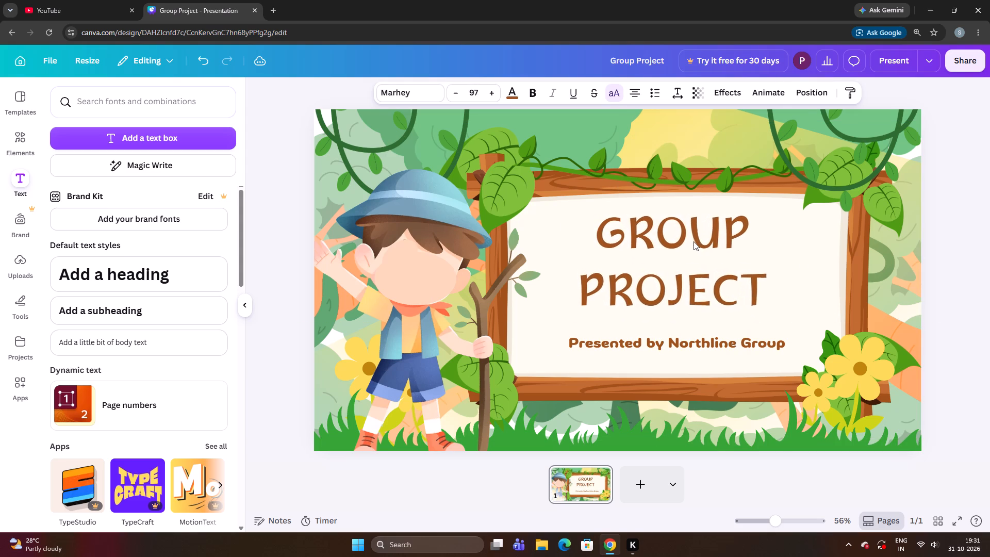
Nudge the enlarged GROUP PROJECT title slightly left to centre it above the Presented by line.
key("Left")
key("Left")
key("Left")
key("Left")
key("Left")
key("Left")
key("Left")
key("Left")
key("Left")
key("Left")
key("Left")
key("Left")
key("Left")
key("Left")
key("Left")
key("Left")
key("Left")
key("Left")
key("Left")
key("Left")
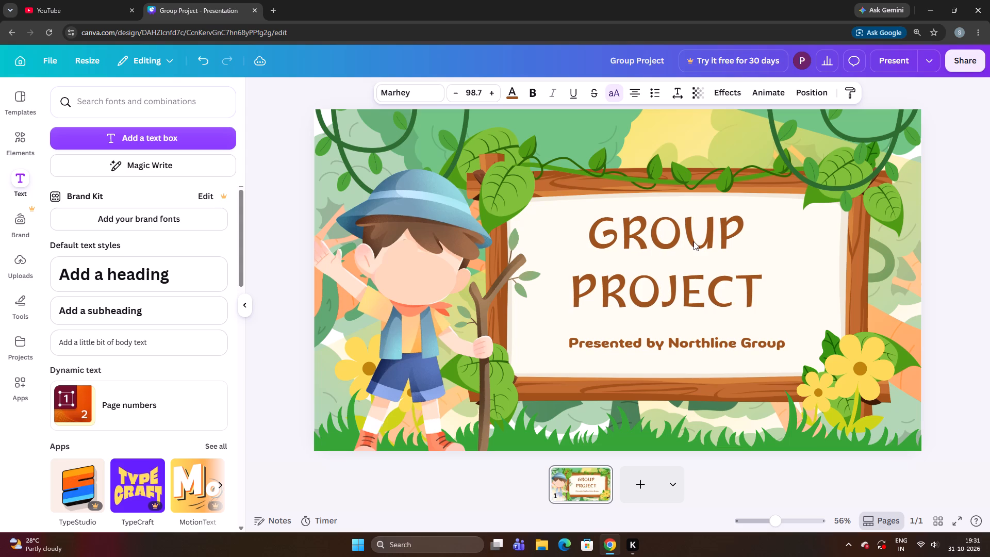
Enlarge the GROUP PROJECT title further to a font size of 105.
key("ctrl+Down")
key("ctrl+Down")
key("ctrl+Down")
key("ctrl+Down")
key("ctrl+Down")
key("ctrl+Down")
key("ctrl+Down")
key("ctrl+Down")
key("ctrl+Down")
key("ctrl+Down")
key("ctrl+Down")
key("ctrl+Down")
key("ctrl+Down")
key("ctrl+Down")
key("ctrl+Down")
key("ctrl+Down")
key("ctrl+Down")
key("ctrl+Down")
key("ctrl+Down")
key("ctrl+Down")
Nudge the GROUP PROJECT title slightly up and right to centre it on the board above the Presented by line.
key("Up")
key("Up")
key("Up")
key("Up")
key("Up")
key("Up")
key("Up")
key("Up")
key("Up")
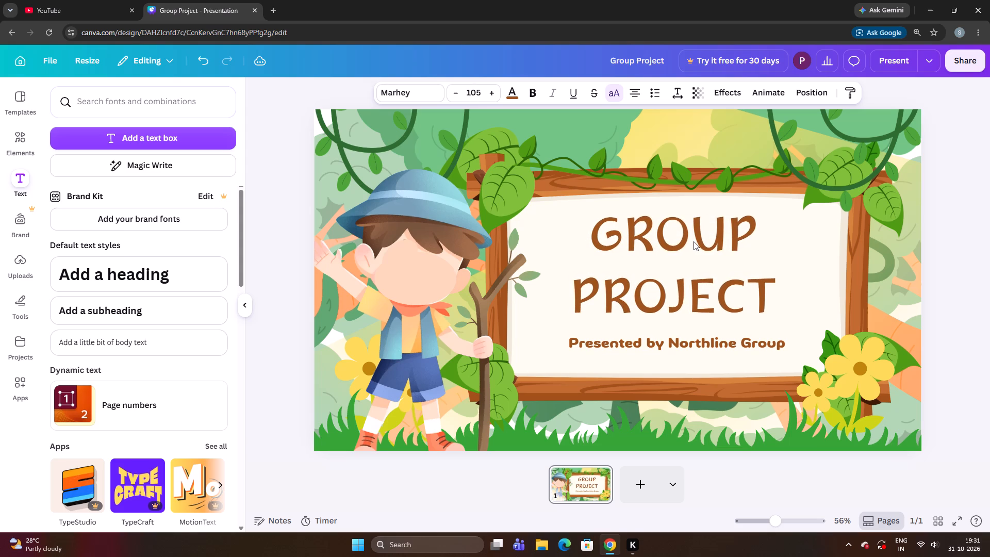
key("Up")
key("Right")
key("Right")
key("Right")
key("Right")
key("Right")
key("Right")
key("Right")
key("Right")
key("Right")
key("Right")
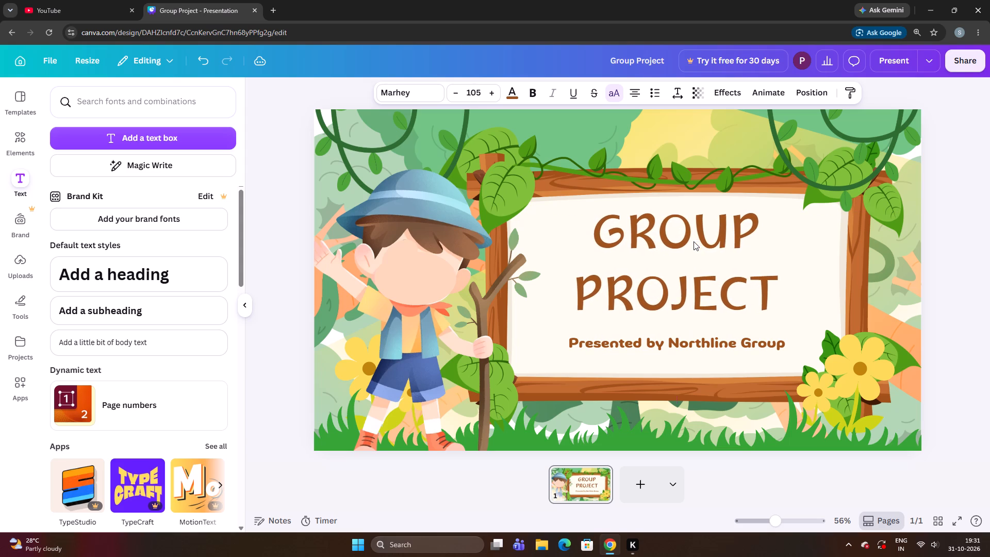
key("Down")
key("Down")
key("Down")
key("Down")
key("Down")
key("Left")
key("Left")
key("Left")
key("Left")
key("Left")
key("Left")
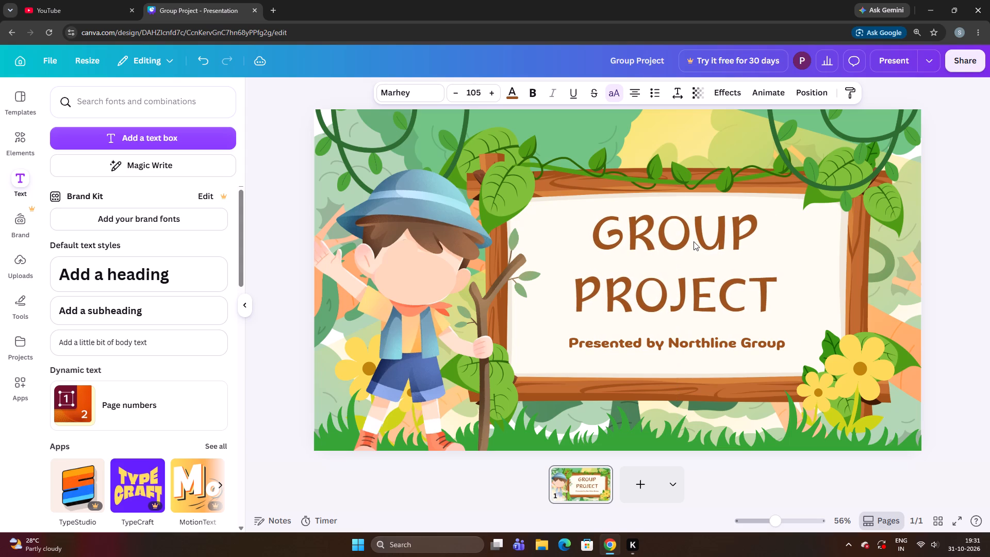
Enlarge the GROUP PROJECT title to a font size of 109.
key("ctrl+Down")
key("ctrl+Down")
key("ctrl+Down")
key("ctrl+Down")
key("ctrl+Down")
key("ctrl+Down")
key("ctrl+Down")
key("ctrl+Down")
key("ctrl+Down")
key("ctrl+Down")
key("ctrl+Down")
key("ctrl+Down")
key("ctrl+Down")
key("ctrl+Down")
key("ctrl+Down")
Nudge the GROUP PROJECT title up and slightly left, clearing the Presented by line and centring it on the board.
key("Up")
key("Up")
key("Up")
key("Up")
key("Up")
key("Up")
key("Up")
key("Up")
key("Up")
key("Up")
key("Up")
key("Up")
key("Up")
key("Up")
key("Up")
key("Up")
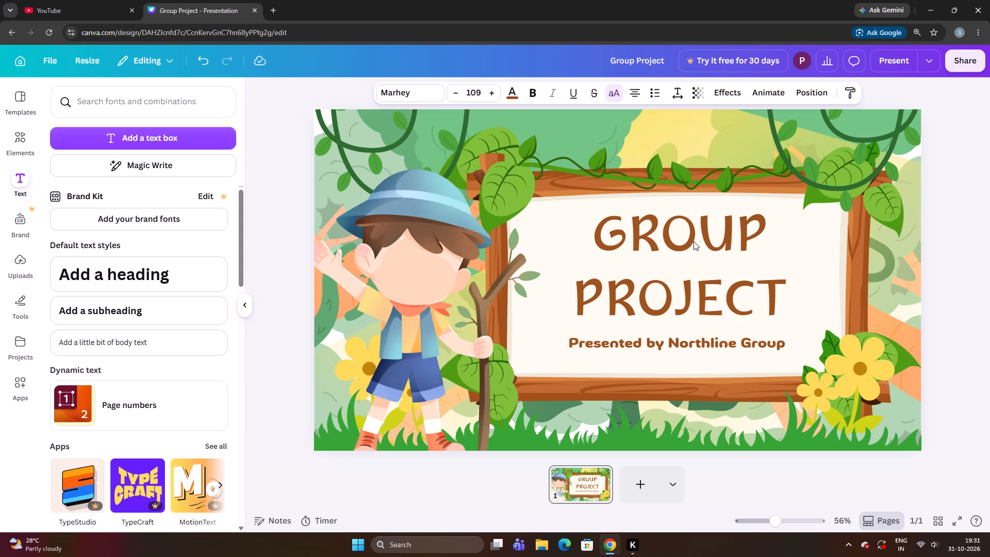
key("Left")
key("Left")
key("Left")
key("Left")
key("Left")
key("Left")
key("Left")
key("Left")
key("Left")
key("Down")
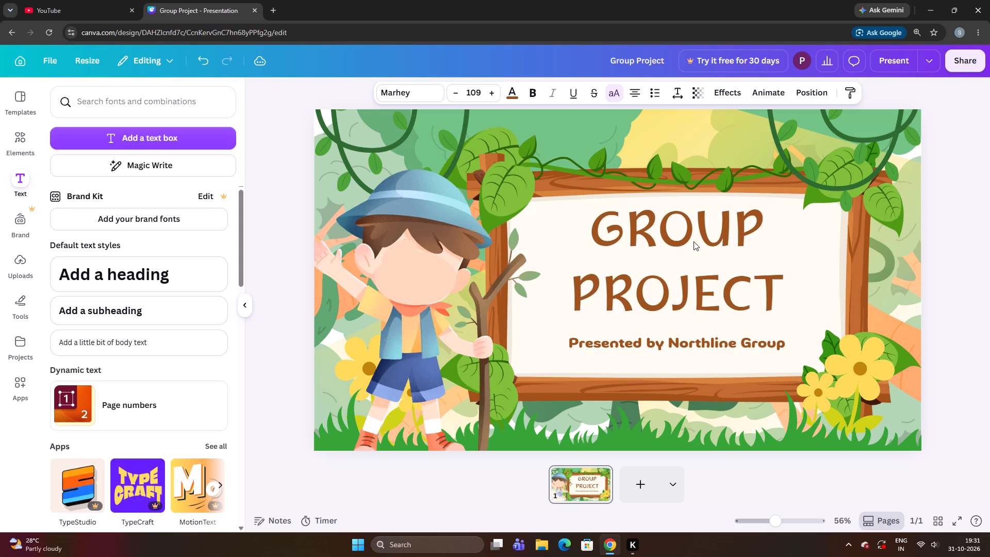
Nudge the GROUP PROJECT title slightly down and left on the board, above the Presented by line.
key("Down")
key("Down")
key("Down")
key("Down")
key("Left")
key("Left")
key("Left")
key("Left")
key("Left")
key("Left")
key("Left")
key("Left")
key("Left")
key("Left")
key("Left")
key("Left")
key("Left")
key("Left")
key("Left")
key("Left")
key("Left")
key("Left")
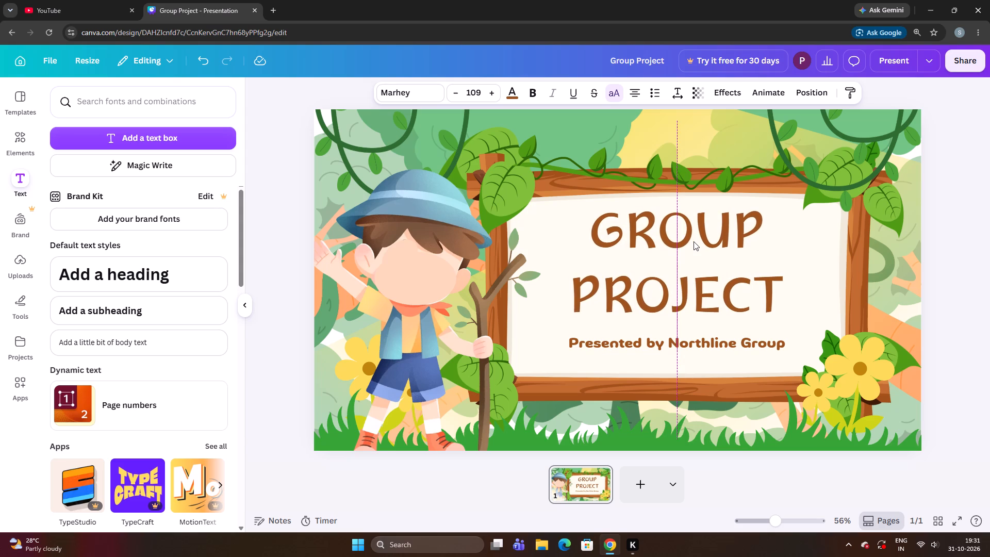
key("Down")
key("Down")
key("Down")
key("Down")
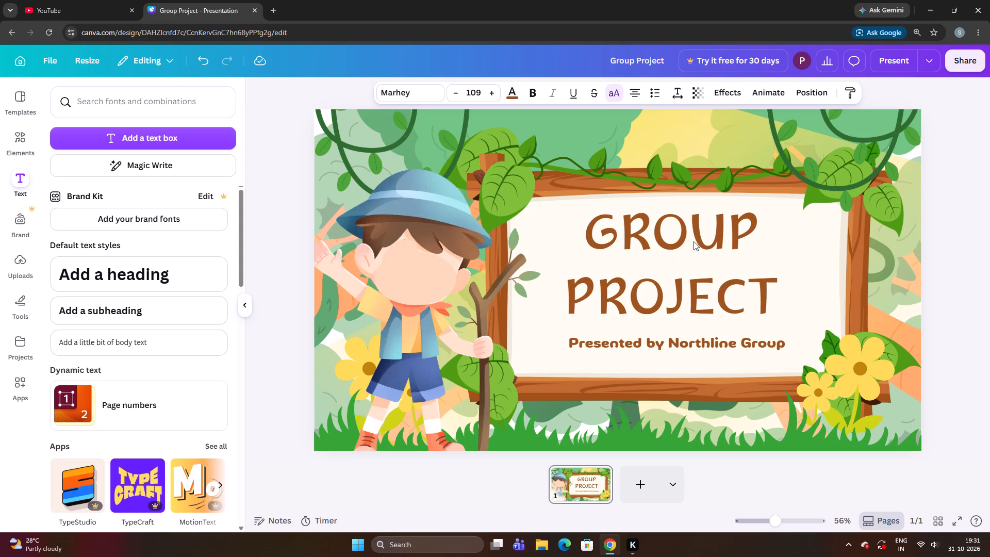
Enlarge the GROUP PROJECT title to a font size of 115.
key("ctrl+Down")
key("ctrl+Down")
key("ctrl+Down")
key("ctrl+Down")
key("ctrl+Down")
key("ctrl+Down")
key("ctrl+Down")
key("ctrl+Down")
key("ctrl+Down")
key("ctrl+Down")
key("ctrl+Down")
key("ctrl+Down")
key("ctrl+Down")
key("ctrl+Down")
key("ctrl+Down")
key("ctrl+Down")
key("ctrl+Down")
key("ctrl+Down")
key("ctrl+Down")
key("ctrl+Down")
key("ctrl+Up")
key("ctrl+Up")
key("ctrl+Up")
key("ctrl+Up")
key("ctrl+Up")
key("ctrl+Up")
key("ctrl+Up")
key("ctrl+Up")
key("ctrl+Up")
key("ctrl+Up")
key("ctrl+Up")
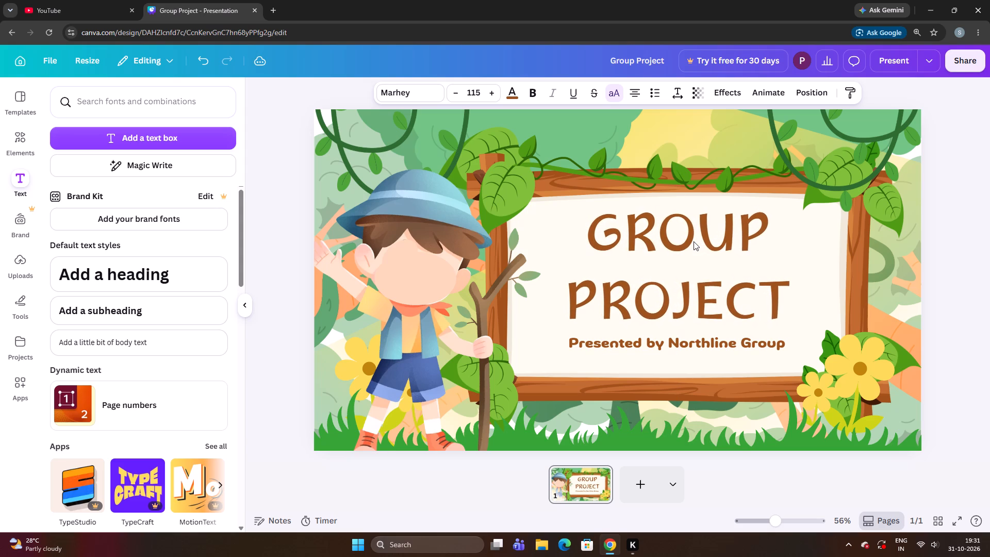
Nudge the GROUP PROJECT title slightly left and adjust its height so it sits just above the Presented by line.
key("Left")
key("Left")
key("Left")
key("Left")
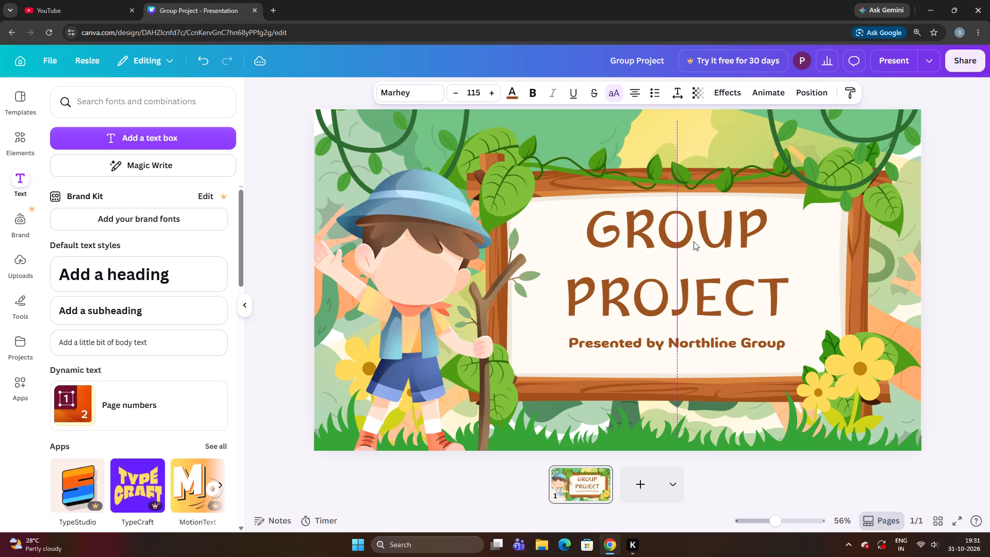
key("Left")
key("Left")
key("Left")
key("Left")
key("Up")
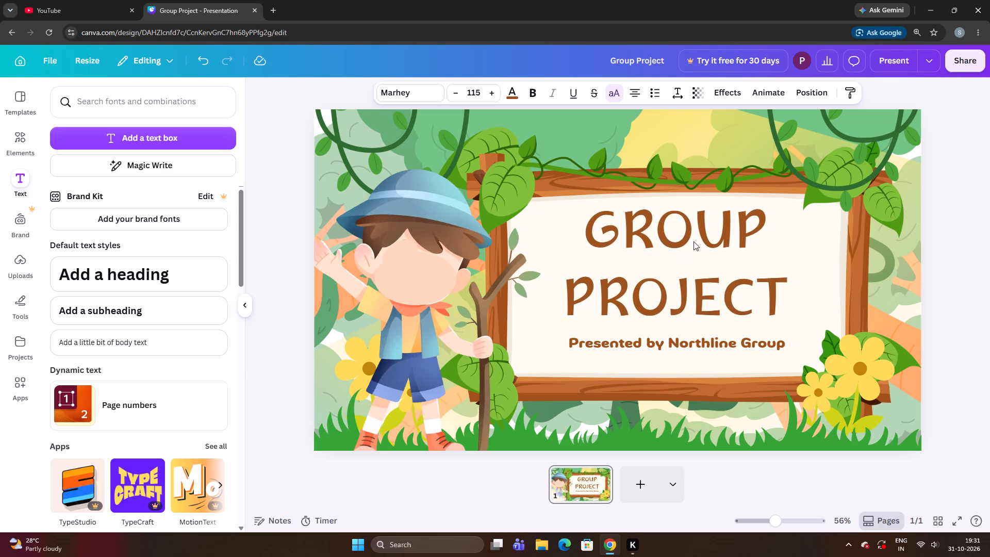
key("Up")
key("Up")
key("Left")
key("Down")
key("Down")
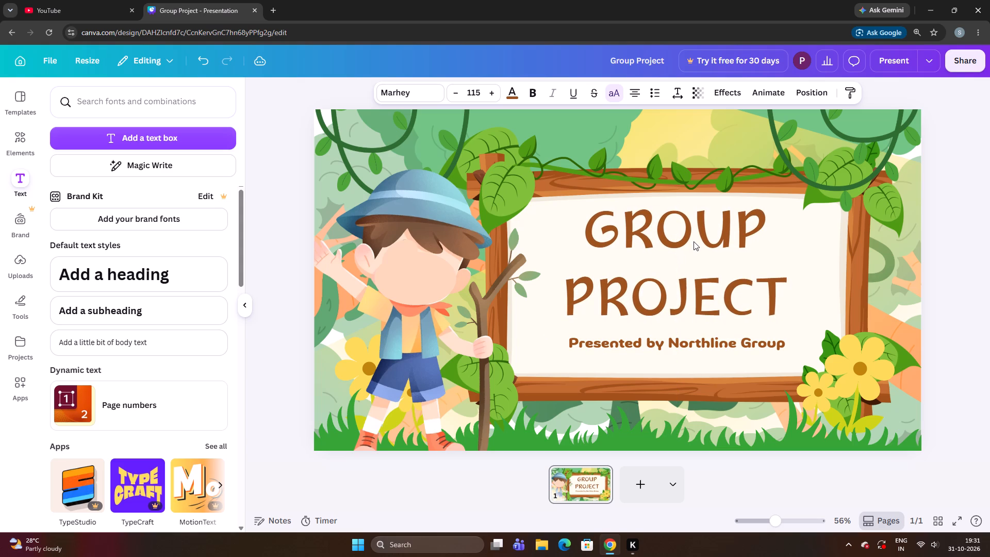
key("ctrl+Up")
key("Down")
key("Down")
key("Down")
key("Down")
key("Down")
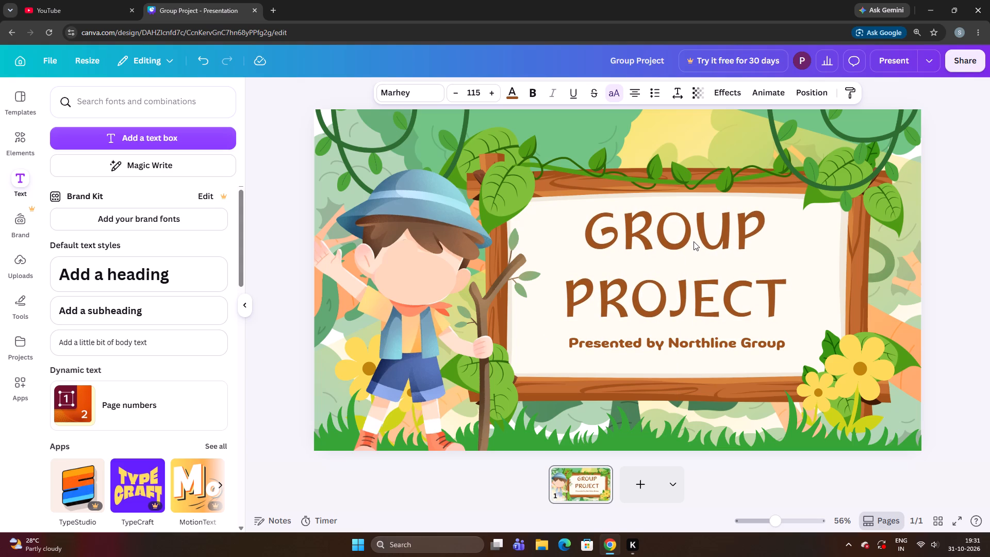
key("Down")
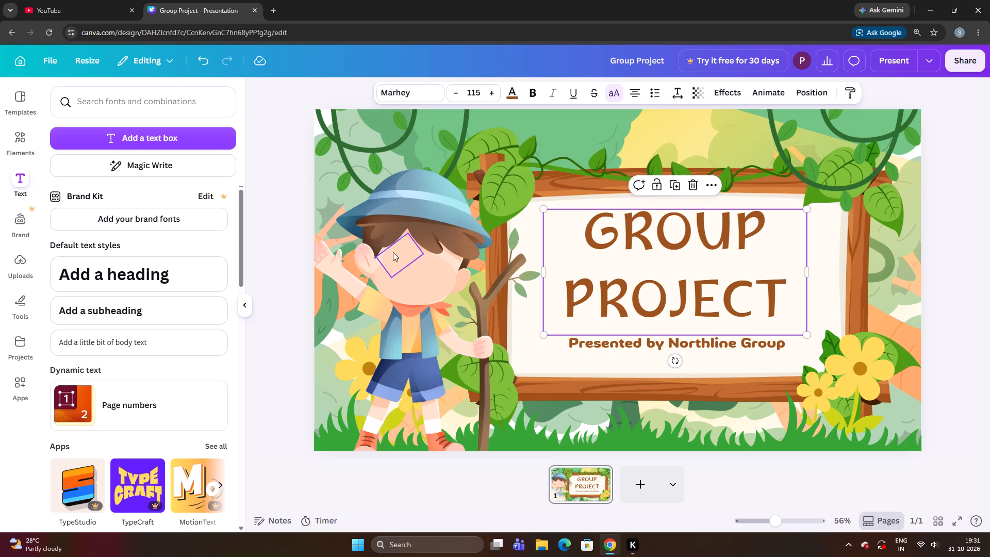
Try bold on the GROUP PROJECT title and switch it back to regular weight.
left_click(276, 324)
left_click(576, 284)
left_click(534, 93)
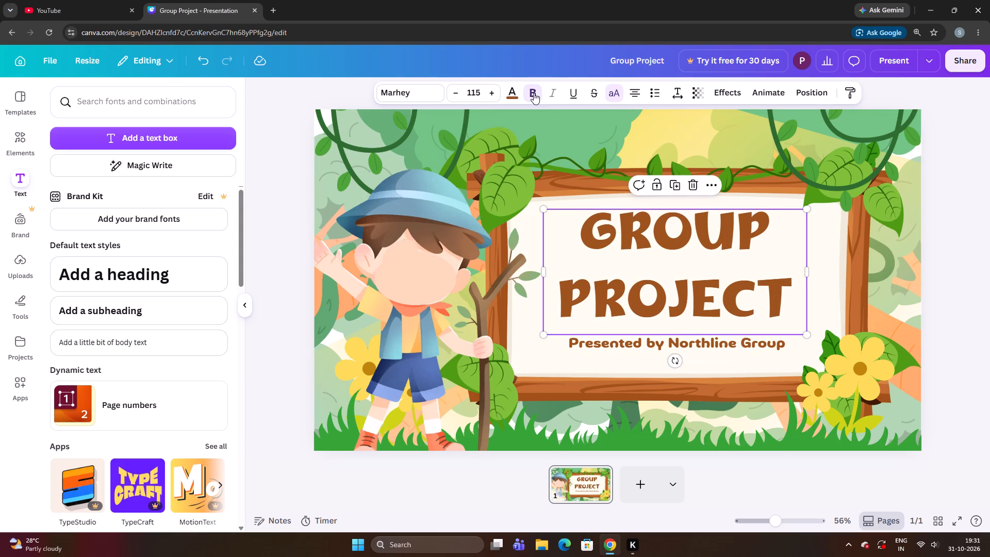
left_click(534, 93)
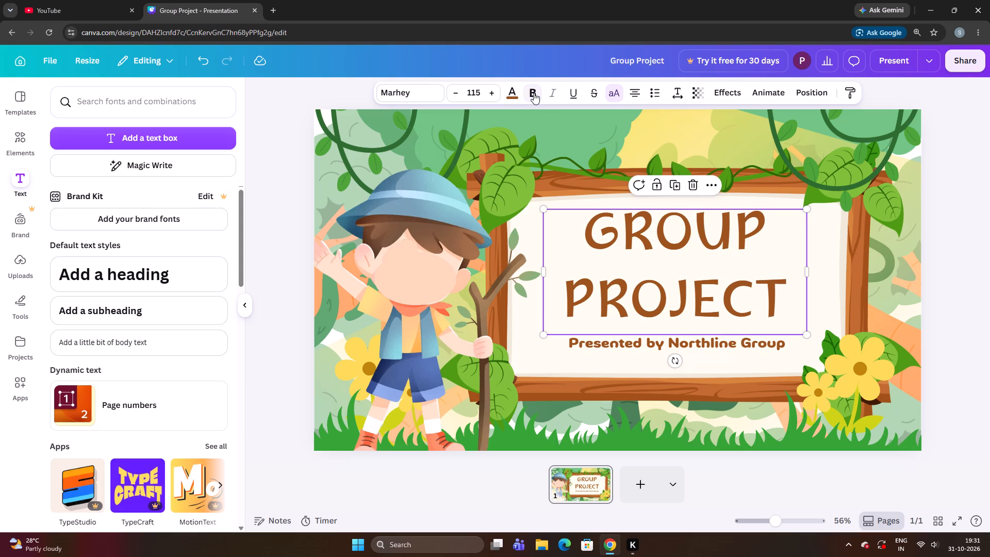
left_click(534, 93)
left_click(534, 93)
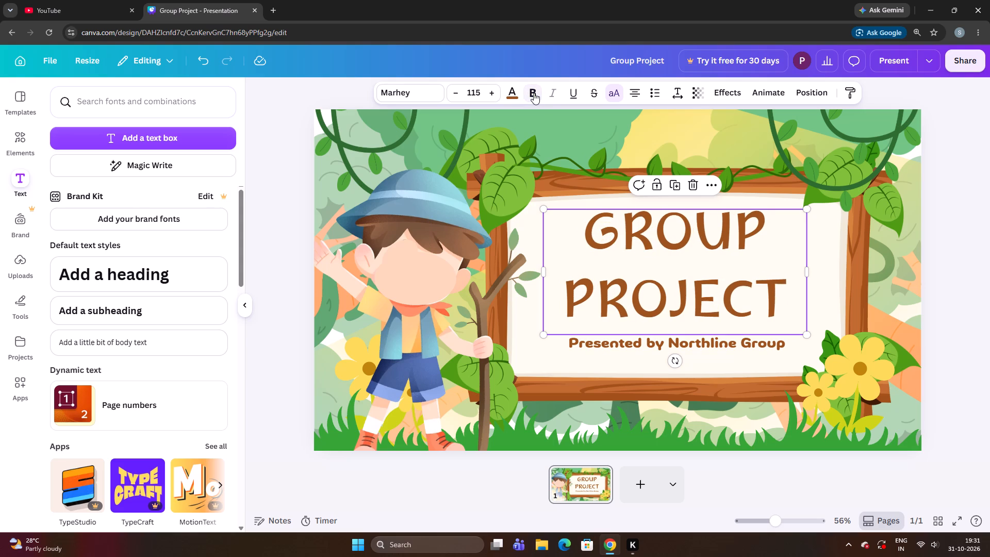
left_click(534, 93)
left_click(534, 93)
Move the GROUP PROJECT title a little left and slightly up on the board.
left_click(522, 243)
left_click_drag(590, 253, 573, 253)
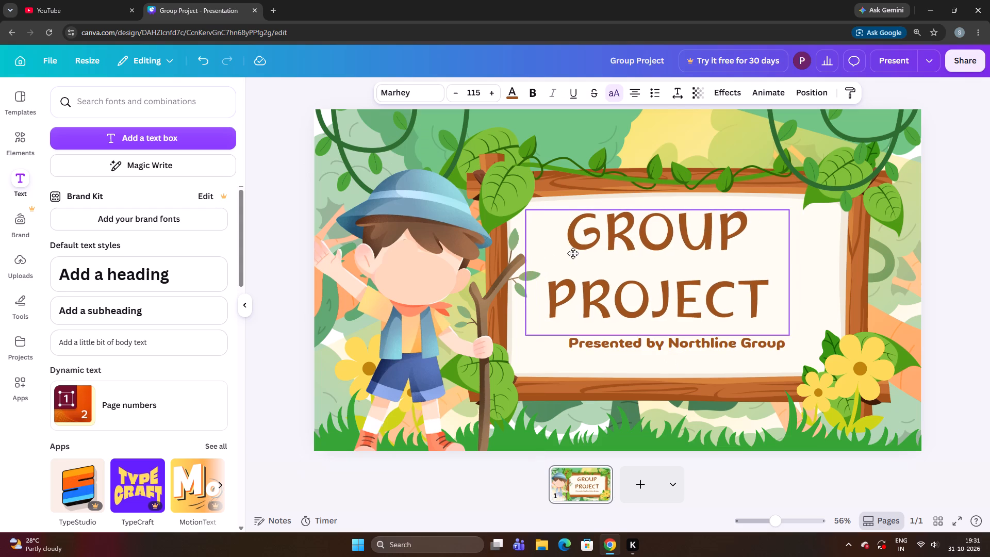
left_click_drag(573, 253, 579, 251)
Apply the Drop shadow effect to the GROUP PROJECT title with a direction of -94.
left_click(726, 93)
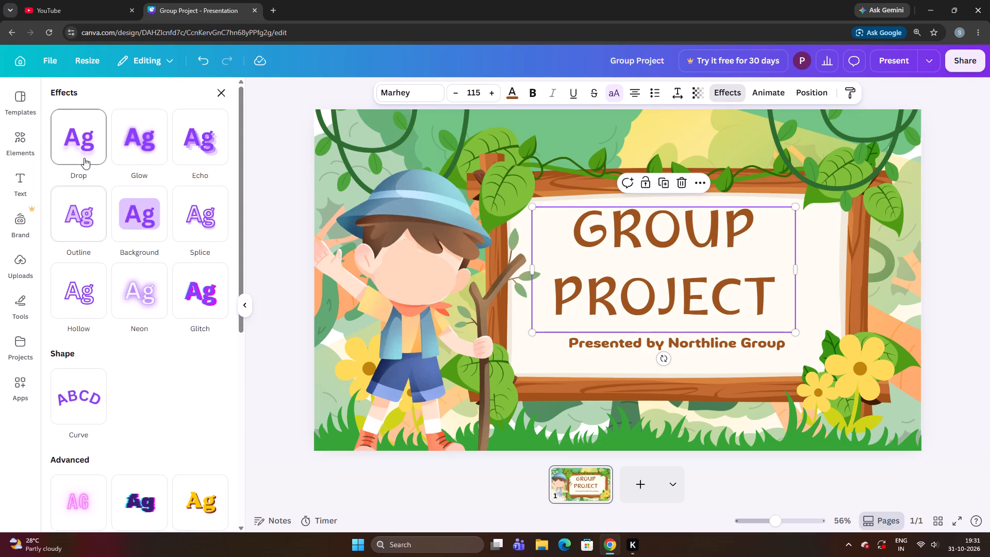
left_click(84, 157)
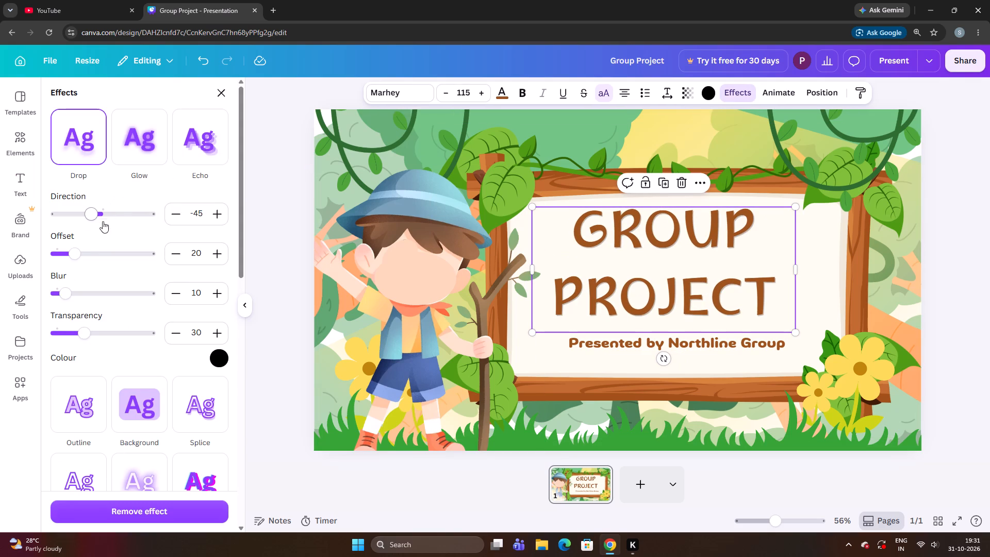
left_click_drag(95, 214, 126, 224)
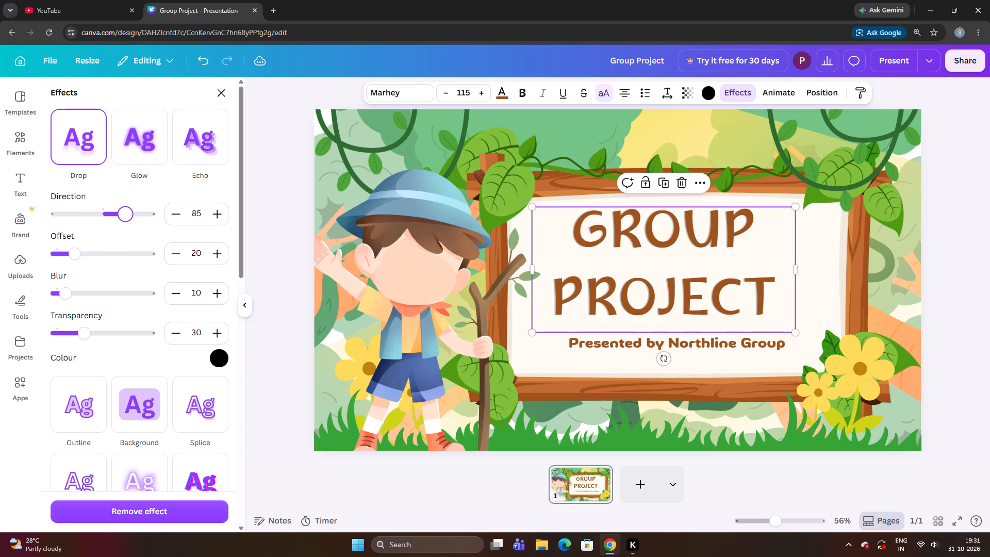
left_click_drag(126, 224, 103, 241)
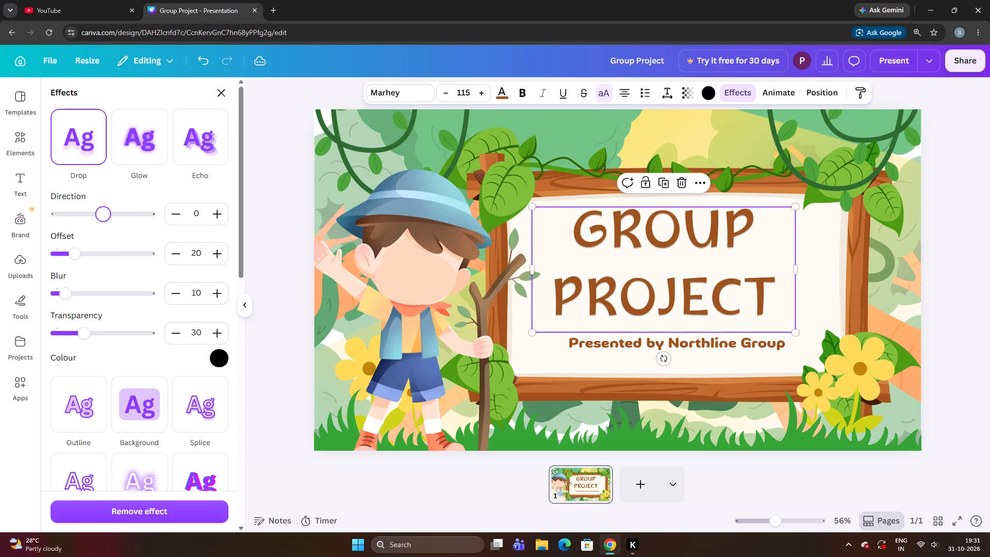
left_click_drag(103, 241, 78, 251)
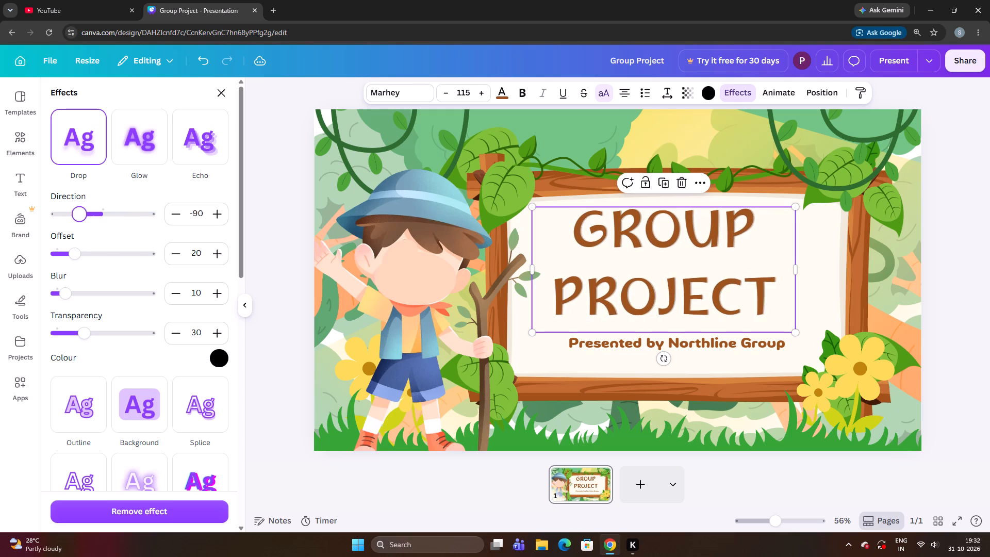
left_click_drag(78, 251, 75, 261)
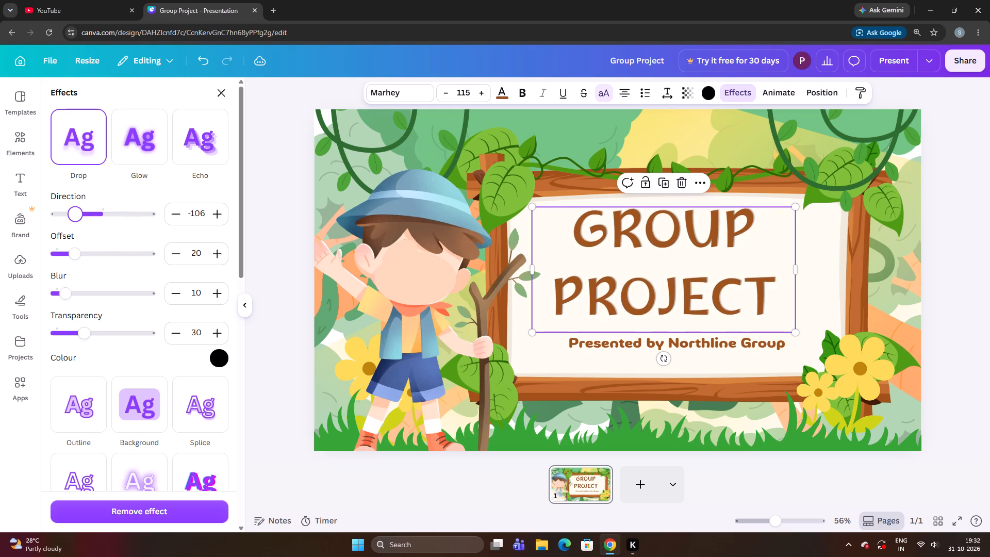
left_click_drag(75, 261, 78, 267)
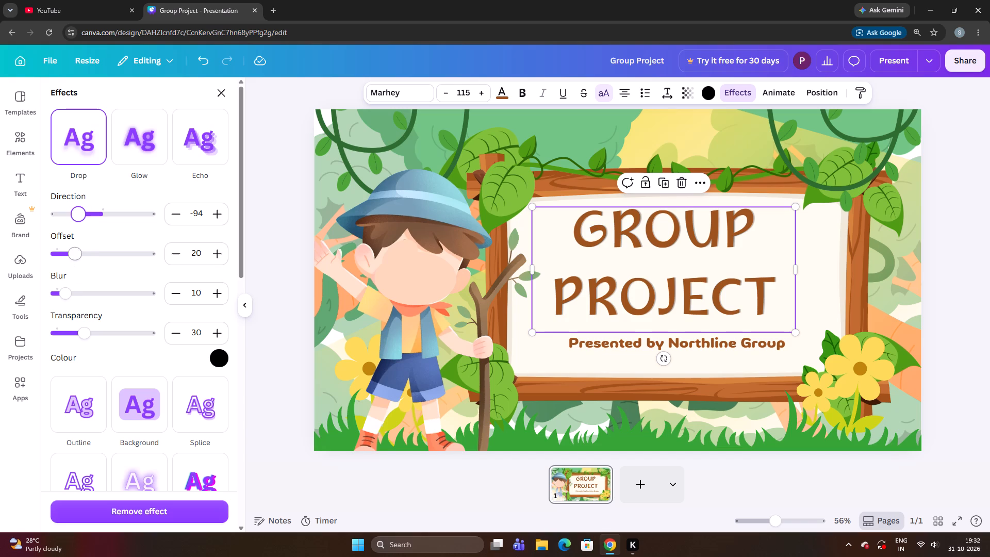
Set the title's drop shadow offset to 29.
left_click_drag(77, 256, 83, 259)
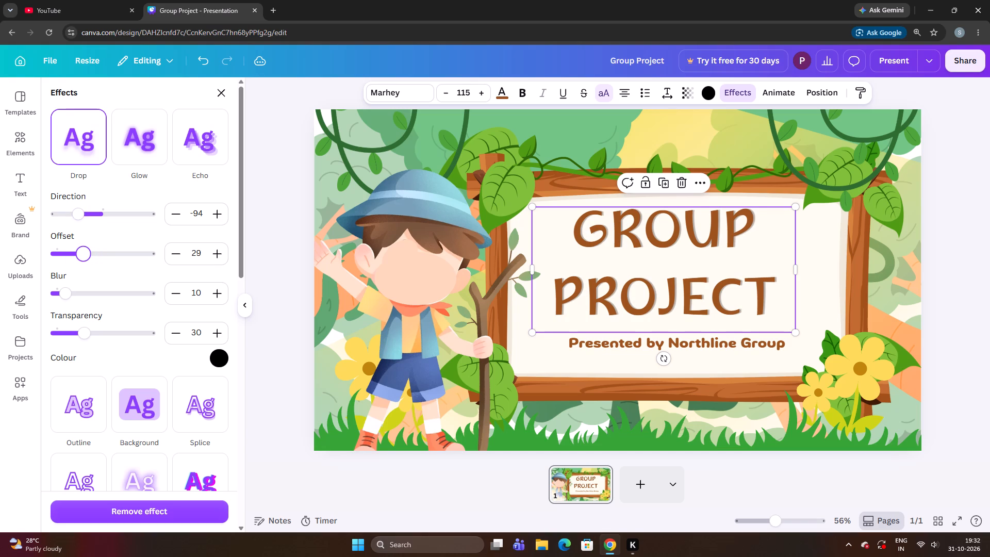
Try different blur strengths on the title's drop shadow and set the blur to 35.
left_click_drag(67, 290, 120, 322)
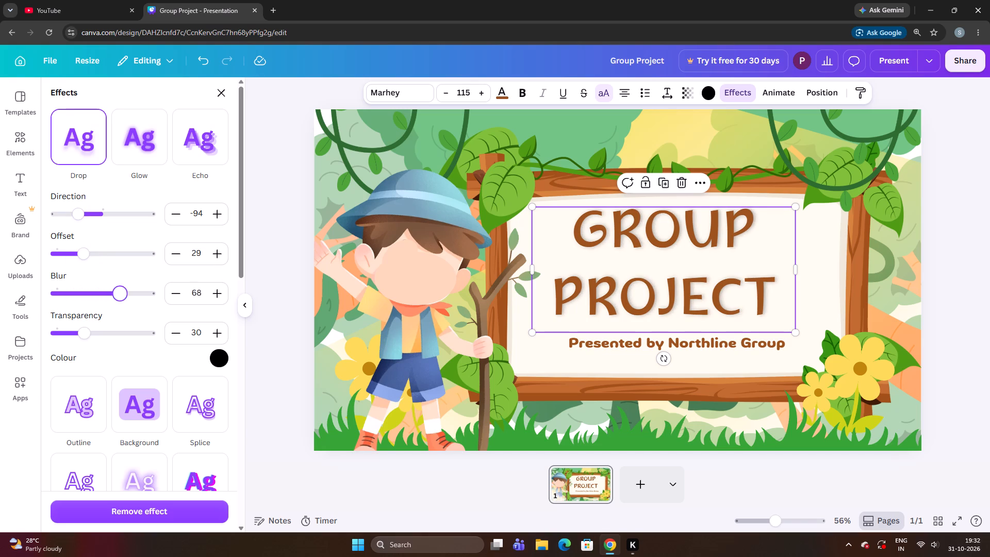
left_click_drag(120, 322, 74, 320)
key("Right")
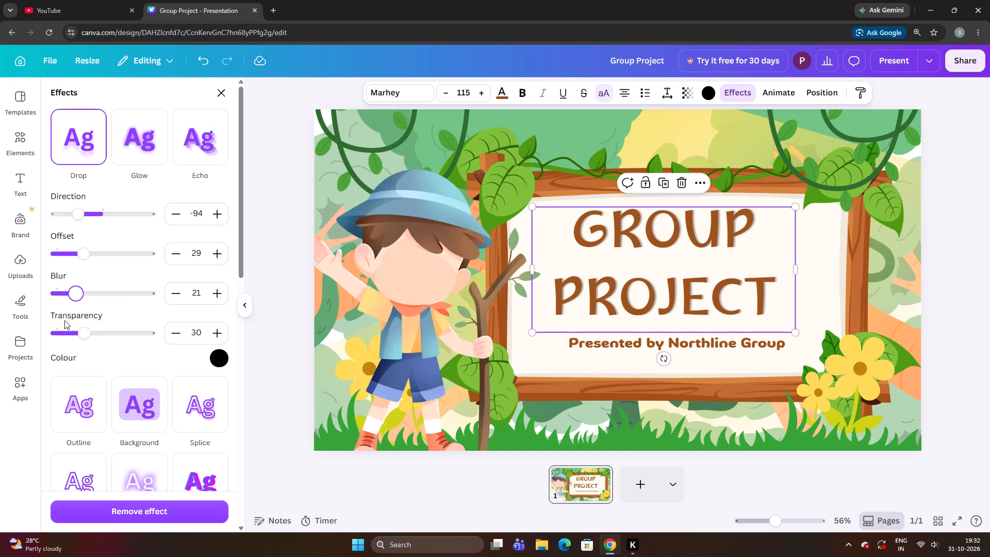
key("Right")
key("Right")
key("Right")
key("Right")
key("Right")
key("Right")
key("Up")
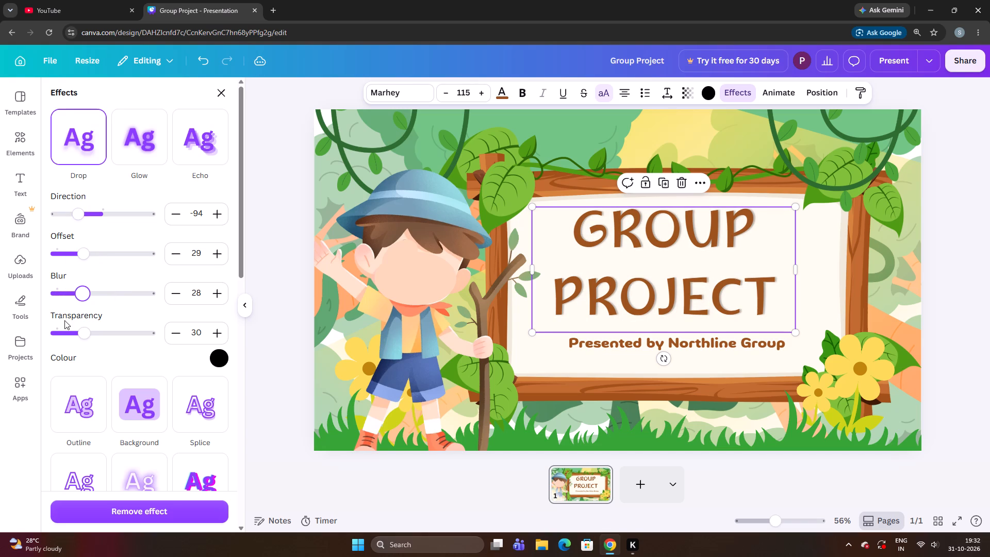
key("Up")
key("Down")
key("Down")
key("Right")
key("Down")
key("Down")
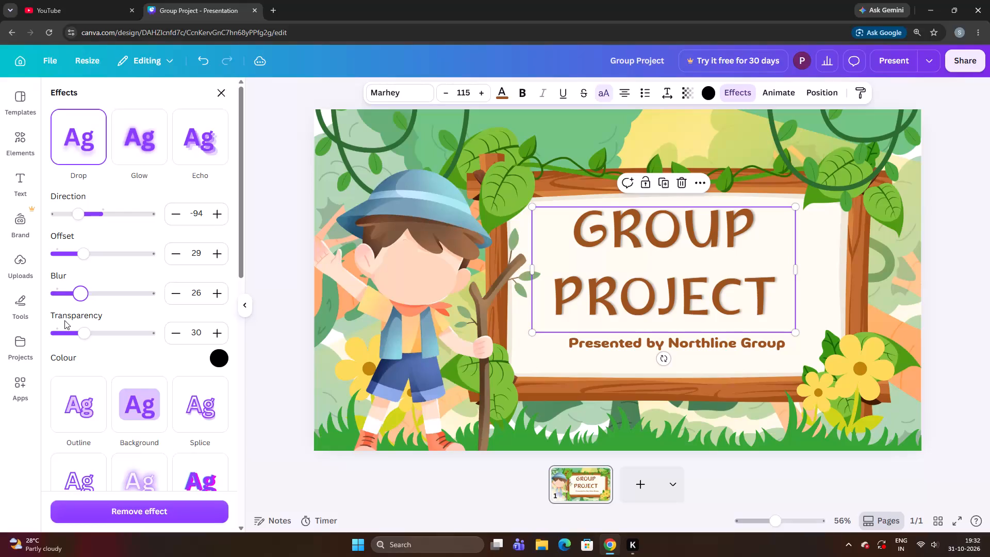
key("Right")
key("Right")
key("Right")
key("Right")
key("Right")
key("Right")
key("Right")
key("Right")
key("Right")
key("Right")
key("Right")
key("Right")
key("Right")
key("Right")
key("Right")
key("Right")
key("Right")
key("Right")
key("Right")
key("Right")
key("Up")
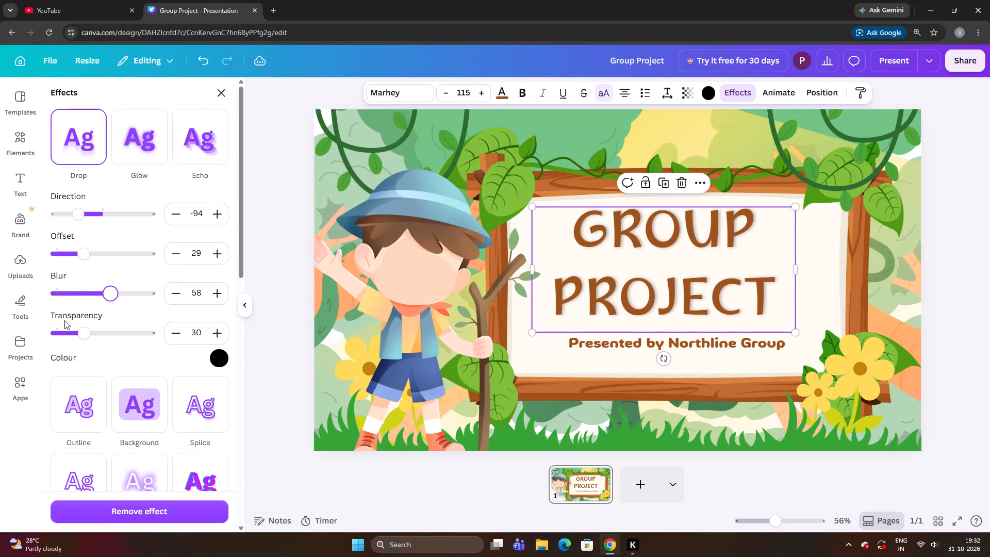
key("Down")
key("Down")
key("Down")
key("Down")
key("Down")
key("Down")
key("Down")
key("Down")
key("Down")
key("Down")
key("Down")
key("Down")
key("Down")
key("Down")
key("Down")
key("Down")
key("Down")
key("Down")
key("Down")
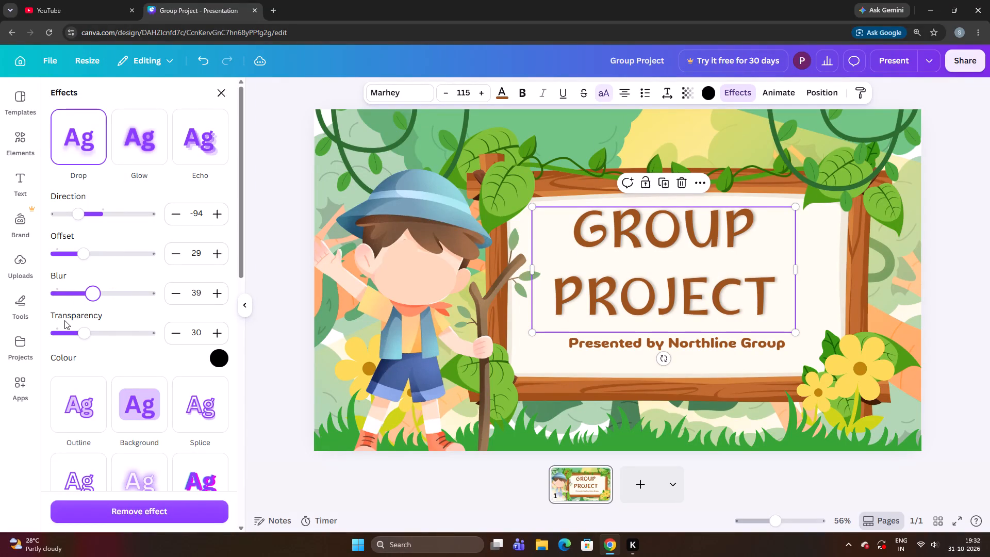
key("Down")
key("Down")
key("Down")
key("Down")
Set the title's drop shadow transparency to 36.
left_click(90, 337)
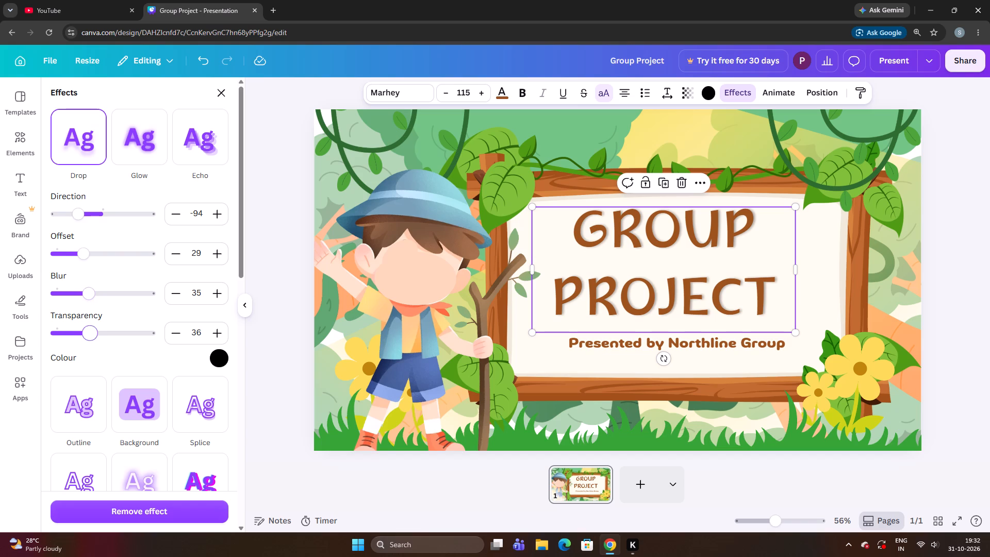
Try different transparency values between 49 and 92 on the title's drop shadow and set the transparency to 85.
key("Right")
key("Right")
key("Right")
key("Right")
key("Right")
key("Right")
key("Right")
key("Right")
key("Right")
key("Right")
key("Right")
key("Right")
key("Right")
key("Right")
key("Right")
key("Right")
key("Right")
key("Right")
key("Right")
key("Right")
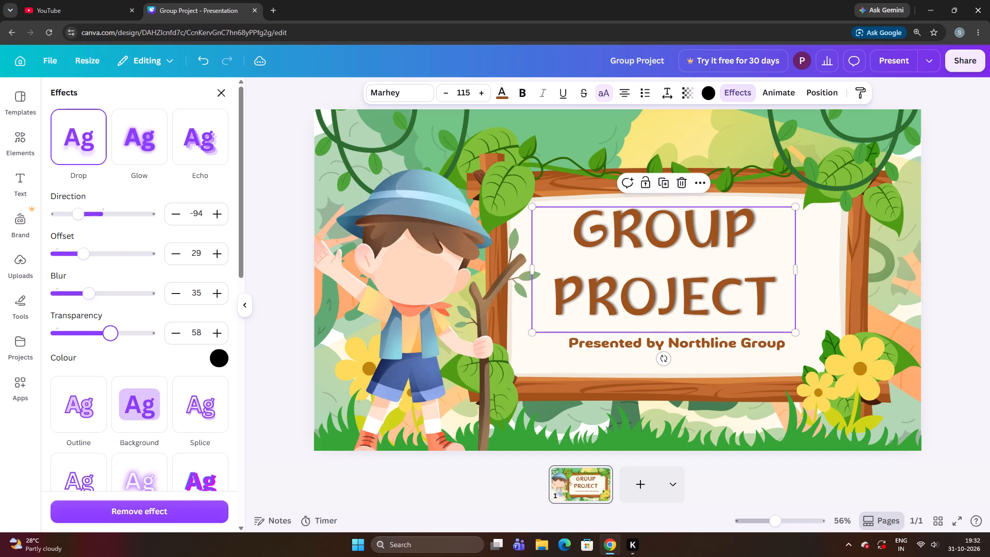
key("Right")
key("Right")
key("Right")
key("Right")
key("Right")
key("Right")
key("Right")
key("Right")
key("Right")
key("Right")
key("Right")
key("Right")
key("Right")
key("Right")
key("Right")
key("Right")
key("Right")
key("Right")
key("Right")
key("Right")
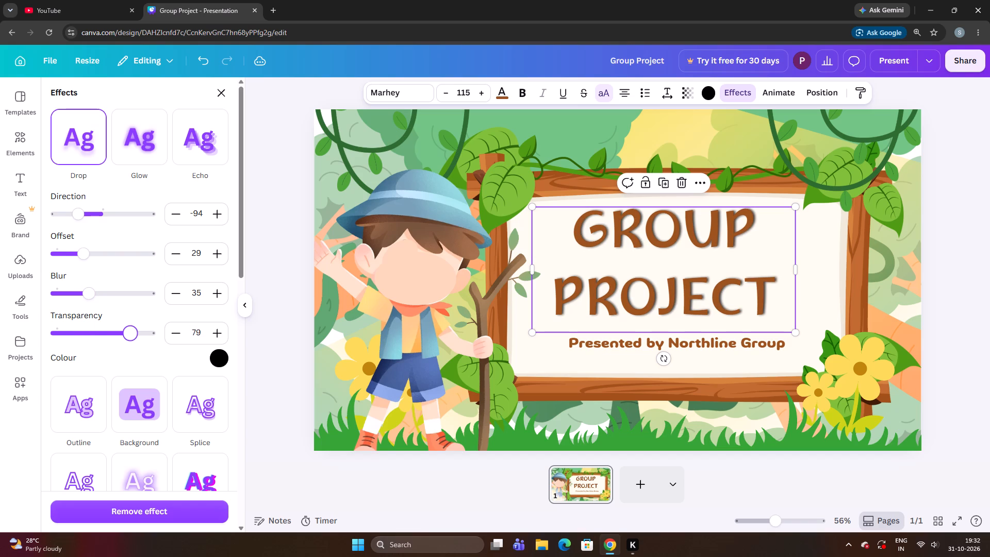
key("Right")
key("Right")
key("Right")
key("Right")
key("Right")
key("Up")
key("Down")
key("Down")
key("Down")
key("Down")
key("Down")
key("Down")
key("Down")
key("Down")
key("Down")
key("Down")
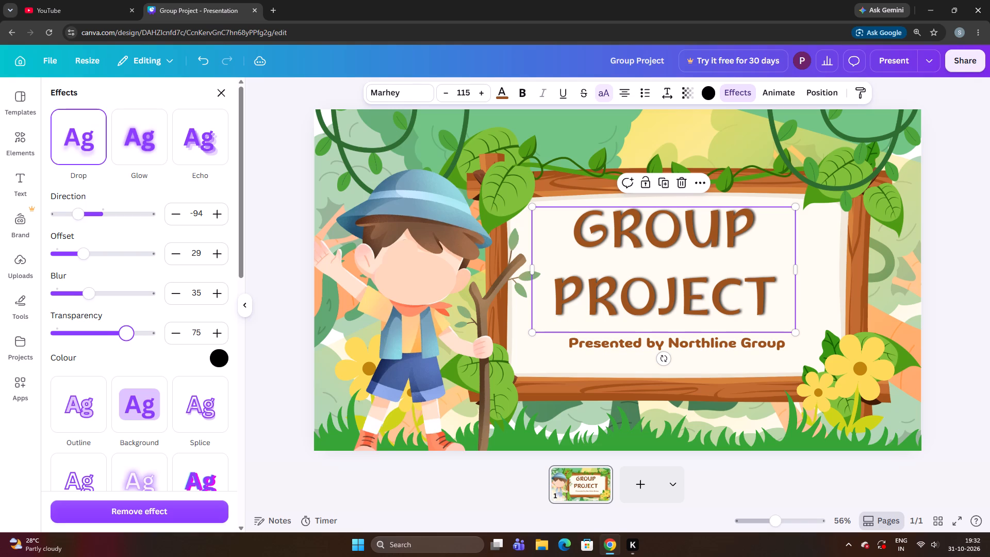
key("Down")
key("Down")
key("Down")
key("Down")
key("Down")
key("Down")
key("Down")
key("Down")
key("Down")
key("Down")
key("Down")
key("Down")
key("Down")
key("Down")
key("Down")
key("Down")
key("Down")
key("Down")
key("Down")
key("Down")
key("Down")
key("Down")
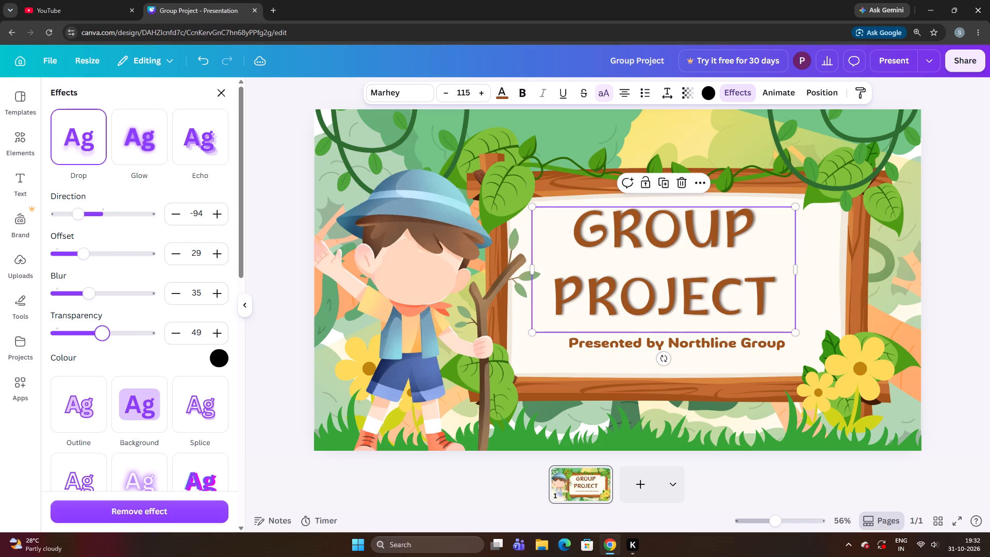
key("Right")
key("Right")
key("Right")
key("Right")
key("Right")
key("Right")
key("Right")
key("Right")
key("Right")
key("Right")
key("Right")
key("Right")
key("Right")
key("Right")
key("Right")
key("Right")
key("Right")
key("Right")
key("Right")
key("Right")
key("Up")
key("Up")
key("Up")
key("Up")
key("Up")
key("Up")
key("Up")
key("Up")
key("Up")
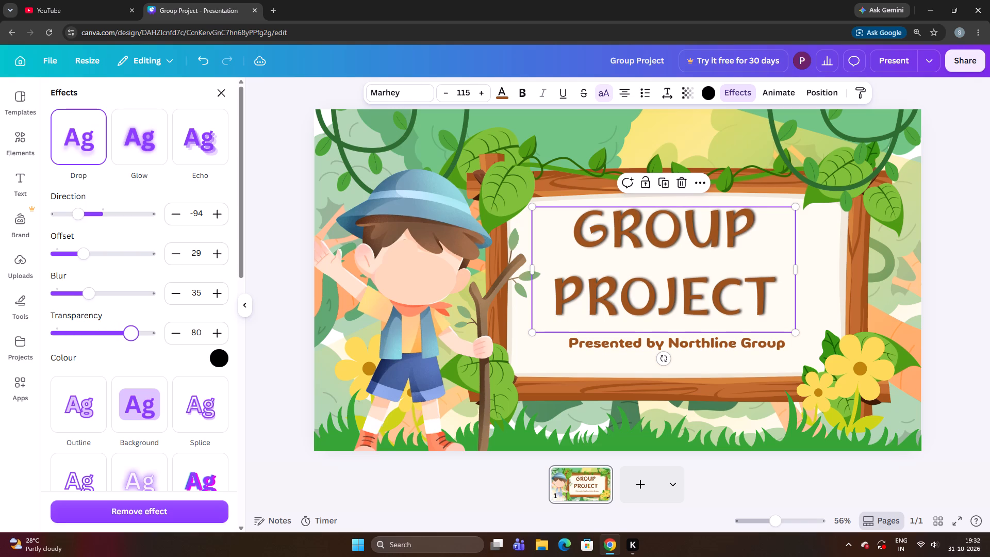
key("Up")
key("Up")
key("Up")
key("Up")
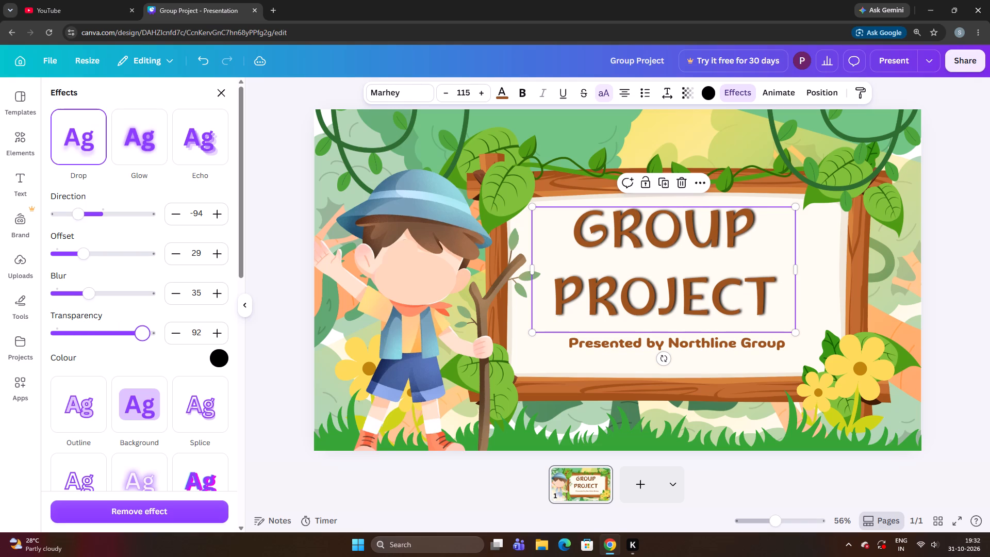
key("Down")
key("Down")
key("Down")
key("Down")
key("Down")
key("Down")
key("Down")
key("Down")
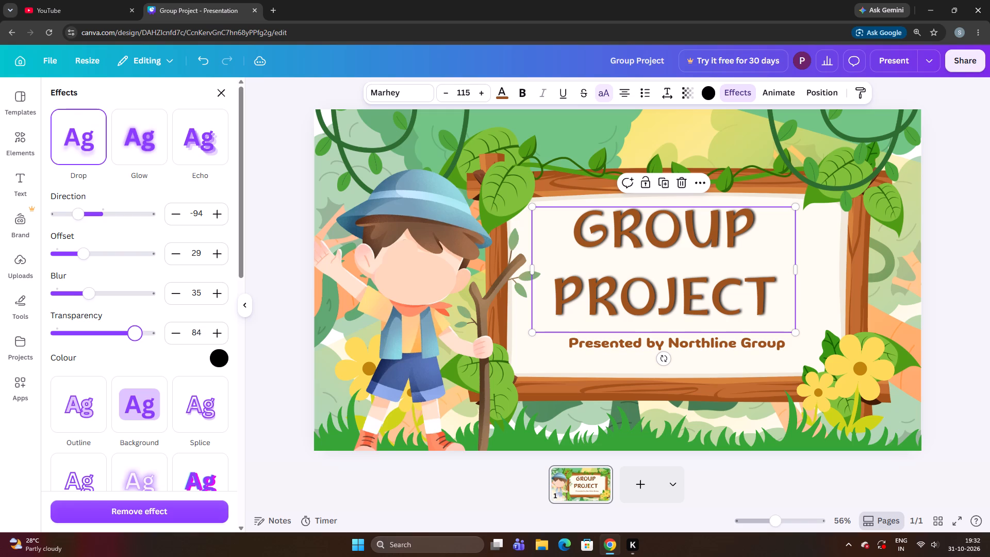
key("Down")
key("Down")
key("Down")
key("Left")
key("Up")
key("Up")
key("Up")
key("Up")
key("Up")
key("Up")
key("Up")
key("Up")
key("Up")
key("Up")
key("Up")
key("Up")
key("Up")
key("Up")
key("Up")
key("Down")
key("Down")
key("Down")
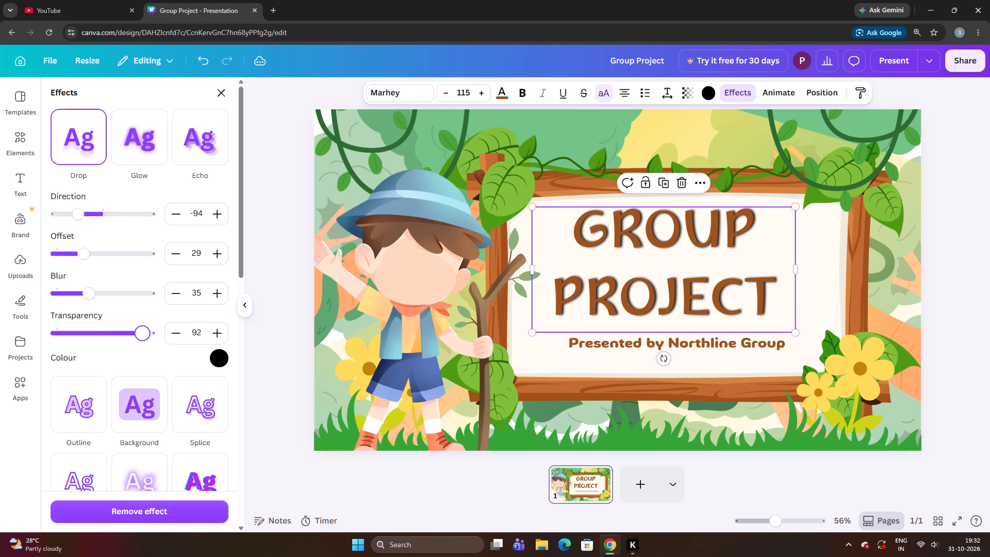
key("Down")
key("Down")
key("Down")
key("Down")
key("Down")
key("Down")
key("Down")
Try transparency values between 77 and 92 on the title's drop shadow and set the transparency to 78.
key("Down")
key("Down")
key("Down")
key("Left")
key("Up")
key("Up")
key("Up")
key("Up")
key("Up")
key("Up")
key("Up")
key("Up")
key("Up")
key("Up")
key("Up")
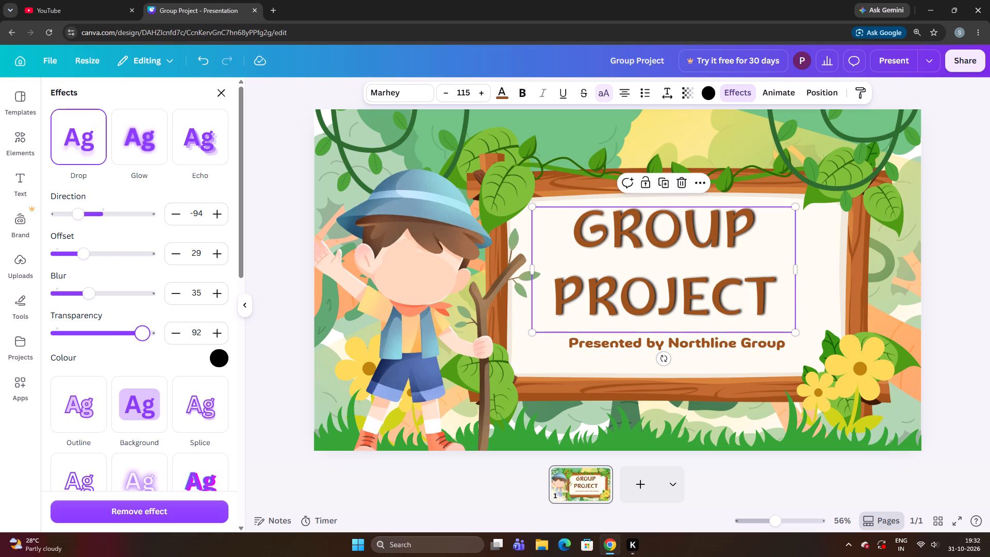
key("Left")
key("Left")
key("Left")
key("Left")
key("Left")
key("Left")
key("Left")
key("Left")
key("Left")
key("Left")
key("Left")
key("Left")
key("Left")
key("Left")
key("Left")
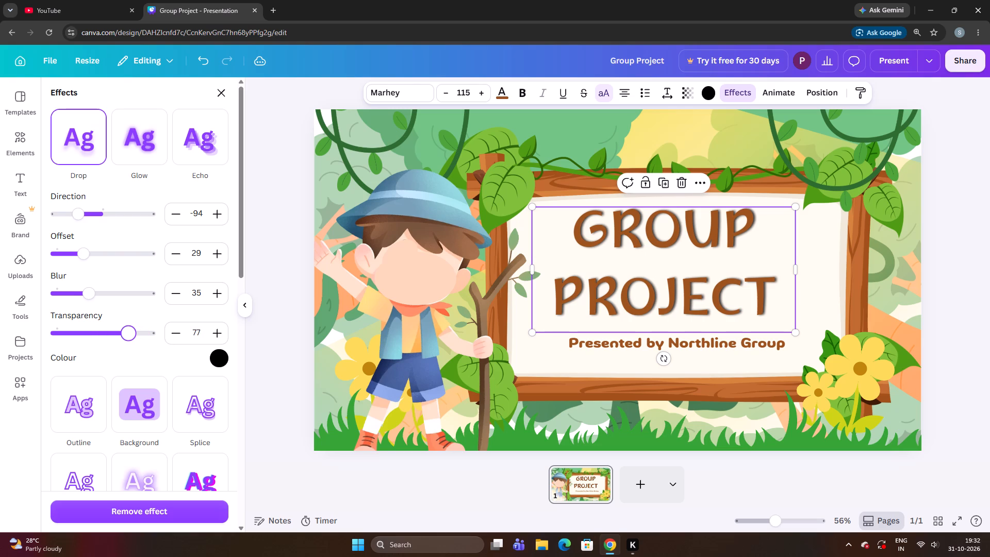
key("Up")
Examine the title's animation choices and the text effect styles available for it.
left_click(280, 292)
left_click(461, 305)
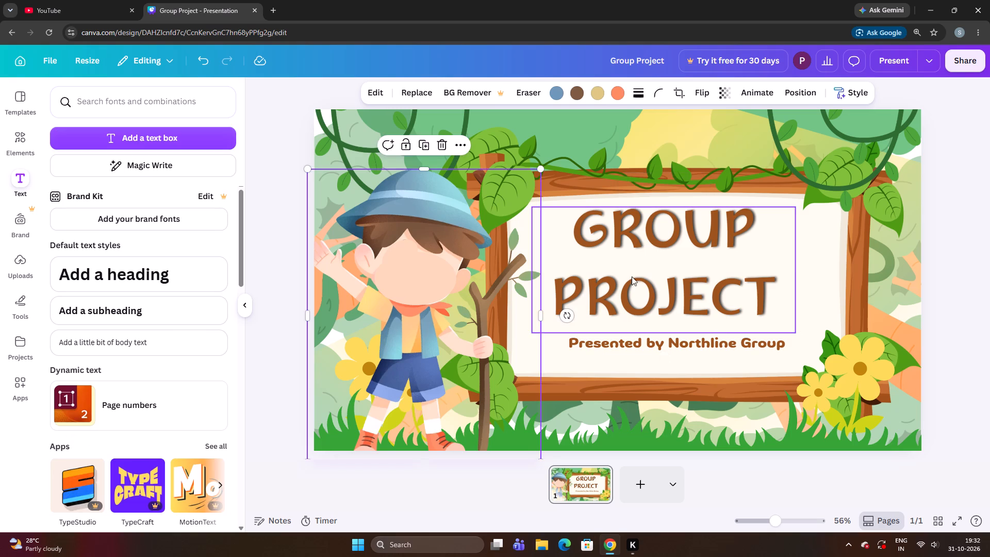
left_click(647, 277)
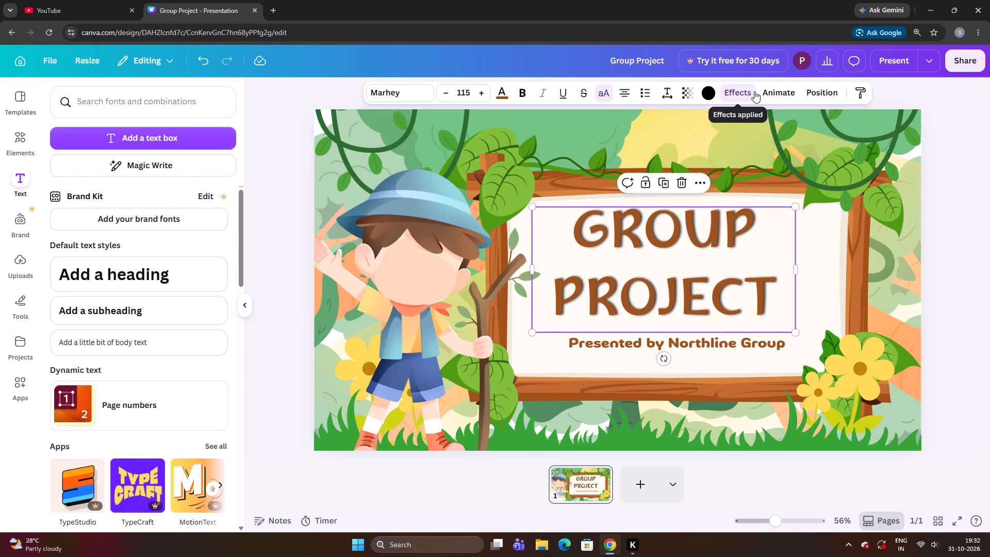
left_click(754, 91)
left_click(767, 91)
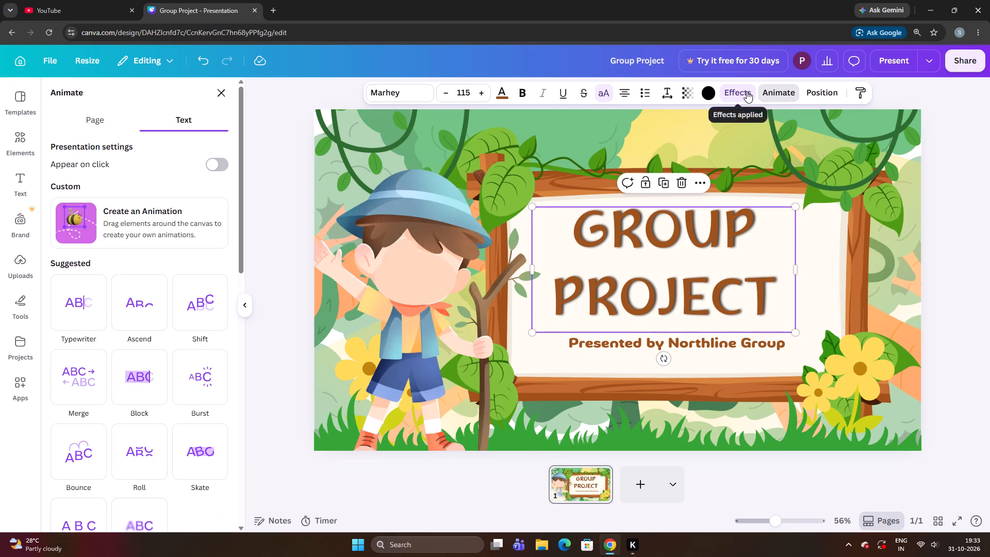
left_click(747, 91)
scroll(85, 290, "down", 4)
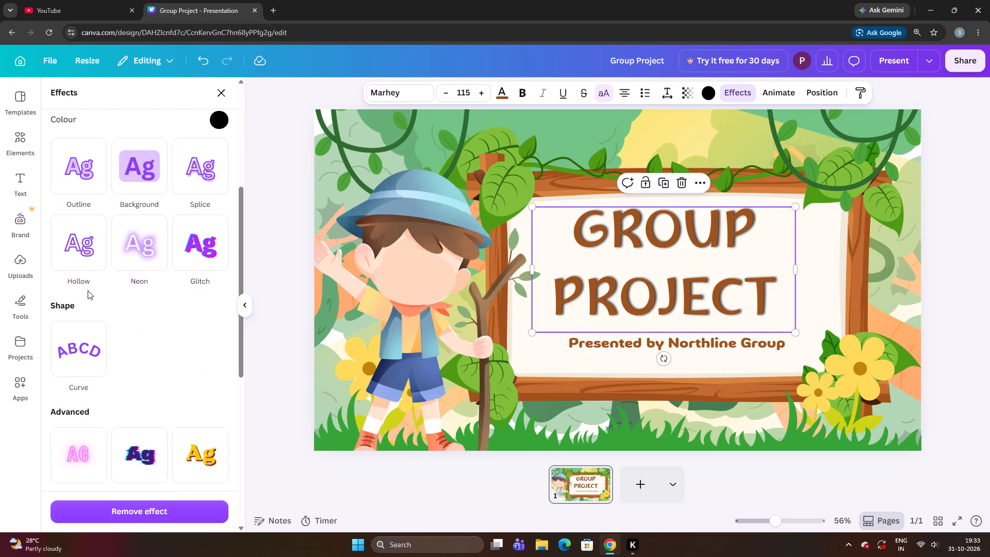
scroll(88, 290, "up", 10)
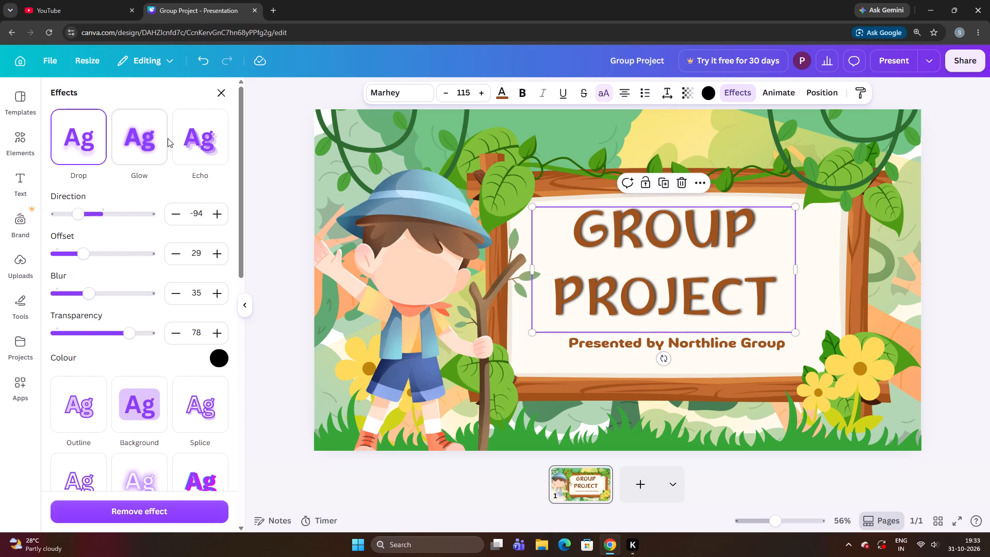
left_click(362, 271)
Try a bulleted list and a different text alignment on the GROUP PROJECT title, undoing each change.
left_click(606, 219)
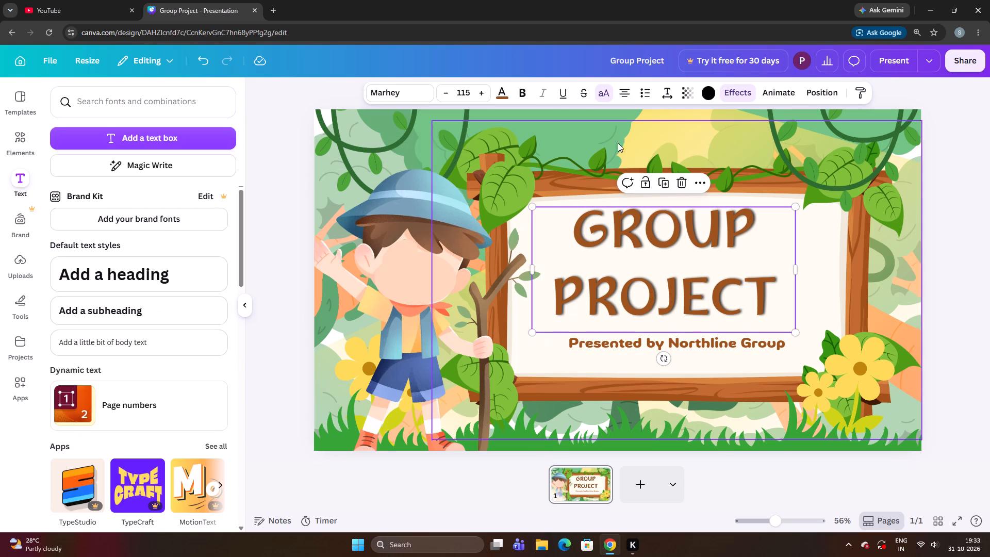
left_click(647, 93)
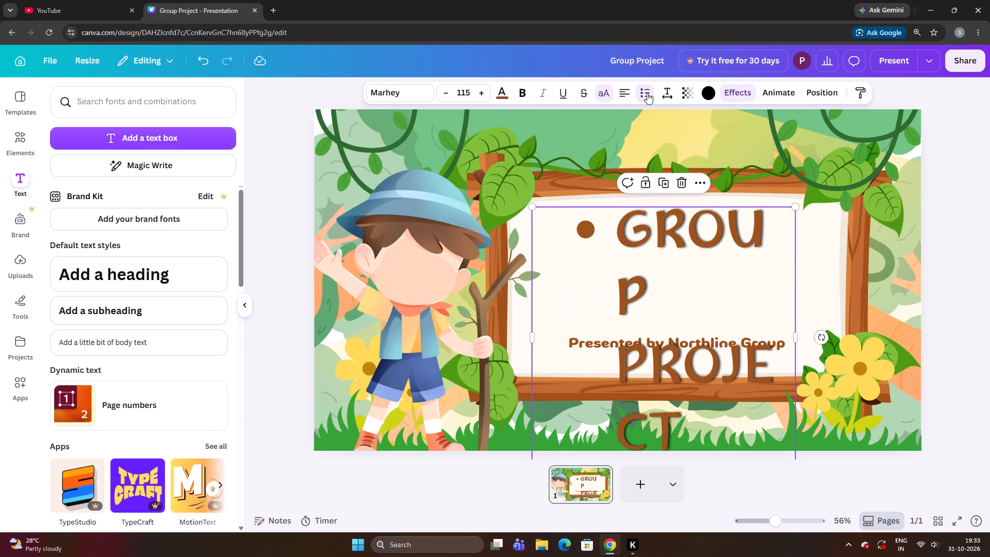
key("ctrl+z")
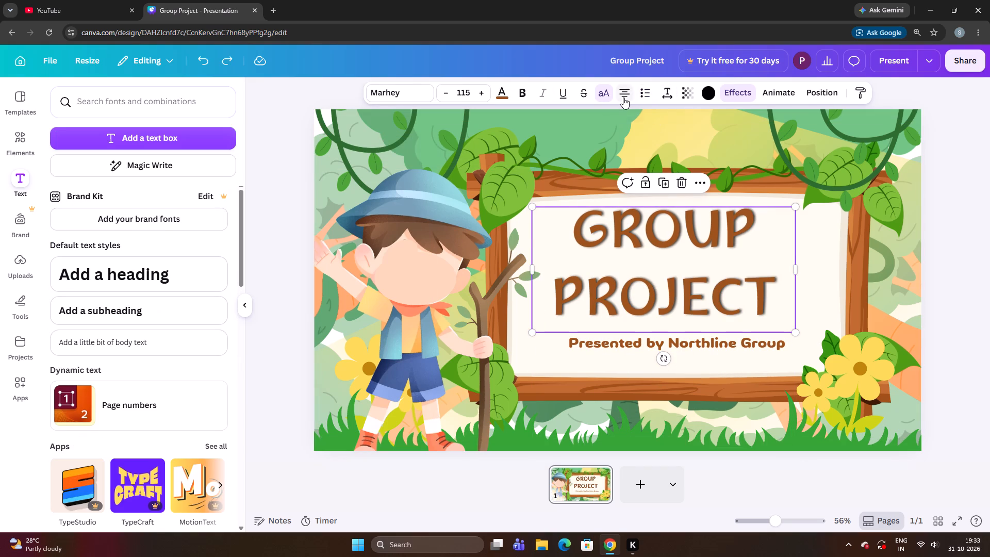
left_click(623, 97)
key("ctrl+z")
Reduce the title's line spacing so GROUP and PROJECT sit closer together, trying 0.58 along the way.
left_click(666, 95)
left_click_drag(652, 175, 611, 175)
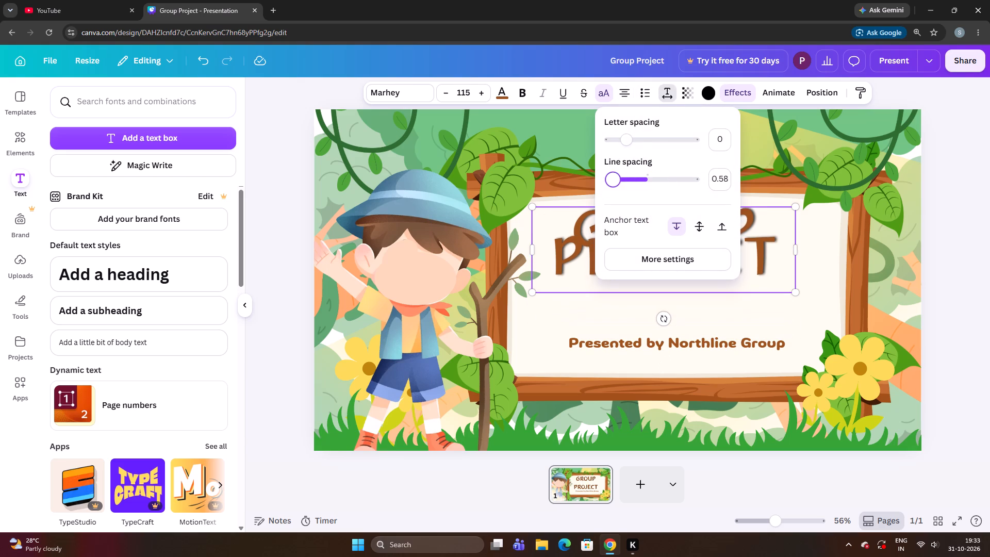
left_click_drag(611, 175, 632, 185)
left_click(515, 195)
Move the title slightly down on the sign, closer to the Presented by line.
left_click_drag(664, 247, 664, 247)
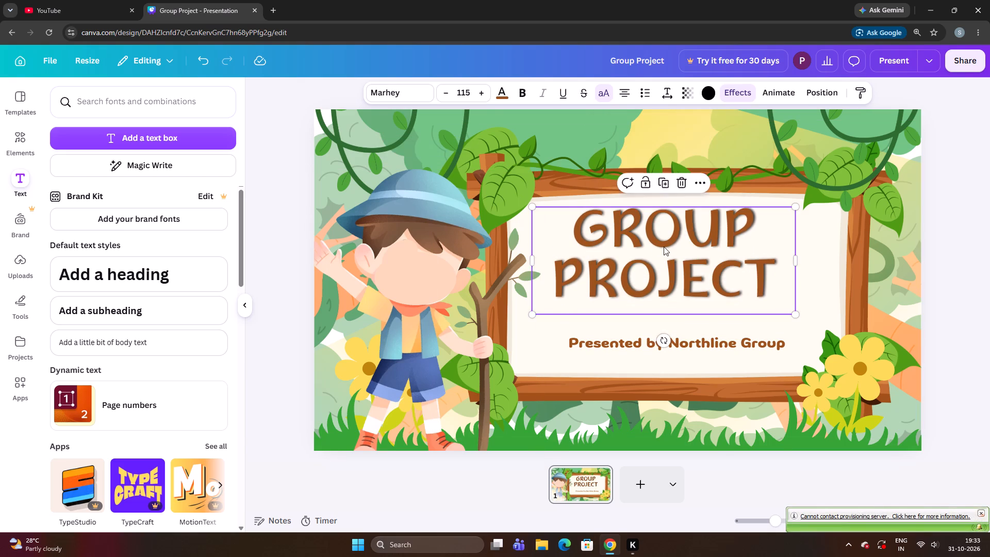
left_click_drag(664, 247, 666, 257)
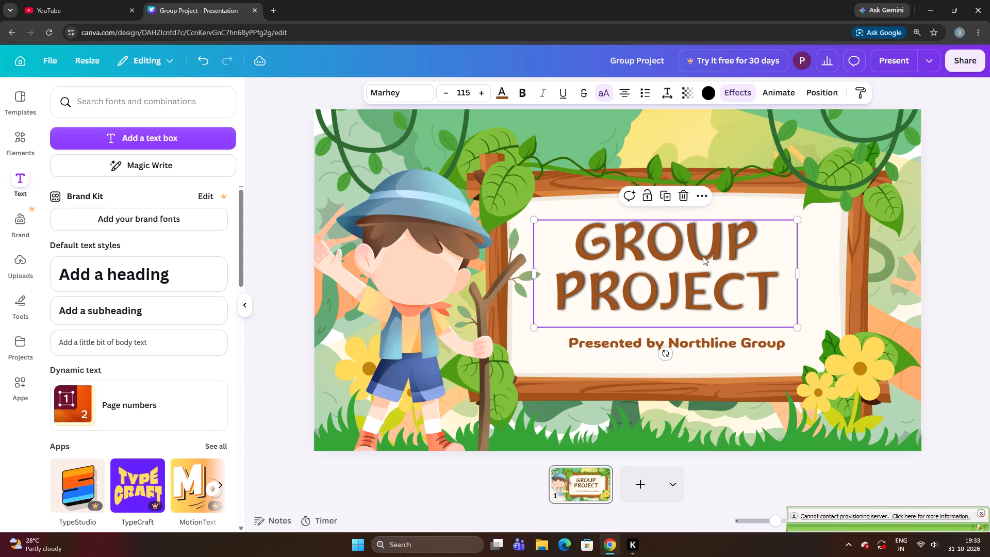
Try larger sizes for the GROUP PROJECT title and bring its text to about size 124.
key("ctrl+Down")
key("ctrl+Down")
key("ctrl+Down")
key("ctrl+Down")
key("ctrl+Down")
key("ctrl+Down")
key("ctrl+Down")
key("ctrl+Down")
key("ctrl+Down")
key("ctrl+Down")
key("ctrl+Down")
key("ctrl+Down")
key("ctrl+Down")
key("ctrl+Down")
key("ctrl+Down")
key("ctrl+Down")
key("ctrl+Down")
key("ctrl+Down")
key("ctrl+Down")
key("ctrl+Down")
key("ctrl+Up")
key("ctrl+Up")
key("ctrl+Up")
key("ctrl+Up")
key("ctrl+Up")
key("ctrl+Up")
key("ctrl+Up")
key("ctrl+Up")
key("ctrl+Up")
key("ctrl+Up")
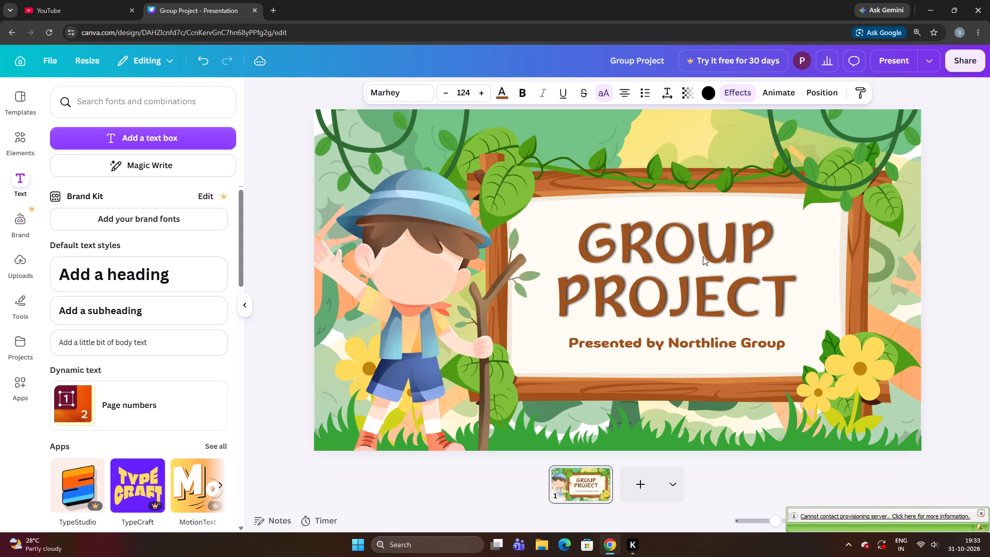
Nudge the title slightly to the left on the sign.
key("Left")
key("Left")
key("Left")
key("Left")
key("Left")
key("Left")
key("Left")
key("Left")
key("Left")
key("Left")
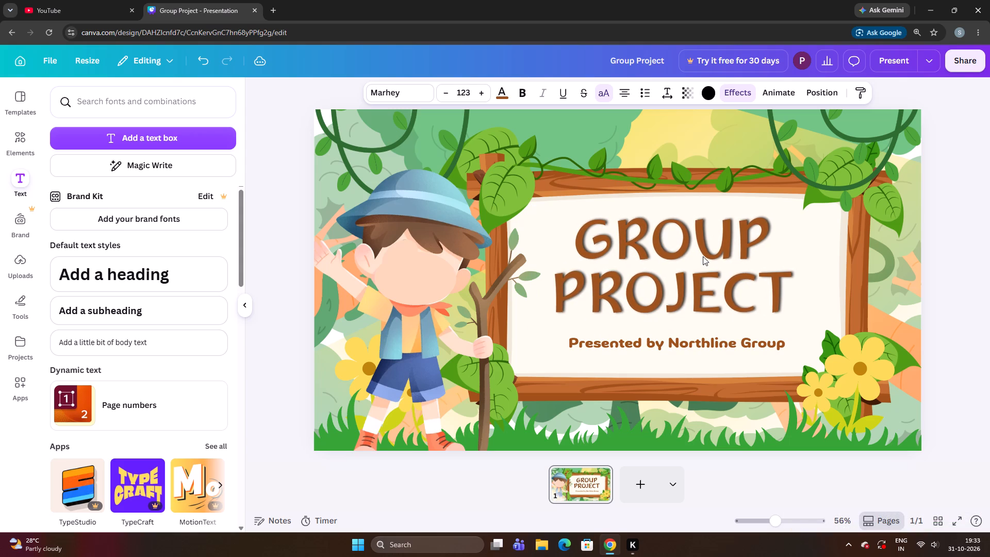
Enlarge the GROUP PROJECT title text to size 126.
key("ctrl+Down")
key("ctrl+Down")
key("ctrl+Down")
key("ctrl+Down")
key("ctrl+Down")
key("ctrl+Down")
key("ctrl+Down")
Nudge the title to the right to centre it above the Presented by line, fine-tuning its height on the sign.
key("Up")
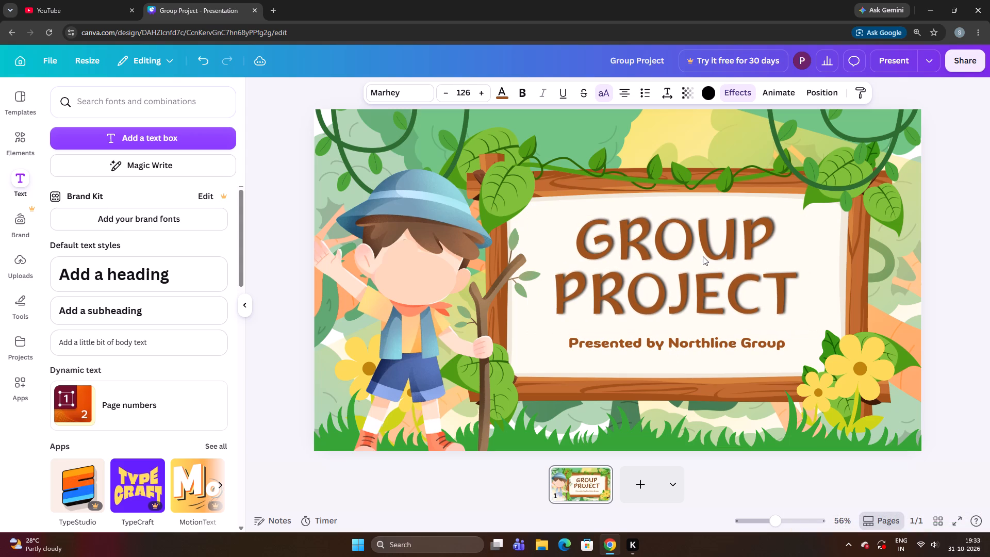
key("Right")
key("Right")
key("Right")
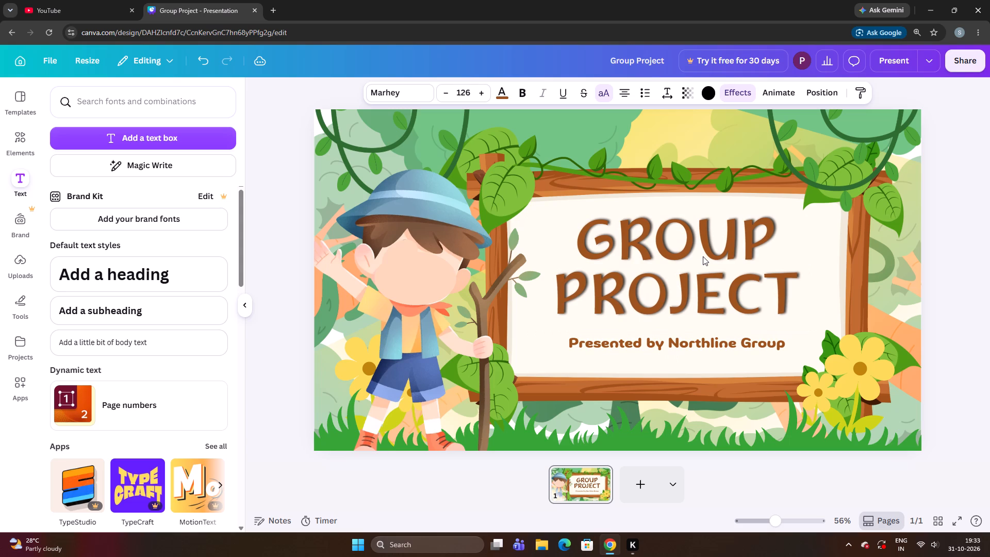
key("Right")
key("Right")
key("Right")
key("Right")
key("Right")
key("Right")
key("Right")
key("Right")
key("Right")
key("Right")
key("Right")
key("Right")
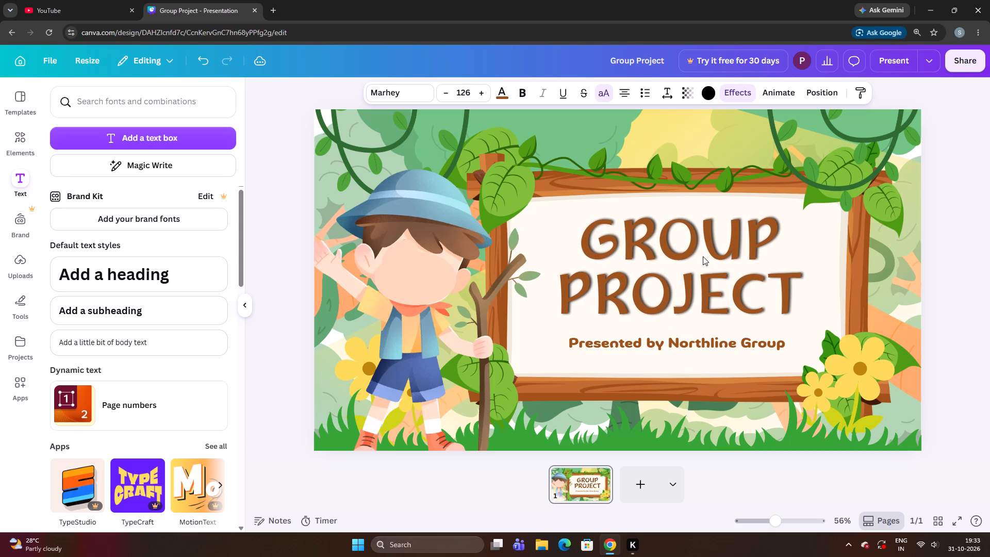
key("Right")
key("Right")
key("Up")
key("Up")
key("Up")
key("Up")
key("Up")
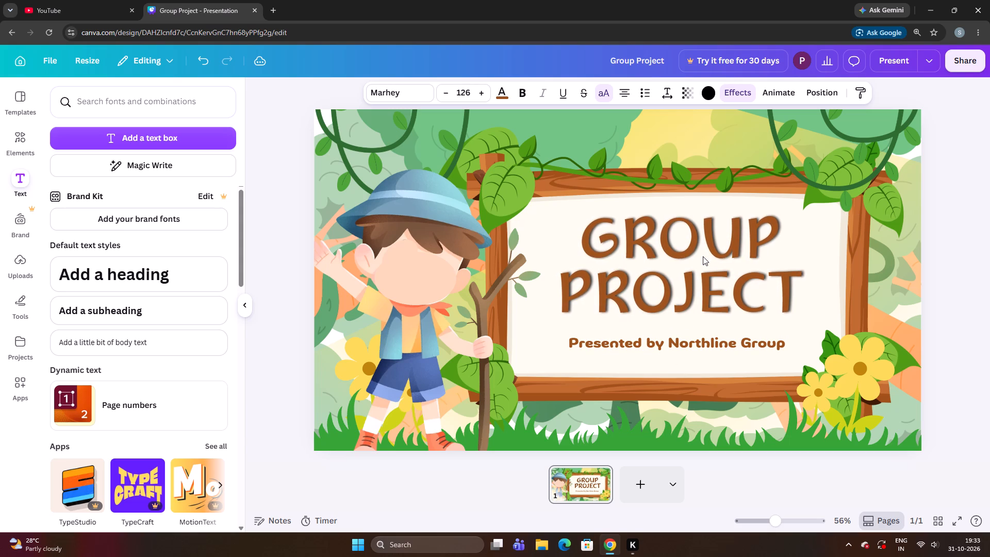
key("Right")
key("Down")
key("Up")
key("Right")
key("Down")
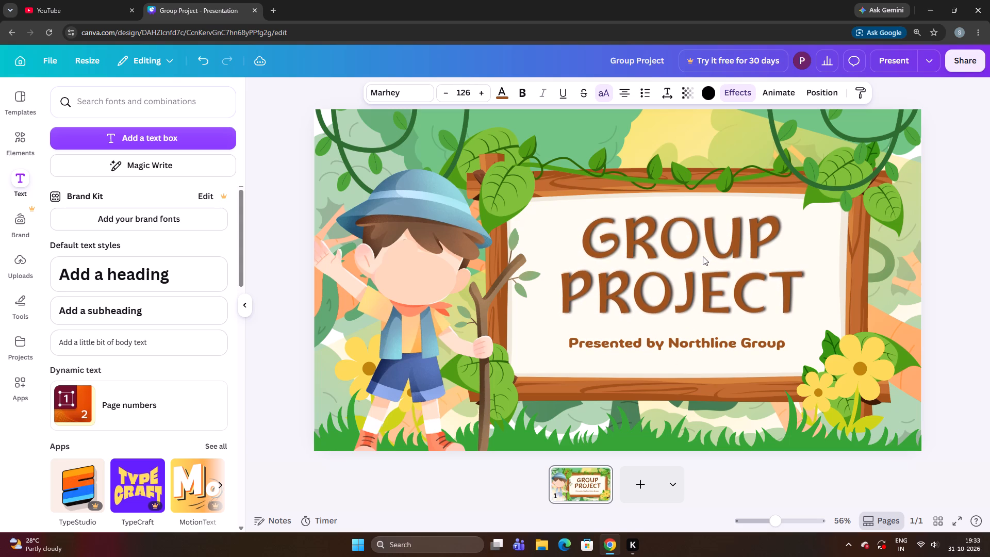
key("Down")
key("Left")
key("Left")
key("Down")
key("Down")
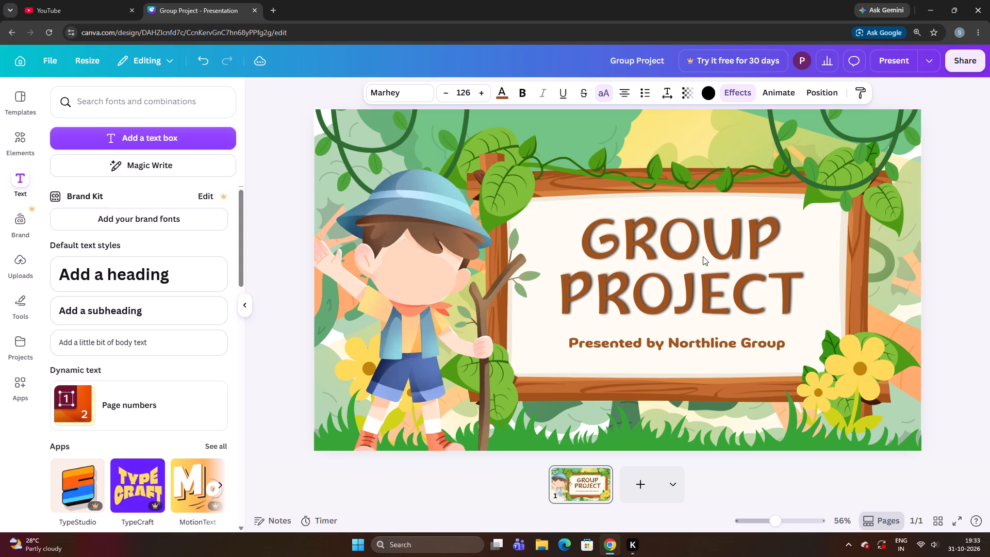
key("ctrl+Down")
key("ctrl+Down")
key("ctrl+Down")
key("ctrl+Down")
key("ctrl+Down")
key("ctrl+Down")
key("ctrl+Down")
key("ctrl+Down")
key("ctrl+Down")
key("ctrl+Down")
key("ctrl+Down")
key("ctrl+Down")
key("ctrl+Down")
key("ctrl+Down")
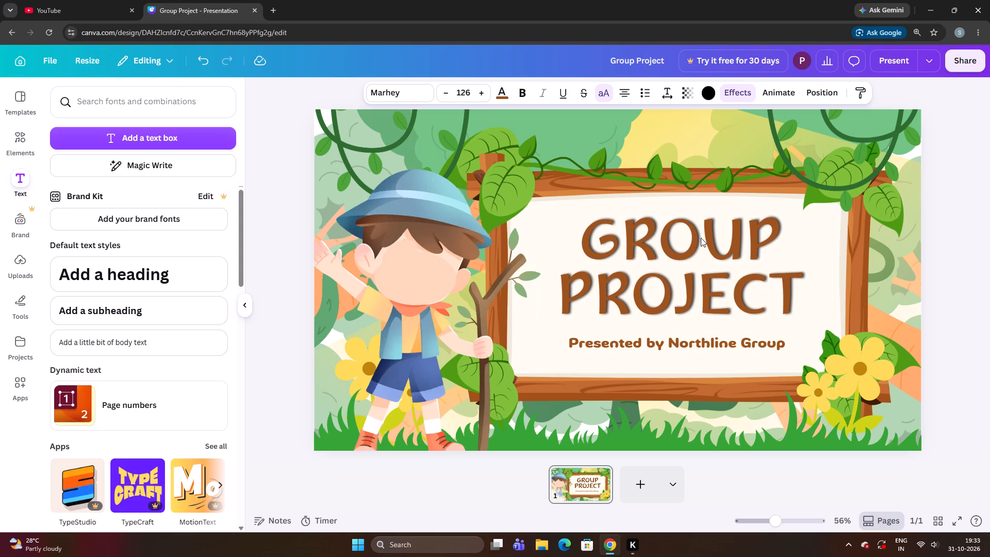
Nudge the GROUP PROJECT title slightly up on the sign.
key("Up")
key("Up")
key("Up")
key("Up")
key("Up")
key("Up")
key("Up")
key("Up")
key("Up")
key("Up")
key("Up")
key("Up")
key("Up")
key("Up")
key("Up")
key("Up")
key("Up")
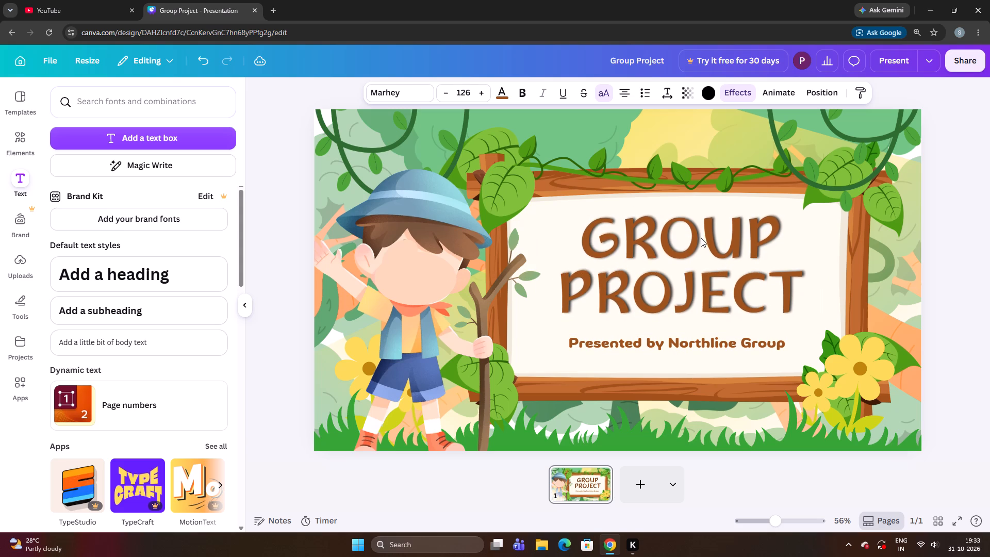
Enlarge the GROUP PROJECT title text to size 133.
key("ctrl+Down")
key("ctrl+Down")
key("ctrl+Down")
key("ctrl+Down")
key("ctrl+Down")
key("ctrl+Down")
key("ctrl+Down")
key("ctrl+Down")
key("ctrl+Down")
key("ctrl+Down")
key("ctrl+Down")
key("ctrl+Down")
key("ctrl+Down")
key("ctrl+Down")
key("ctrl+Down")
key("ctrl+Down")
key("ctrl+Down")
key("ctrl+Down")
key("ctrl+Down")
key("ctrl+Down")
Nudge the enlarged title up and to the left to centre it on the sign, then deselect it.
key("Up")
key("Up")
key("Up")
key("Up")
key("Up")
key("Up")
key("Up")
key("Up")
key("Up")
key("Up")
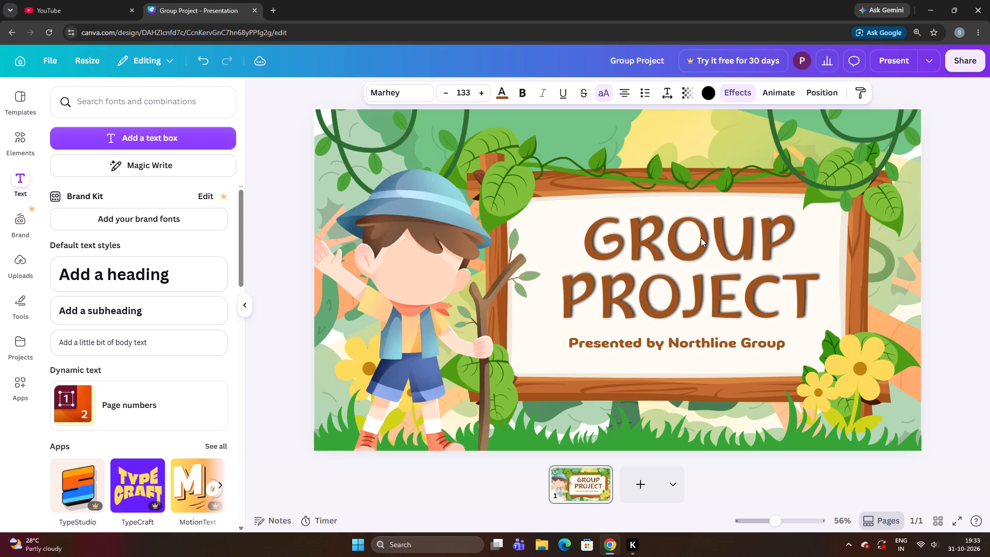
key("Left")
key("Left")
key("Left")
key("Left")
key("Left")
key("Left")
key("Left")
key("Left")
key("Left")
key("Left")
key("Left")
key("Left")
key("Left")
key("Left")
key("Up")
key("Down")
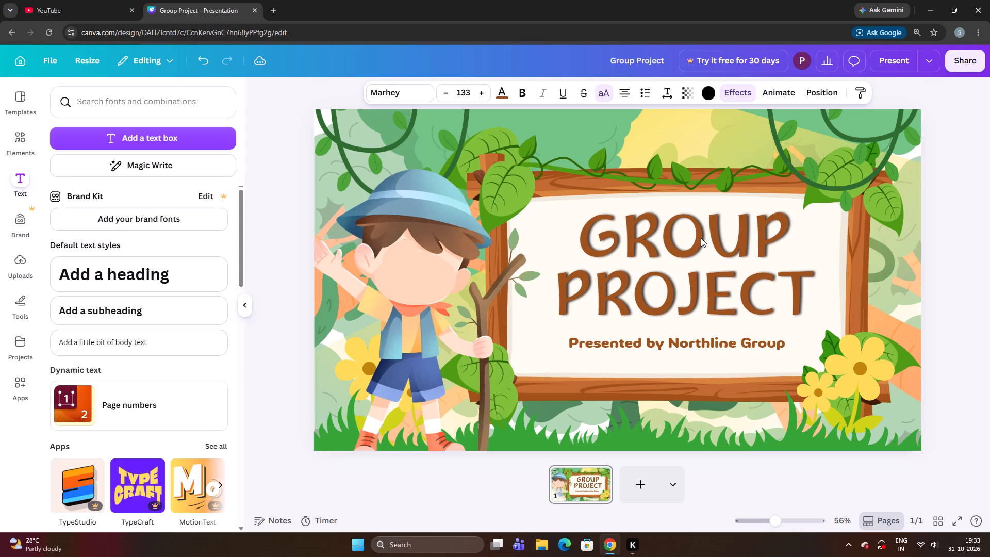
key("Down")
key("Down")
key("Down")
key("Down")
key("Up")
key("Left")
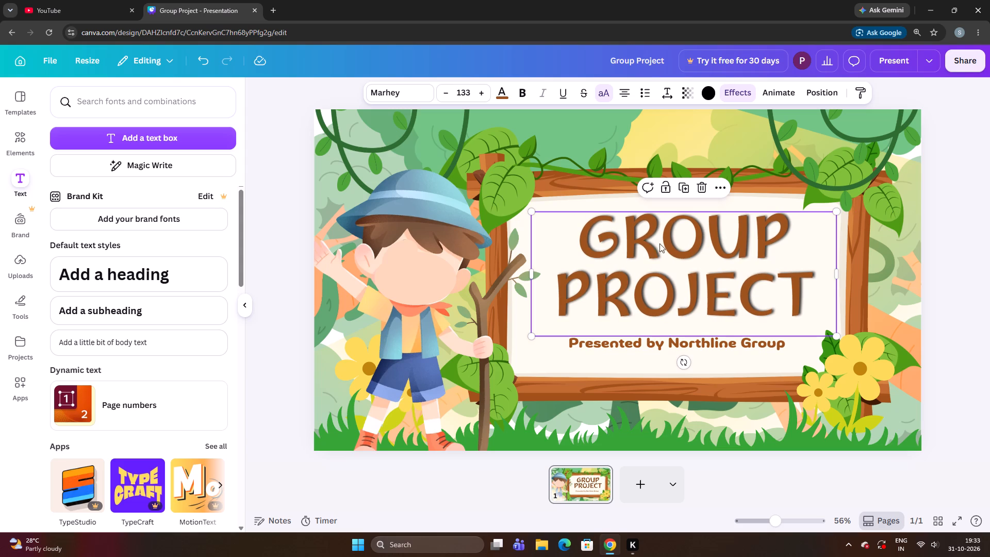
left_click(579, 192)
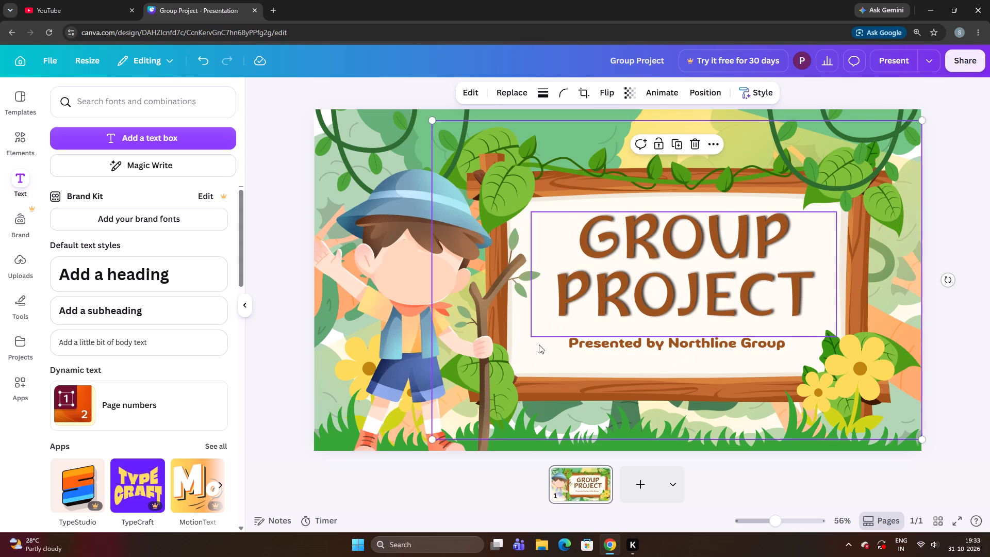
Add a new text box and move it off the title onto the boy's face.
left_click(101, 142)
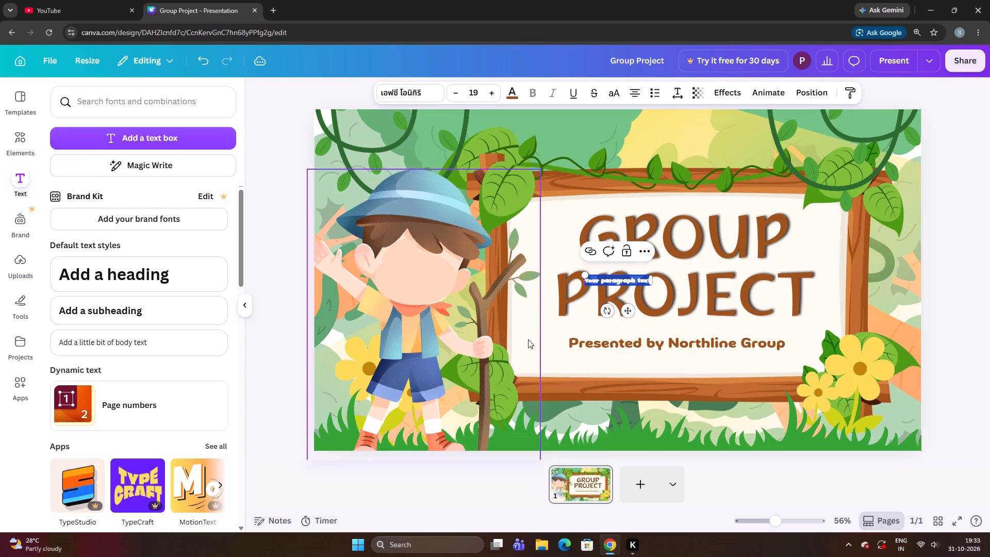
left_click(614, 278)
left_click_drag(627, 309, 571, 369)
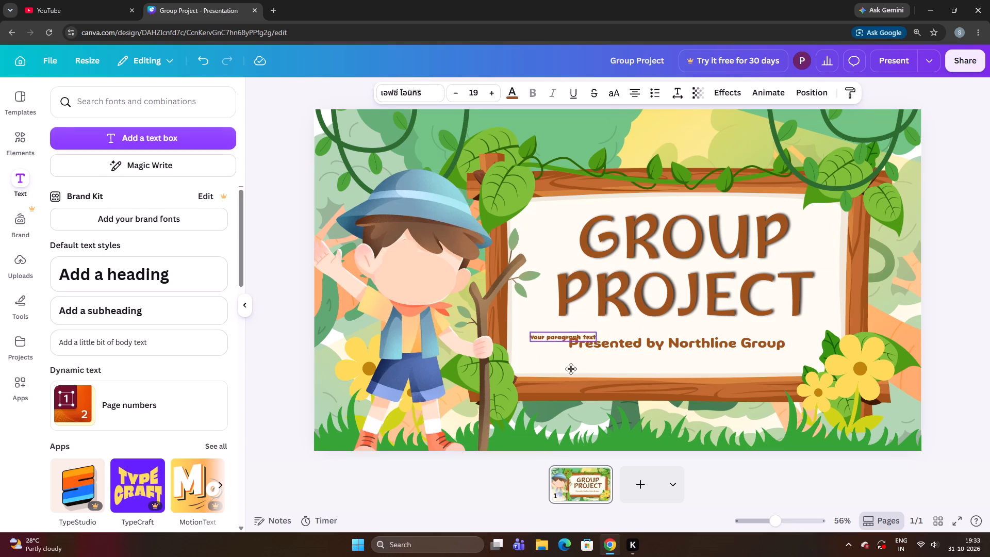
left_click_drag(571, 369, 433, 288)
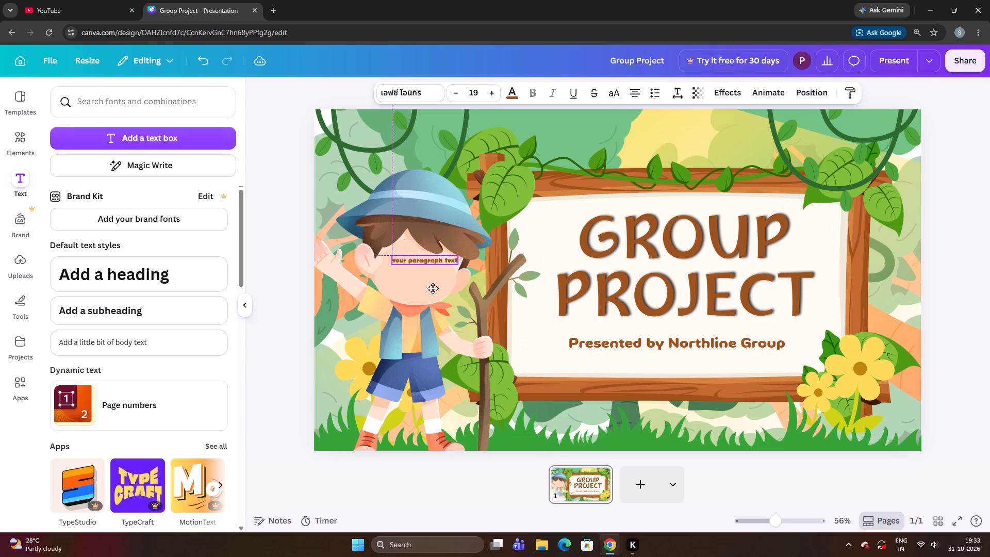
left_click_drag(433, 288, 417, 297)
Replace the new text box's placeholder with "Presented by Northline Group".
left_click(418, 268)
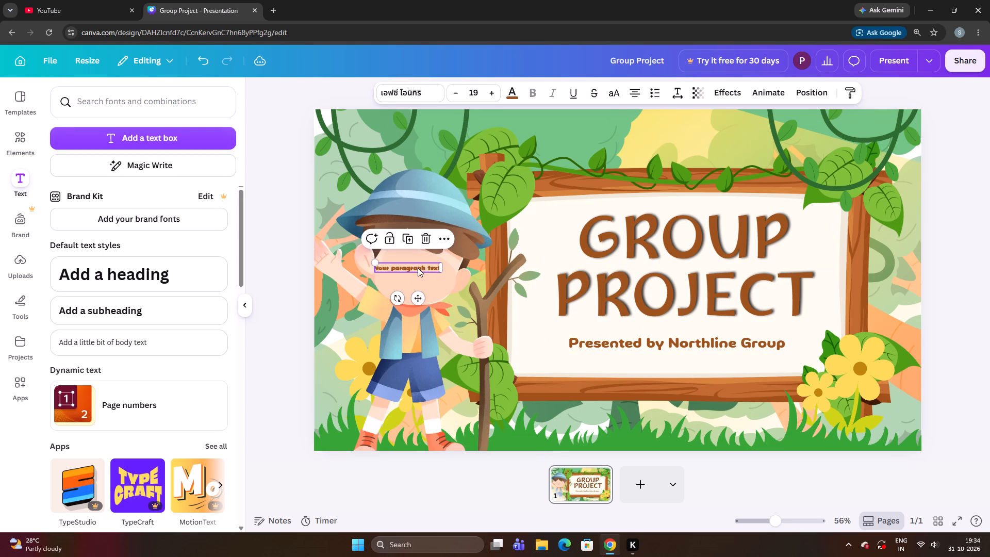
key("BackSpace")
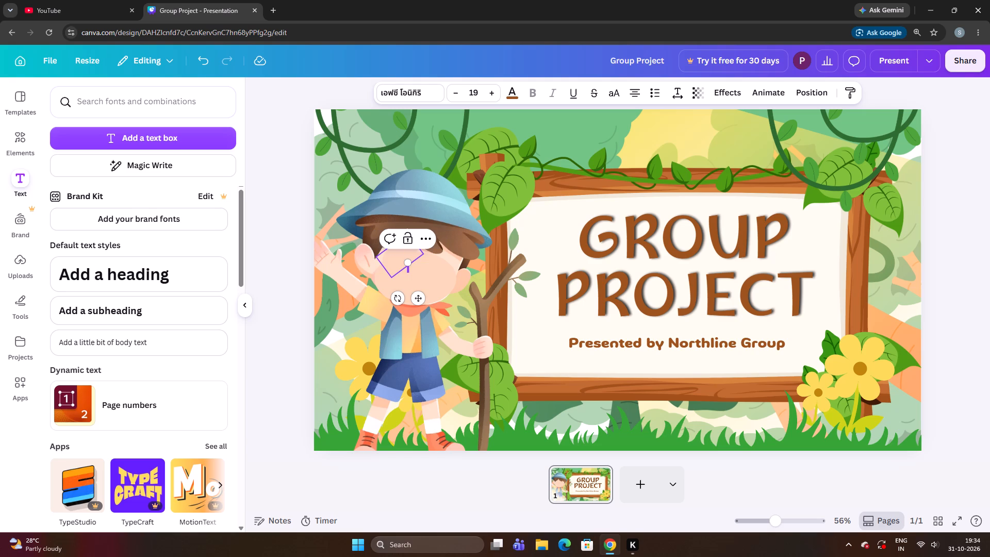
key("shift+p")
key("r")
type("es")
key("e")
key("n")
type("te")
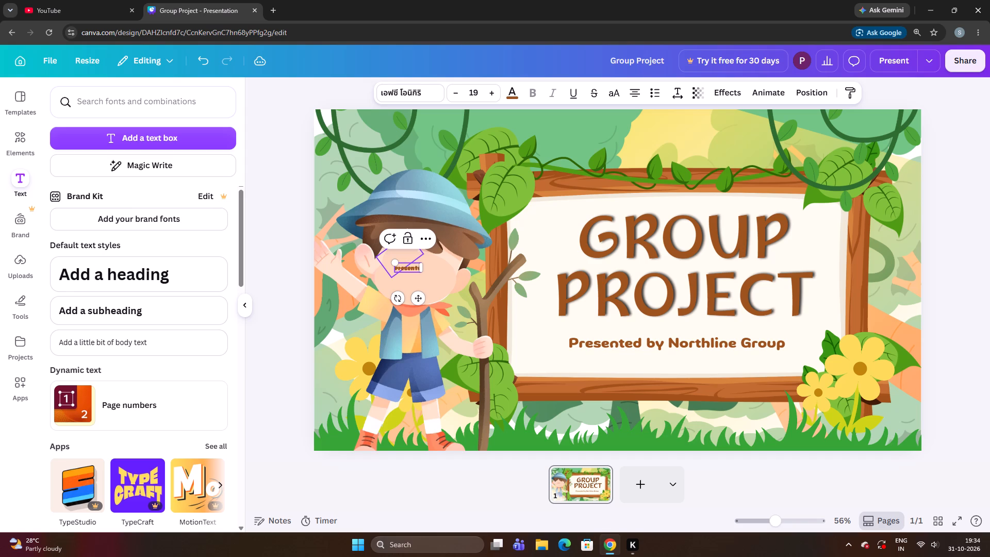
key("d")
key("space")
type("by")
key("space")
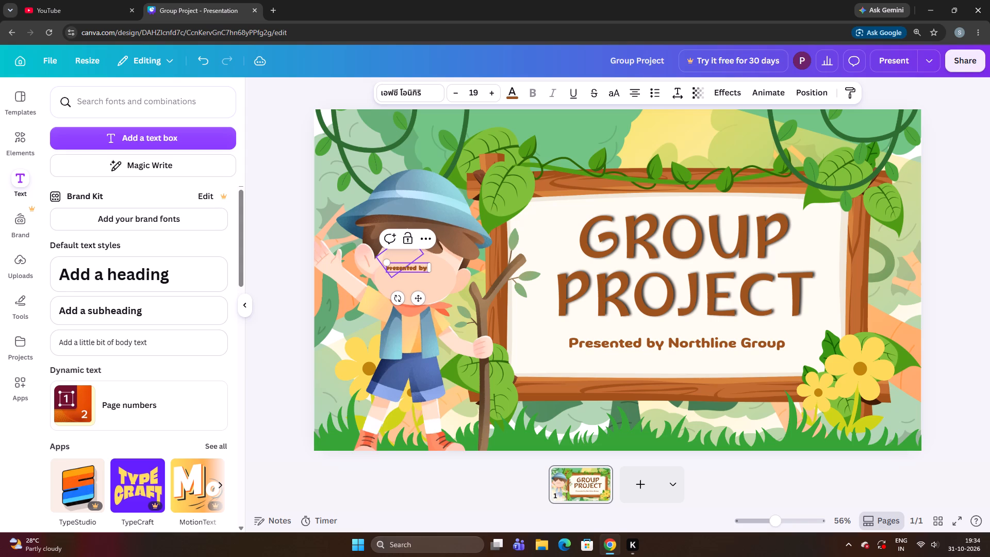
key("shift+n")
key("o")
key("r")
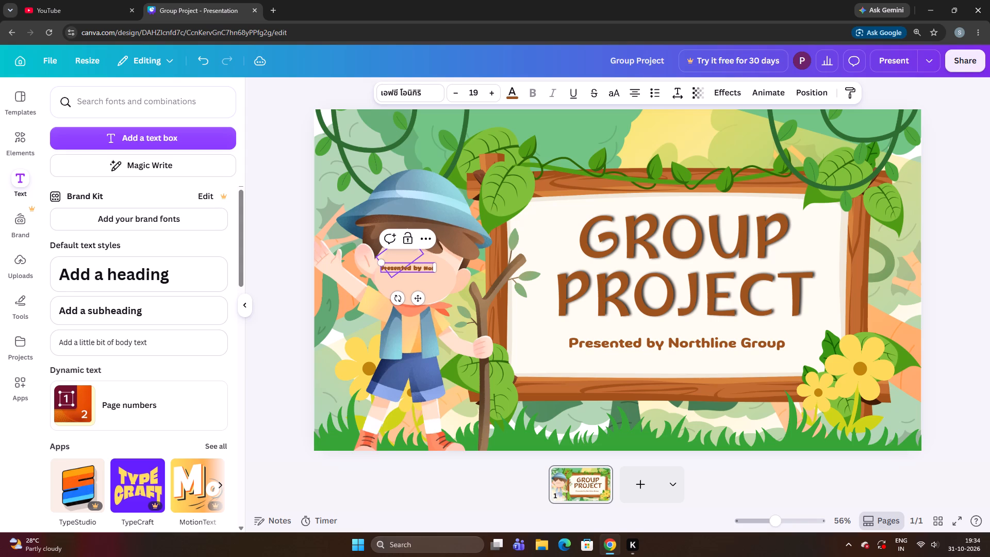
type("th")
type("lin")
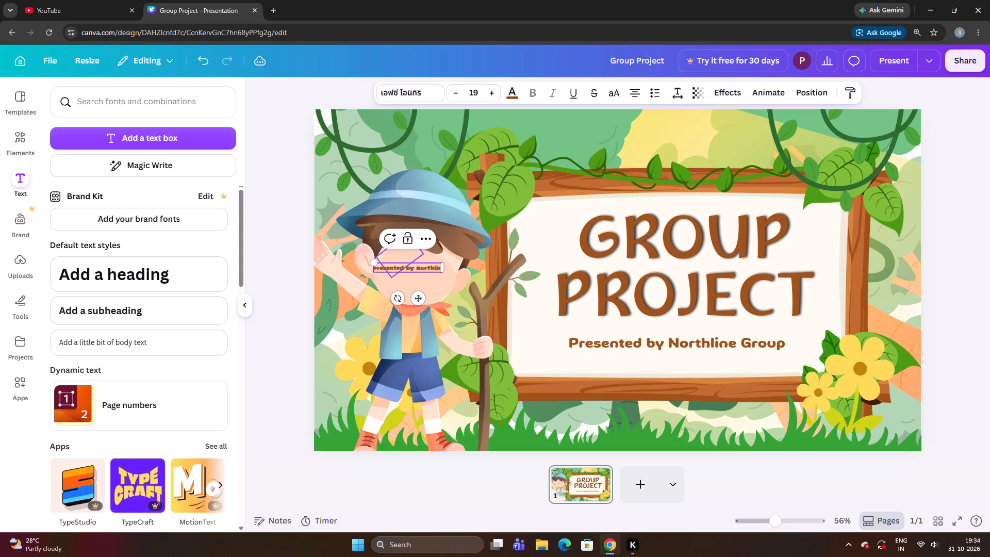
key("e")
key("space")
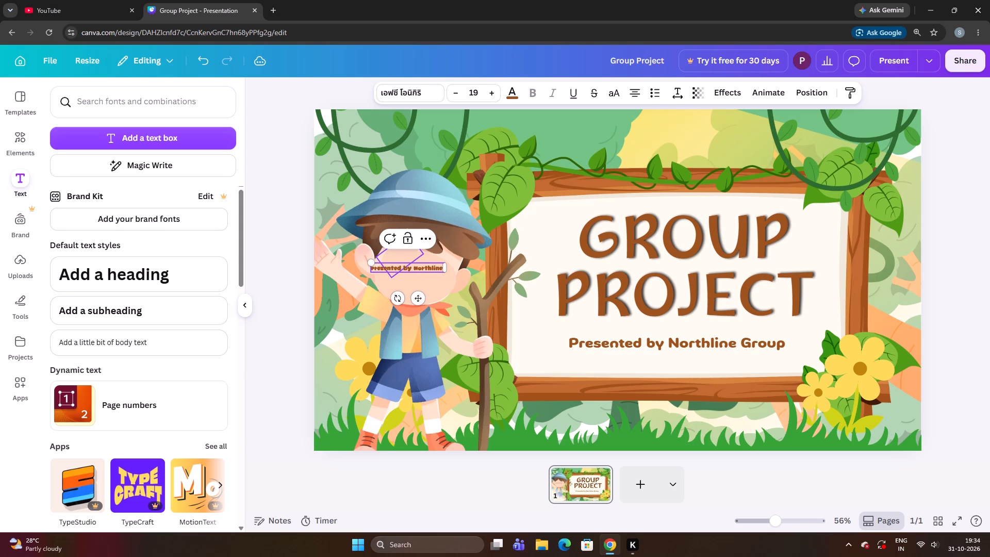
key("shift+g")
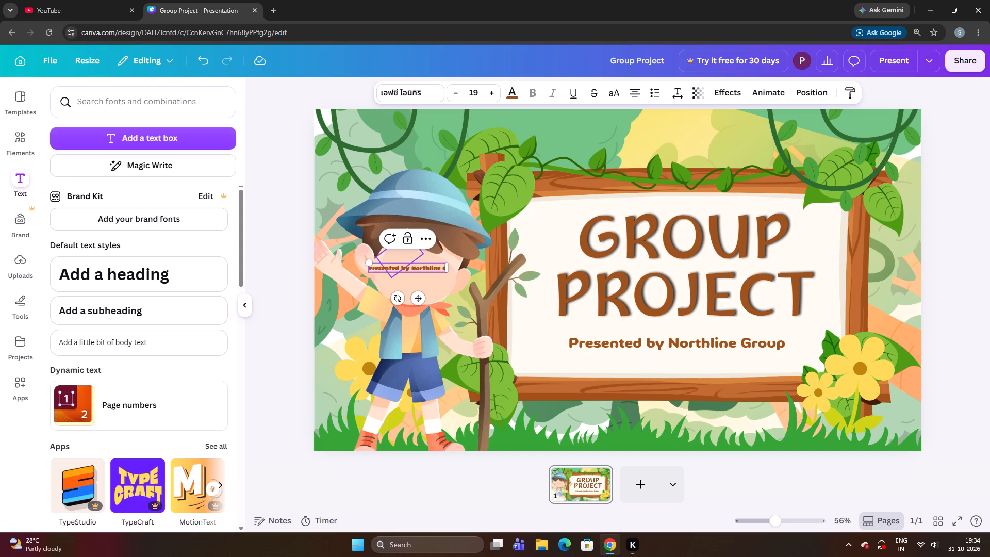
key("r")
type("oup")
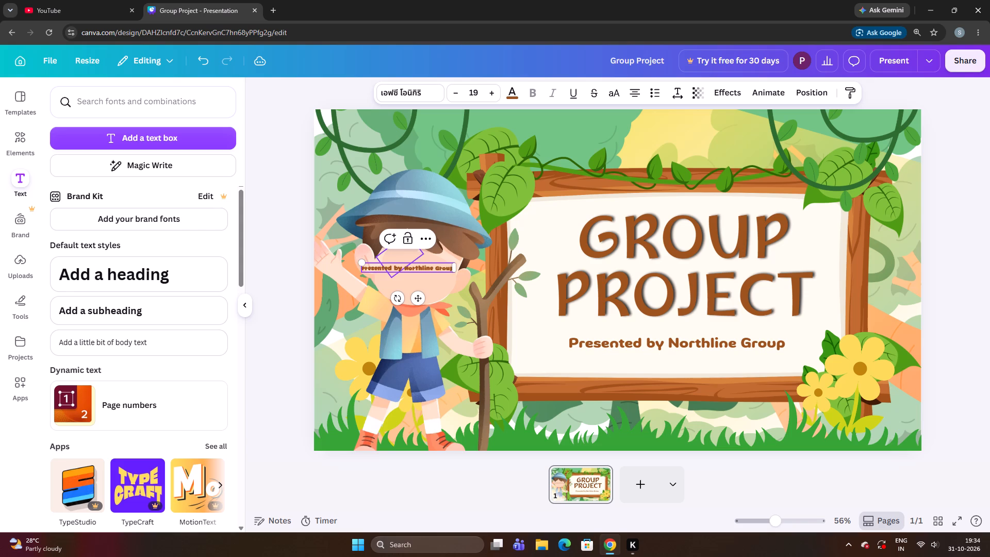
left_click(278, 266)
Move the new Presented by line onto the sign, just below the existing larger one.
left_click_drag(382, 268, 411, 293)
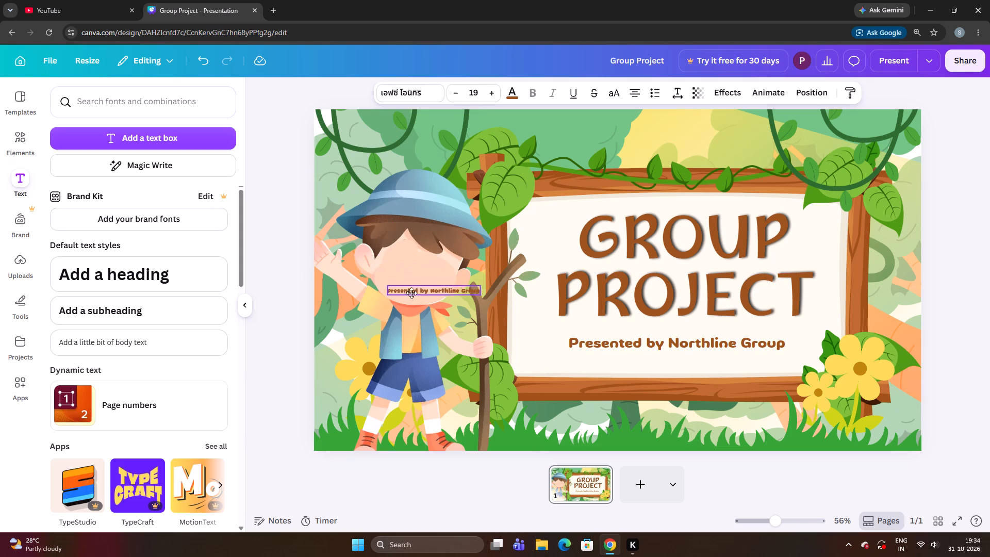
left_click_drag(411, 293, 560, 362)
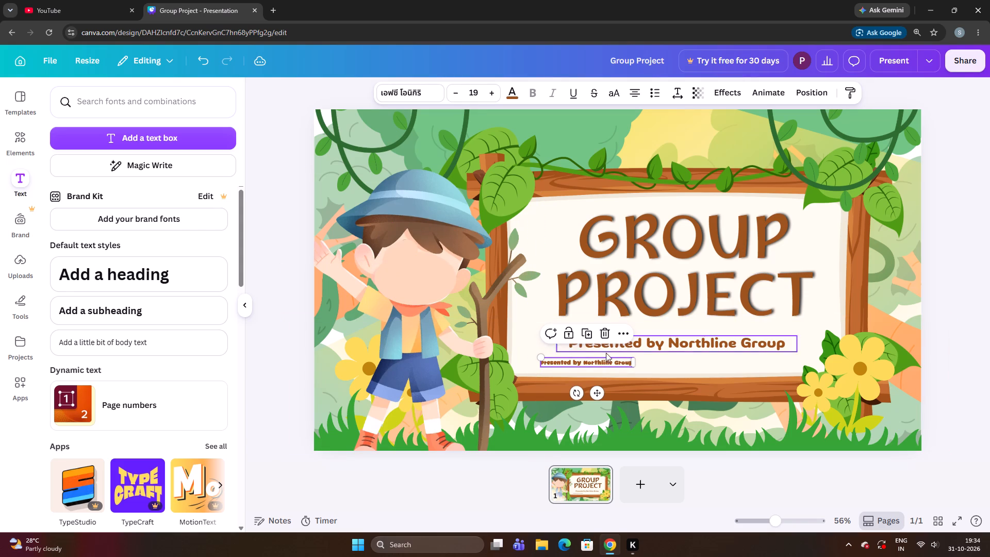
Delete the original size 32 Mommi "Presented by Northline Group" line from the sign.
left_click(647, 344)
left_click(647, 343)
left_click(548, 358)
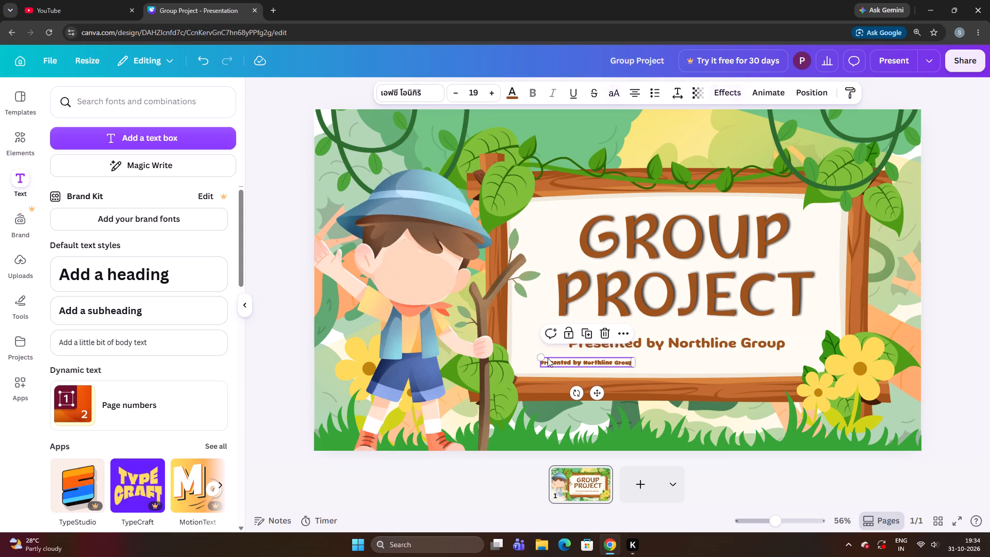
left_click(519, 348)
left_click(684, 353)
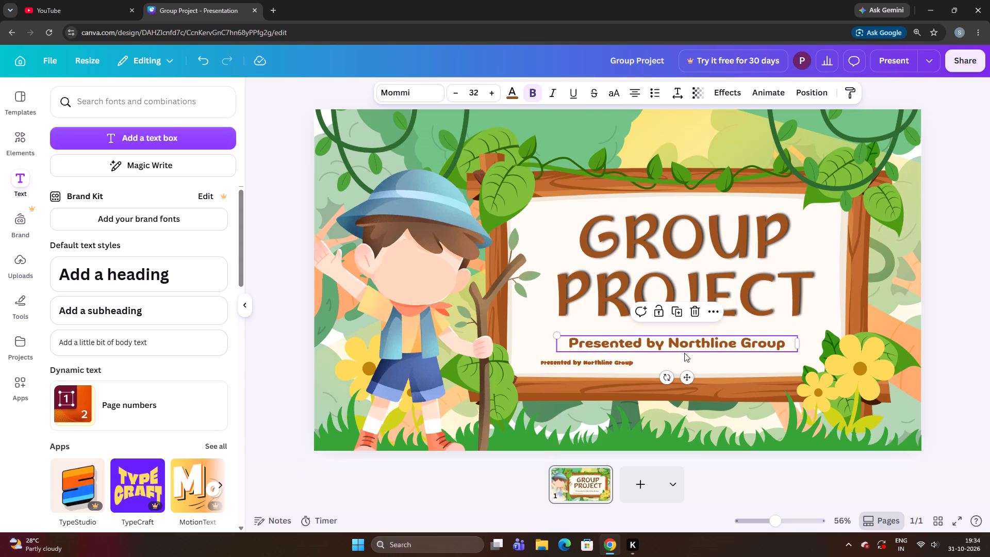
left_click(693, 319)
Move the new Presented by line closer to the title and enlarge its text to size 35.5.
left_click_drag(607, 368, 633, 356)
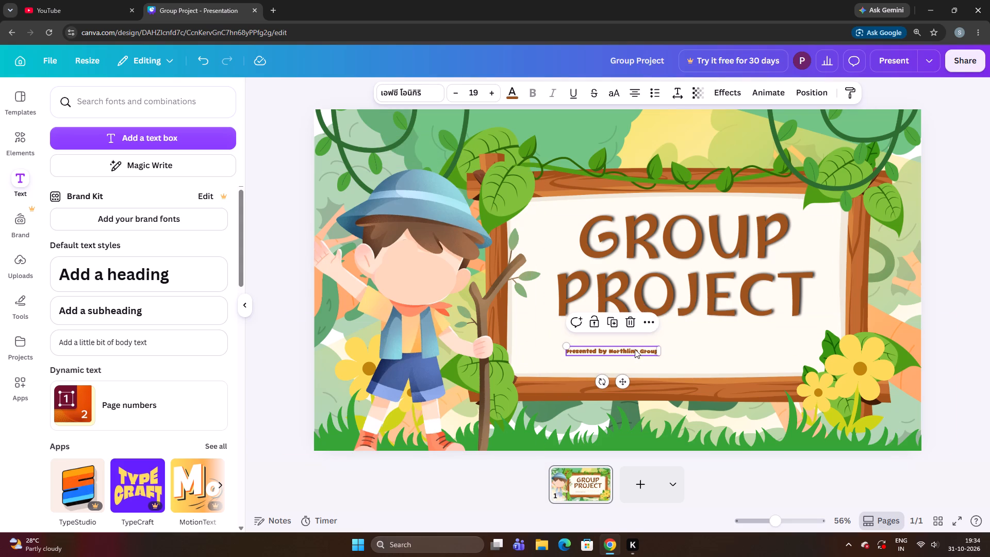
key("ctrl+Down")
key("ctrl+Down")
key("ctrl+Down")
key("ctrl+Down")
key("ctrl+Down")
key("ctrl+Down")
key("ctrl+Down")
key("ctrl+Down")
key("ctrl+Down")
key("ctrl+Down")
key("ctrl+Down")
key("ctrl+Down")
key("ctrl+Down")
key("ctrl+Down")
key("ctrl+Down")
key("ctrl+Down")
key("ctrl+Down")
key("ctrl+Down")
key("ctrl+Down")
key("ctrl+Down")
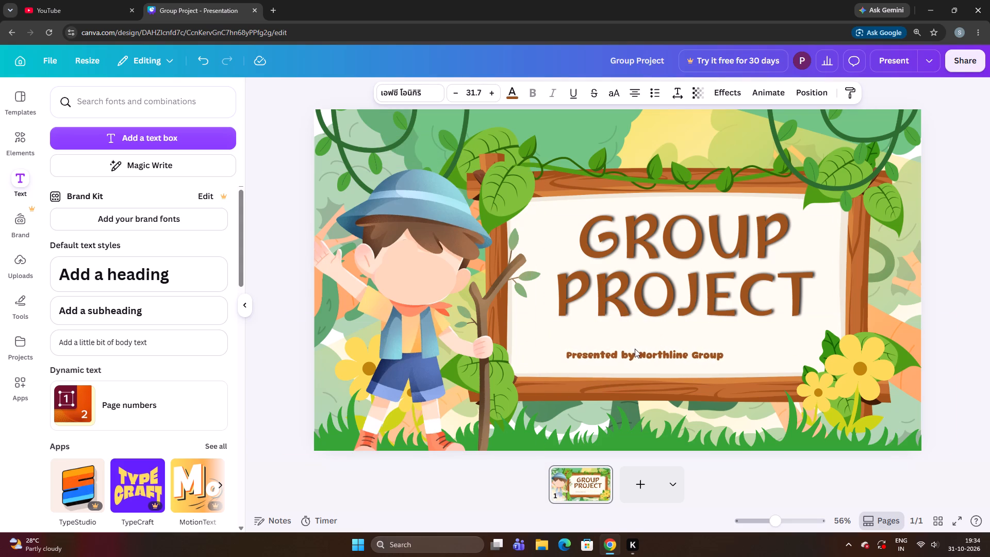
Nudge the "Presented by Northline Group" line up, closer to the title on the sign.
key("Up")
key("Up")
key("Up")
key("Up")
key("Up")
key("Up")
key("Up")
key("Up")
key("Up")
key("Up")
key("Up")
key("Up")
key("Up")
key("Up")
key("Up")
key("Up")
key("Up")
key("Up")
key("Up")
key("Up")
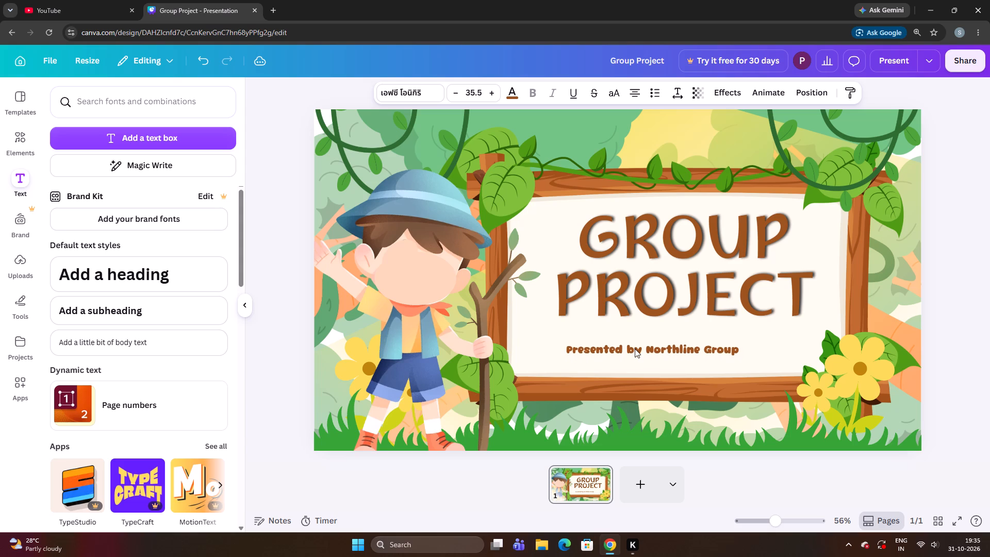
Enlarge the "Presented by Northline Group" line to size 43.1.
key("ctrl+Down")
key("ctrl+Down")
key("ctrl+Down")
key("ctrl+Down")
key("ctrl+Down")
key("ctrl+Down")
key("ctrl+Down")
key("ctrl+Down")
key("ctrl+Down")
key("ctrl+Down")
key("ctrl+Down")
key("ctrl+Down")
Nudge the Presented by line to the right and slightly up, towards the centre beneath the title.
key("Right")
key("Right")
key("Right")
key("Right")
key("Right")
key("Right")
key("Right")
key("Right")
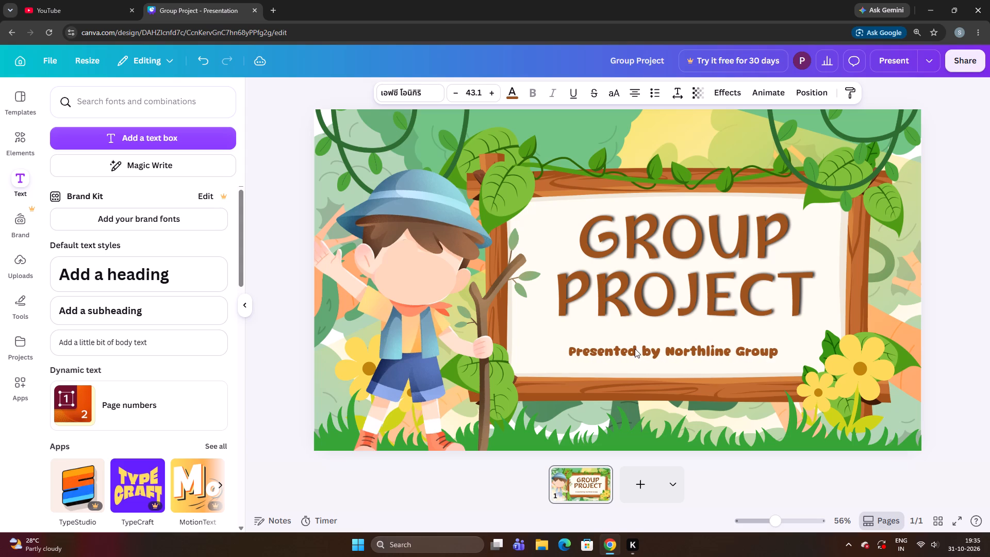
key("Up")
key("Up")
key("Up")
key("Up")
key("Up")
key("Up")
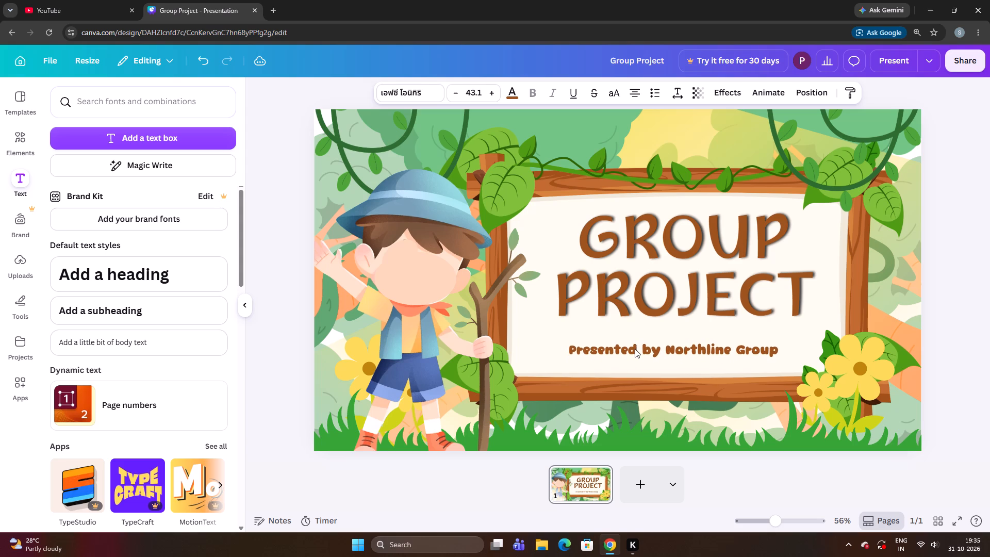
key("Up")
key("Right")
key("Right")
key("Right")
key("Right")
key("Right")
key("Right")
key("Right")
key("Right")
key("Right")
key("Right")
key("Right")
key("Right")
key("Right")
key("Right")
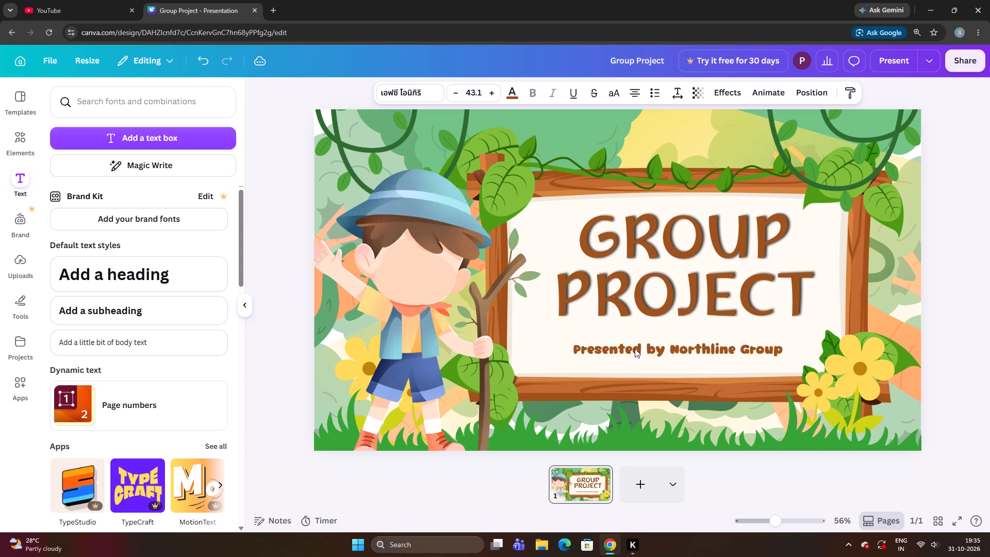
Enlarge the Presented by line to size 43.8 and nudge it back to the left.
key("ctrl+Down")
key("Left")
key("Left")
key("Left")
key("Left")
key("Left")
key("Left")
key("Left")
key("Left")
key("Left")
key("Left")
key("Left")
key("Left")
key("Left")
key("Left")
key("Left")
key("Left")
key("Left")
key("Left")
key("Left")
key("Left")
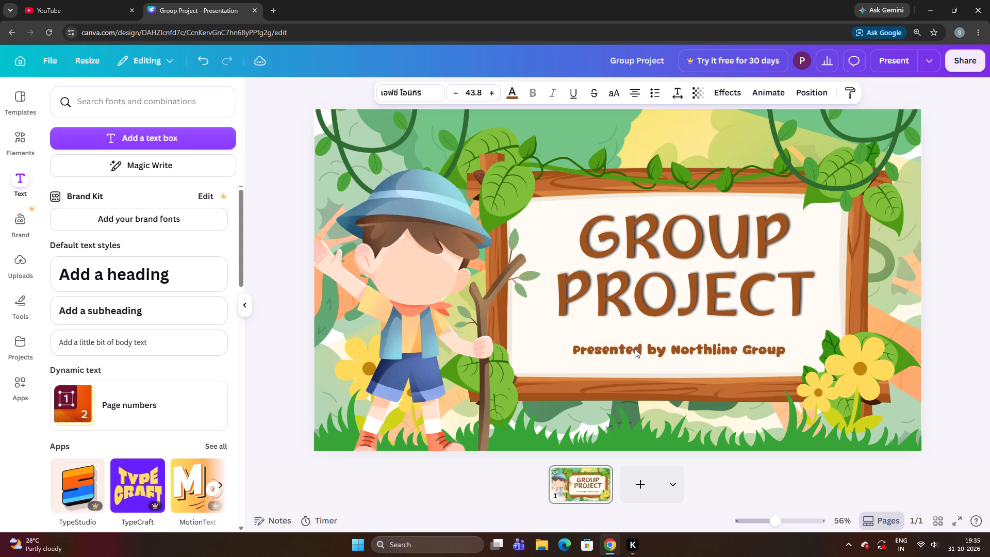
key("Left")
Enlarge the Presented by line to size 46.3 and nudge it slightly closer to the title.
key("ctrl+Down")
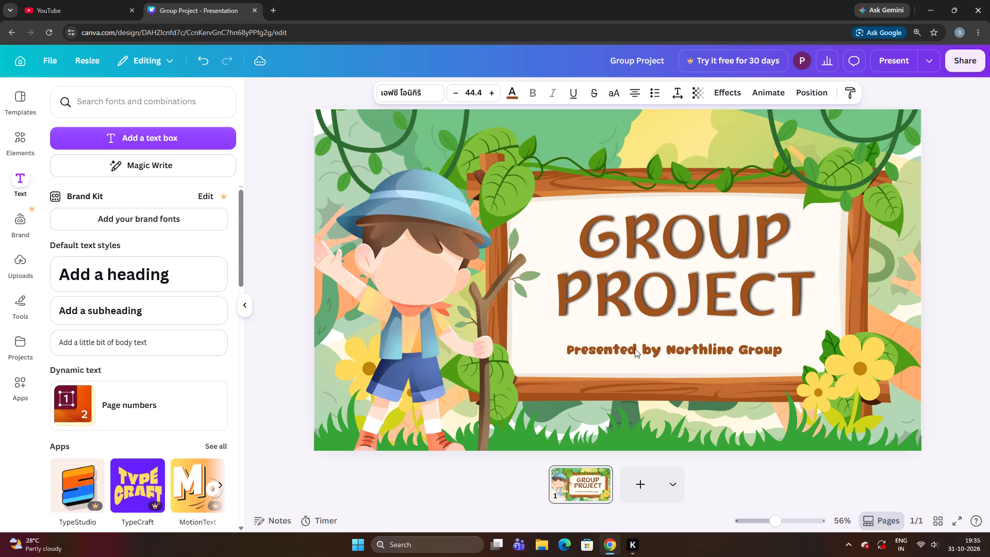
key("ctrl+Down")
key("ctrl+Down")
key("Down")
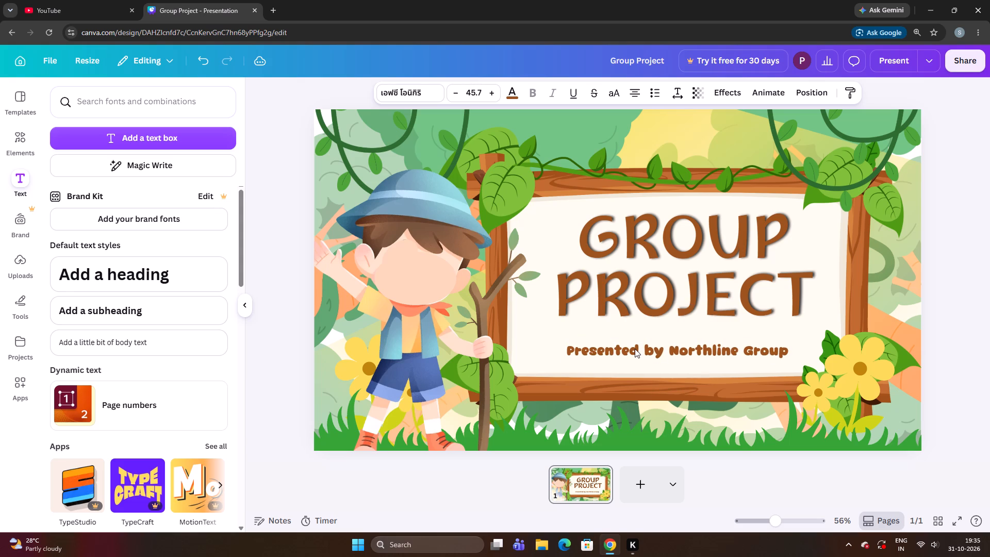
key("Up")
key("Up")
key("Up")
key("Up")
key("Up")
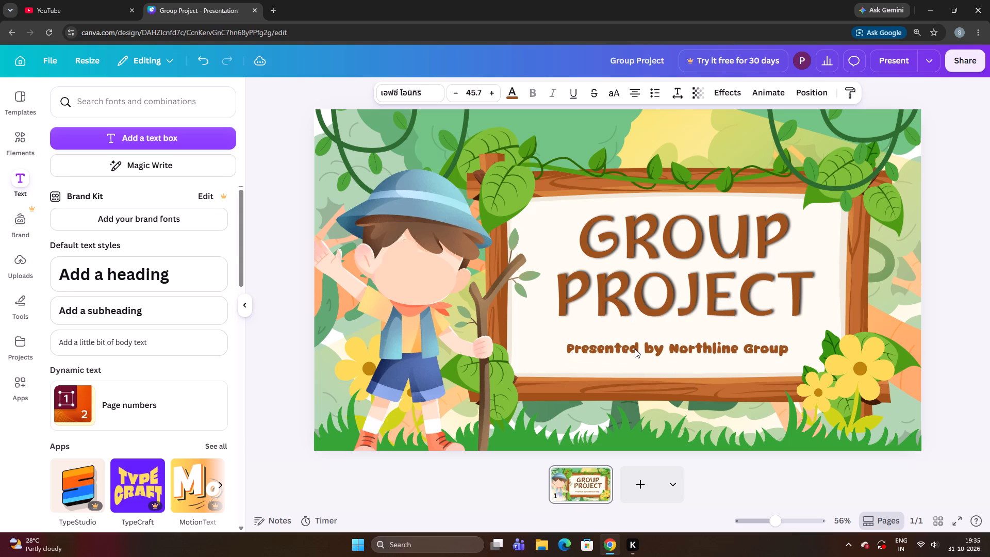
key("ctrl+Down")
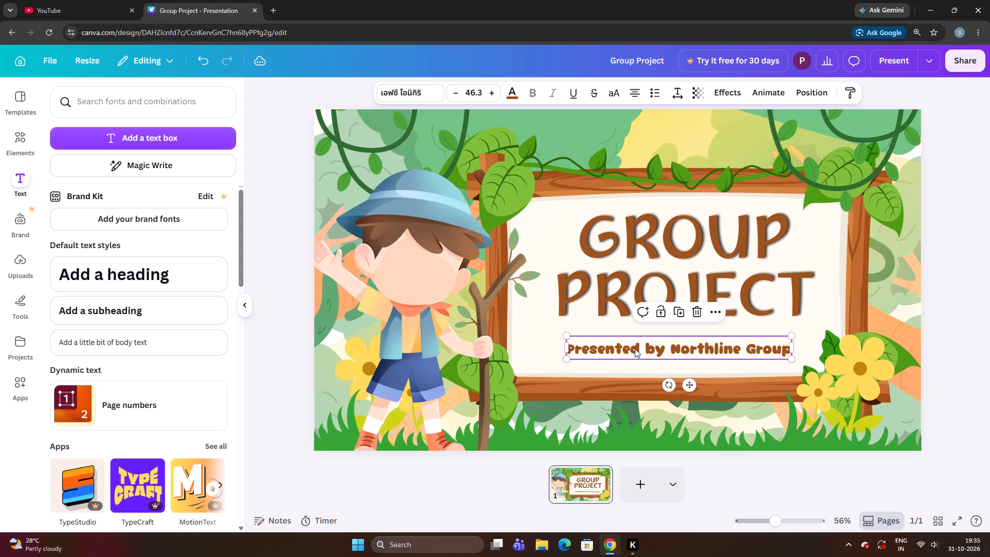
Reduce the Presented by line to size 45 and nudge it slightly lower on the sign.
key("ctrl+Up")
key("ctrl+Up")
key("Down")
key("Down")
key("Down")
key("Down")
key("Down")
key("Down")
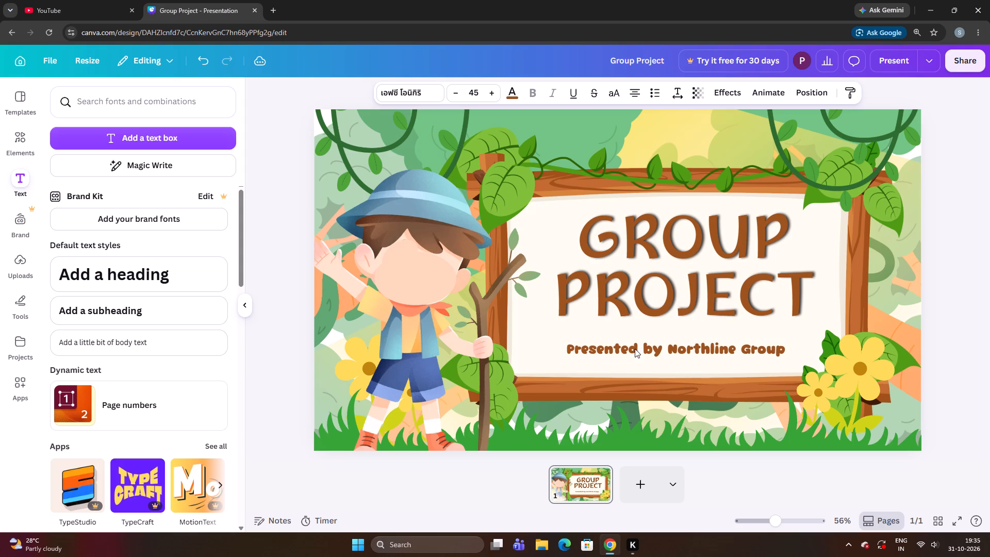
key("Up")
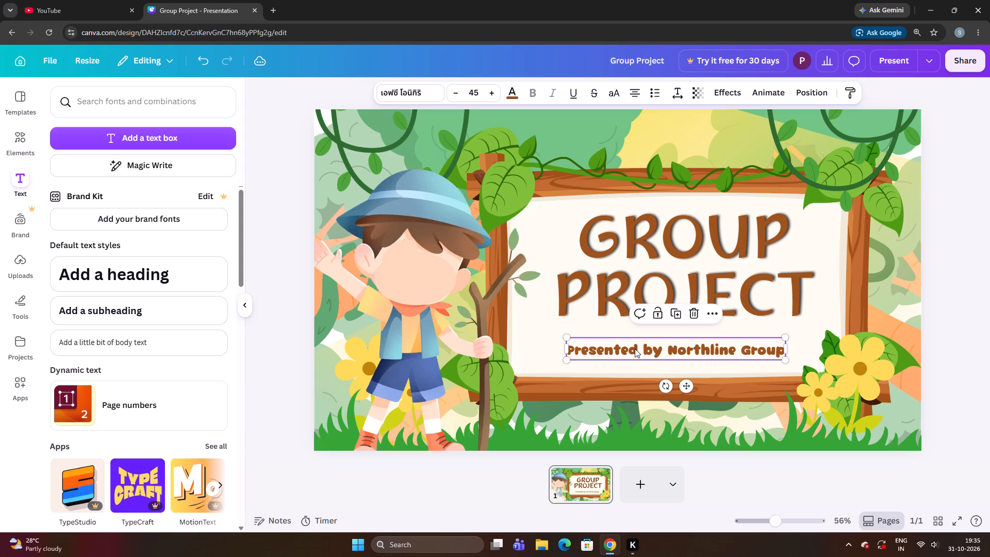
Reduce the Presented by line to size 43.1 and nudge it slightly to the right.
key("ctrl+Up")
key("ctrl+Up")
key("ctrl+Up")
key("Down")
key("Down")
key("Right")
key("Right")
key("Right")
key("Right")
key("Right")
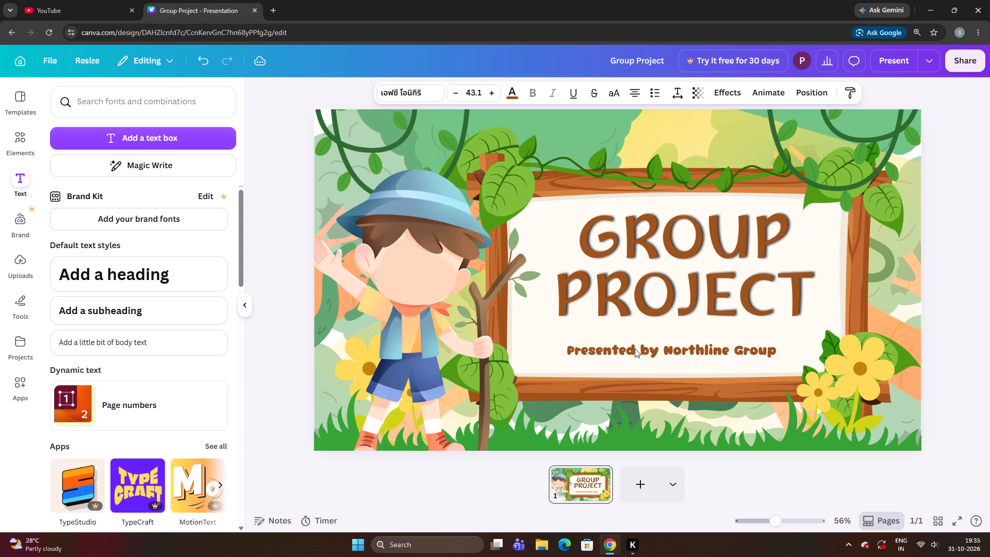
key("Down")
key("Up")
key("Up")
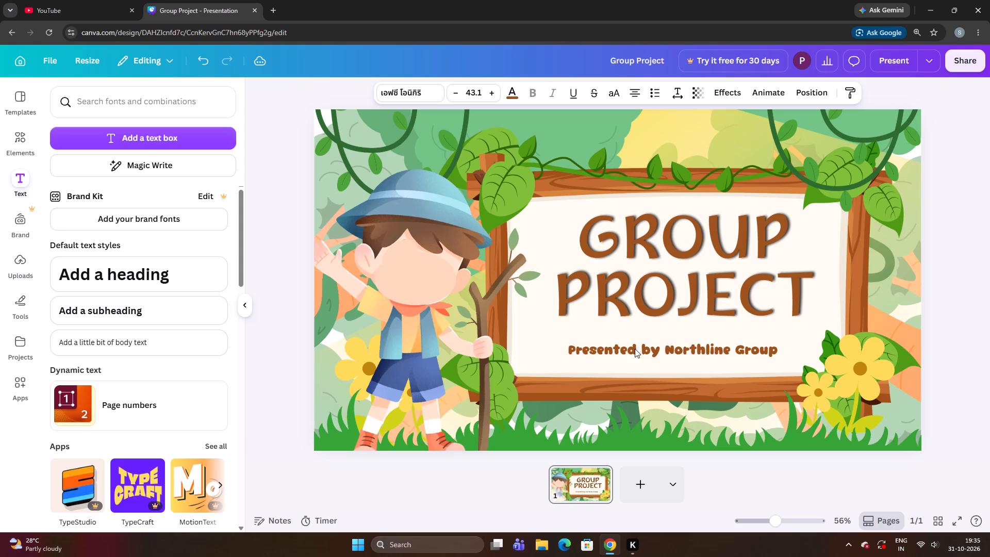
key("Up")
Reduce the Presented by line to size 41.9 and nudge it further down from the title.
key("ctrl+Up")
key("ctrl+Up")
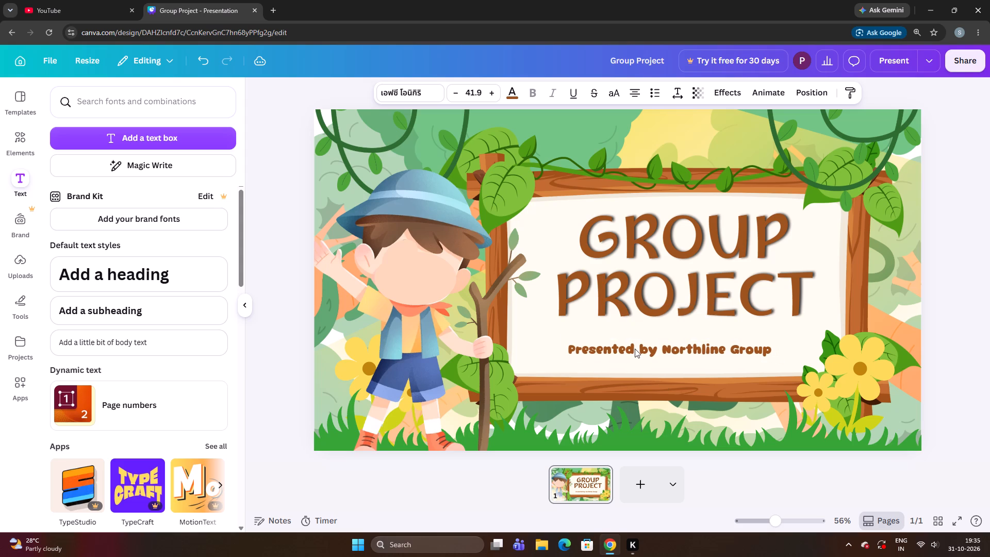
key("Down")
key("Down")
key("Down")
key("Down")
key("Down")
key("Down")
key("Down")
key("Down")
key("Down")
key("Down")
key("Down")
Nudge the Presented by line to the right so it sits more centrally beneath the title.
key("Right")
key("Right")
key("Right")
key("Right")
key("Right")
key("Right")
key("Right")
key("Right")
key("Right")
key("Right")
key("Right")
key("Right")
key("Right")
key("Right")
key("Right")
key("Right")
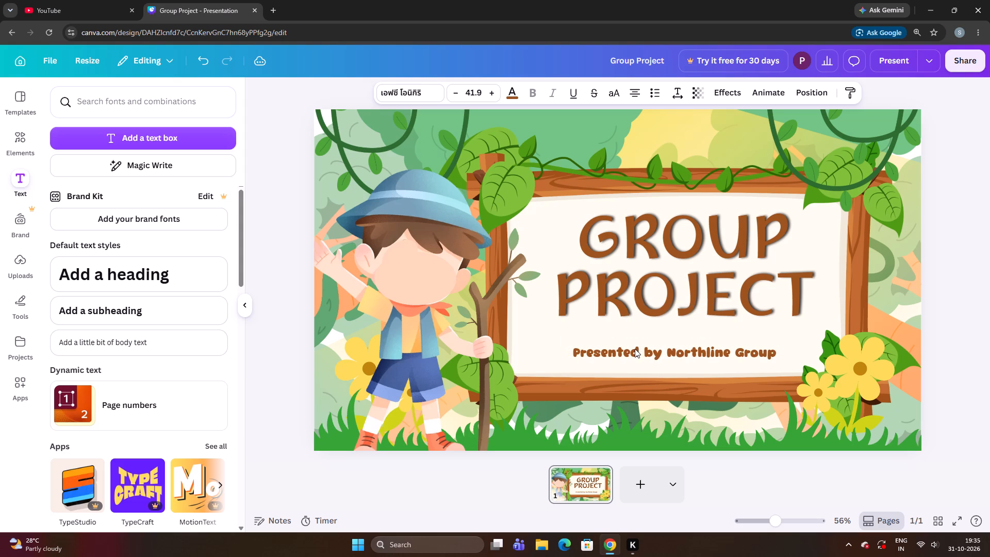
Fine-tune the Presented by line's vertical position between the title and the sign's lower edge.
key("Up")
key("Up")
key("Up")
key("Up")
key("Up")
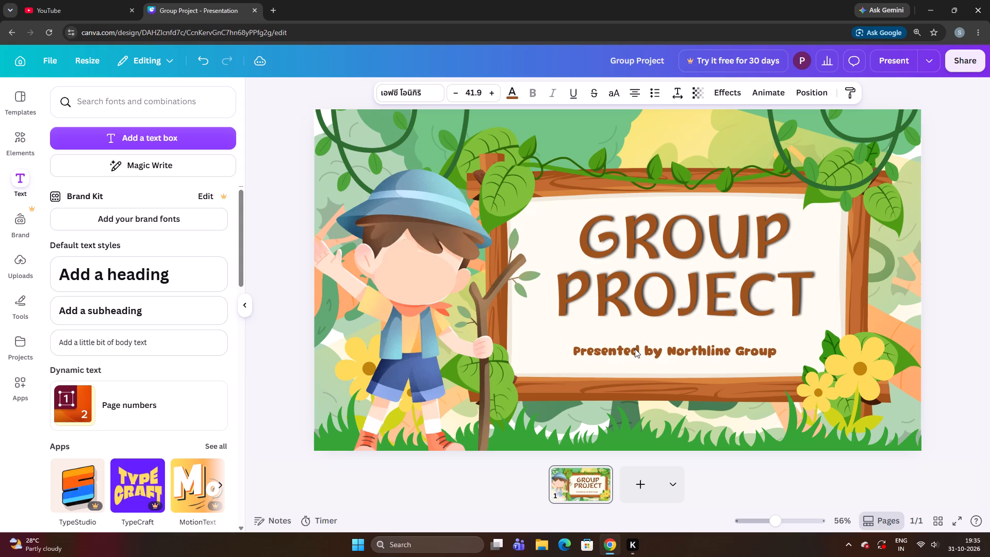
key("Up")
key("Down")
key("Down")
key("Down")
key("Down")
key("Right")
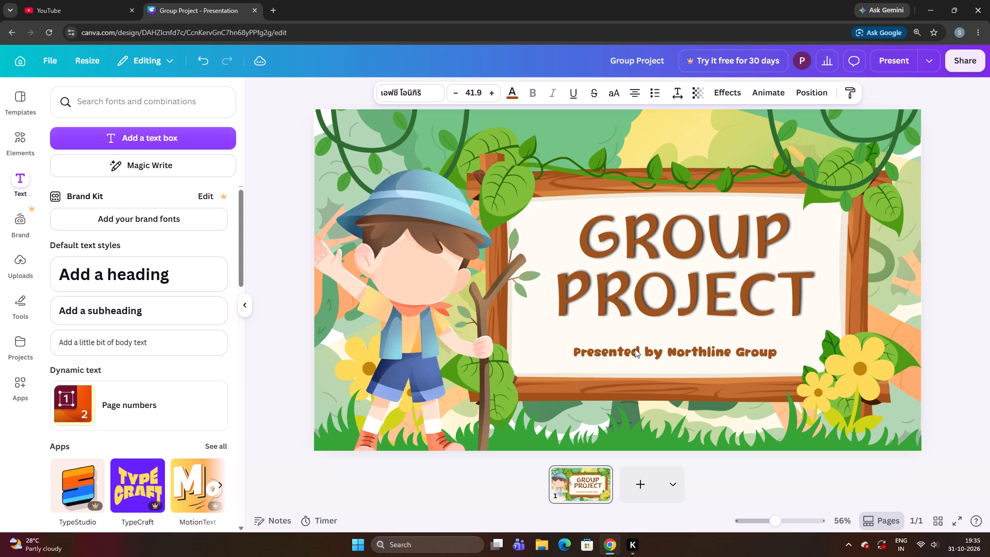
key("Right")
key("Left")
key("Left")
key("Down")
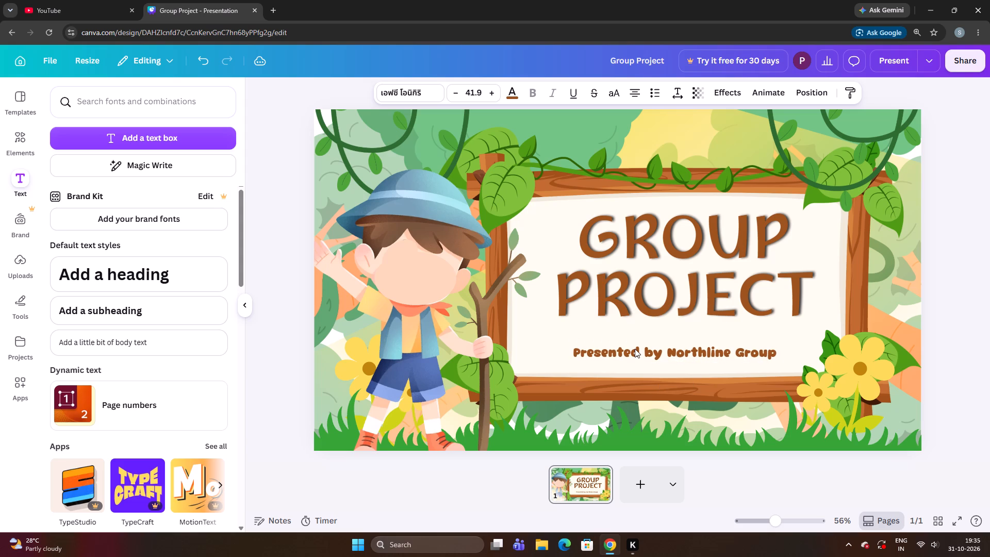
Nudge the Presented by line slightly to the right and fine-tune its height beneath the title.
key("Down")
key("Right")
key("Right")
key("Down")
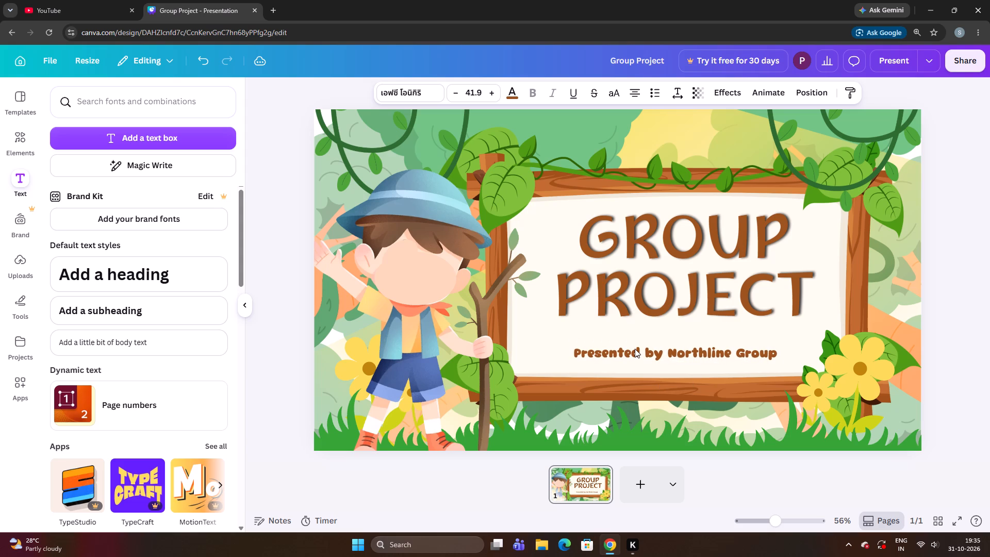
key("Up")
key("Up")
key("Up")
key("Up")
key("Up")
key("Up")
key("Up")
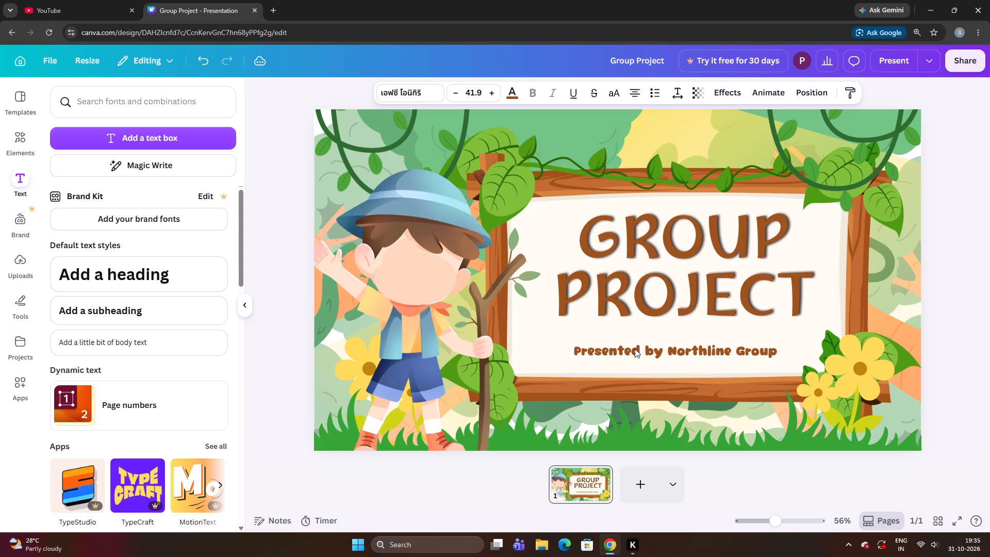
key("Down")
key("Down")
key("Down")
key("Down")
key("Right")
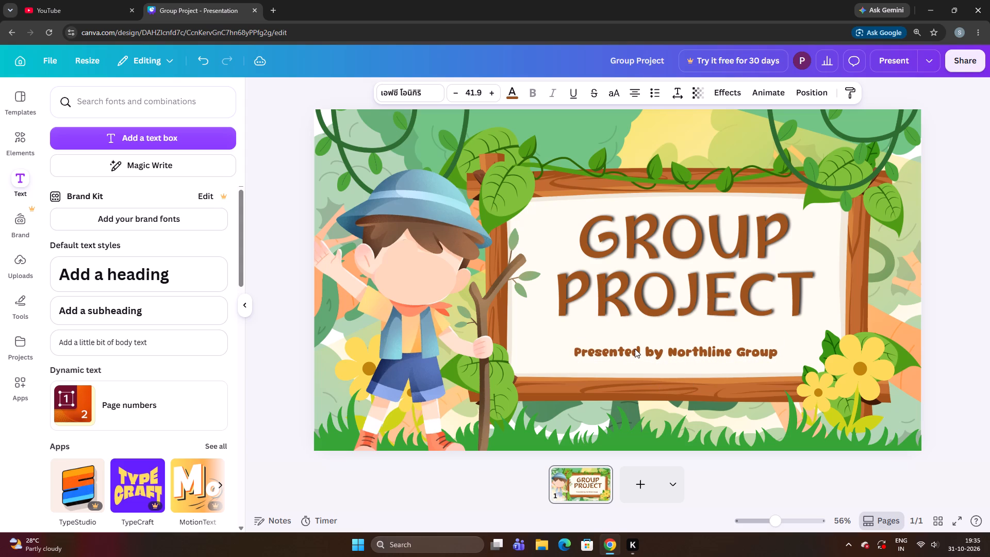
key("Right")
key("Right")
key("Left")
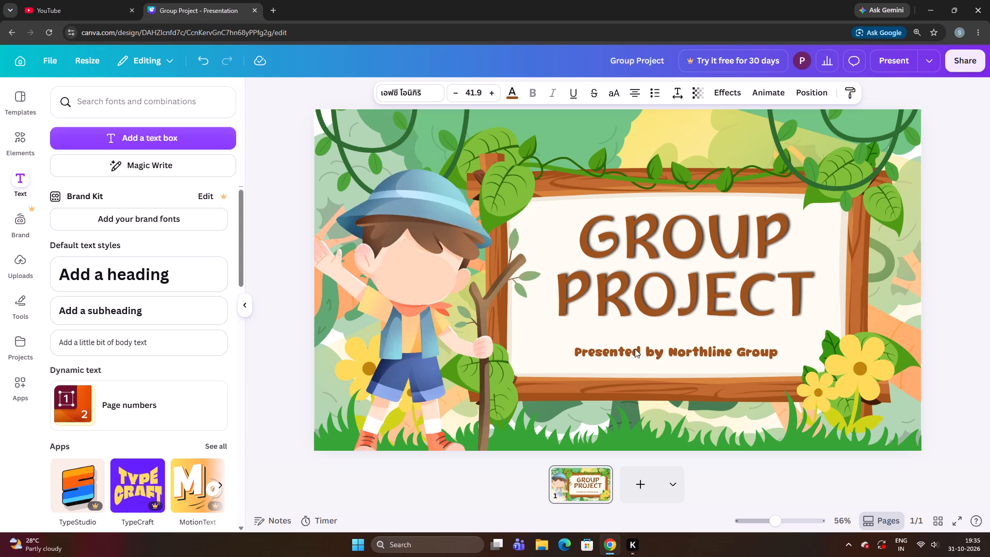
key("Left")
key("Down")
key("Up")
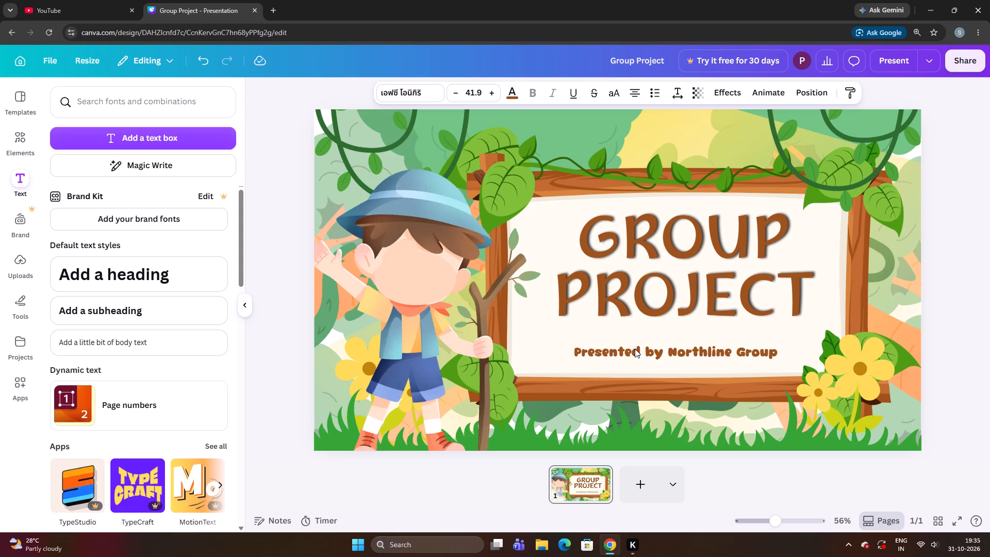
key("Up")
key("Down")
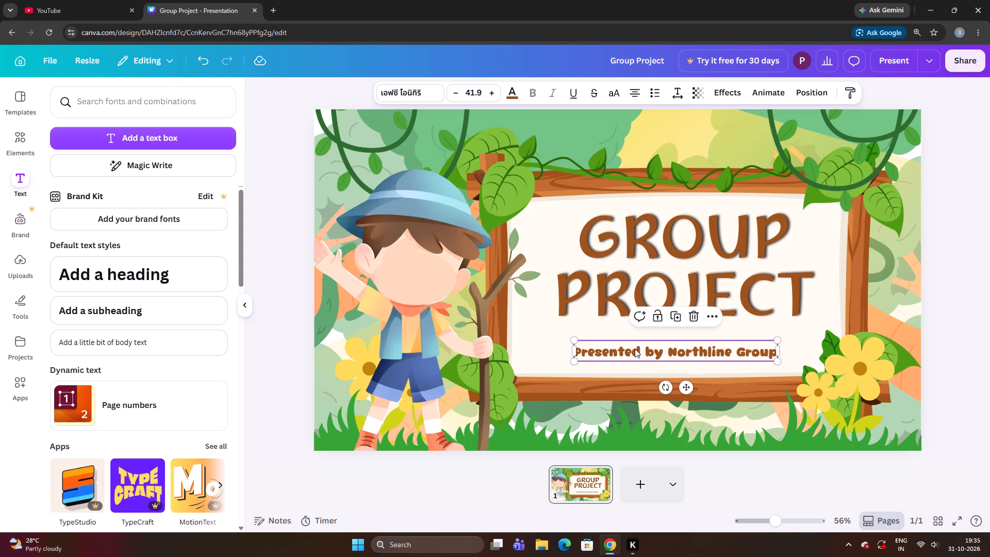
Reselect the Presented by line and fine-tune its horizontal and vertical position so it sits centrally beneath the title.
left_click(558, 344)
left_click(583, 348)
key("Right")
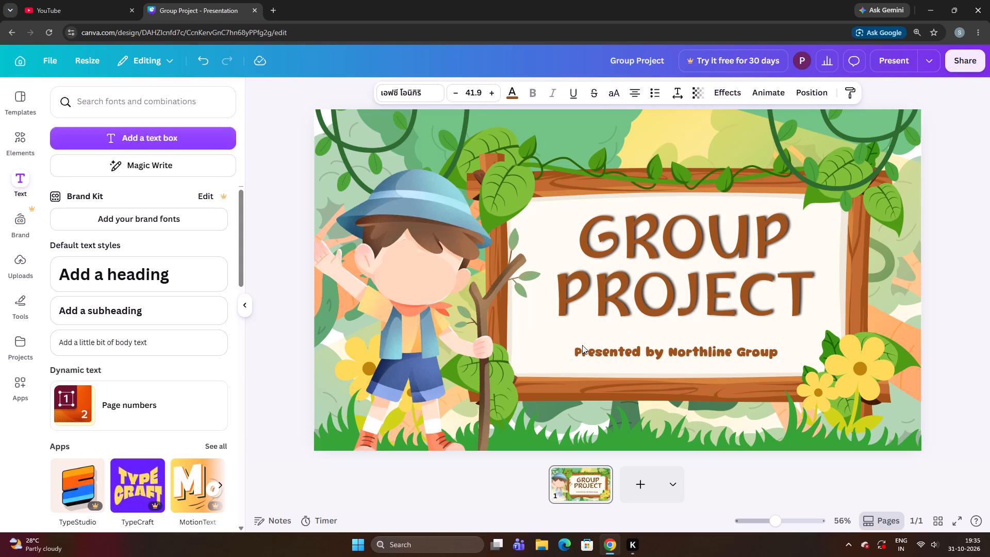
key("Right")
key("Up")
key("Up")
key("Up")
key("Down")
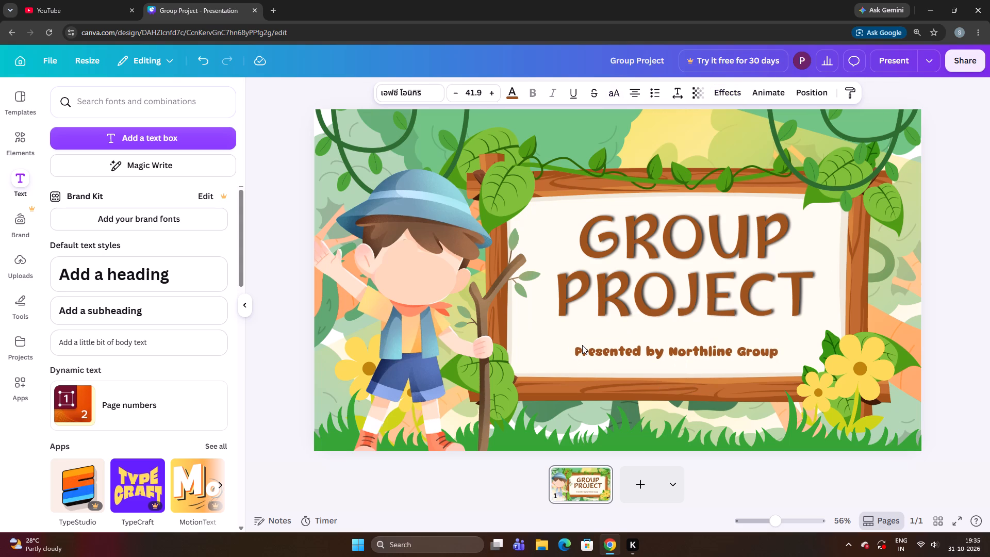
key("Right")
key("Left")
key("Up")
key("Down")
key("Down")
key("Left")
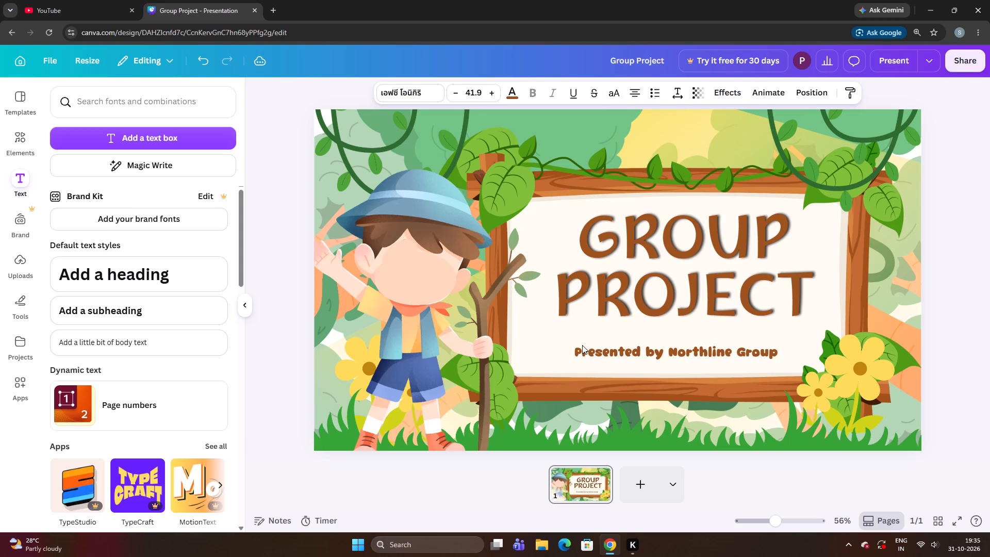
key("Left")
key("Up")
key("Up")
key("Up")
key("Left")
key("Left")
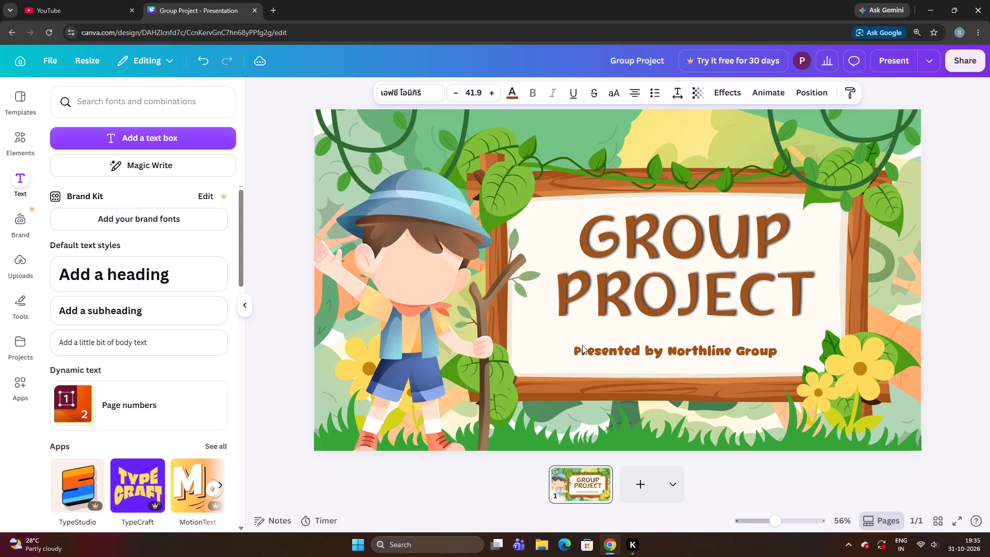
key("Right")
key("Down")
key("Right")
key("Right")
key("Down")
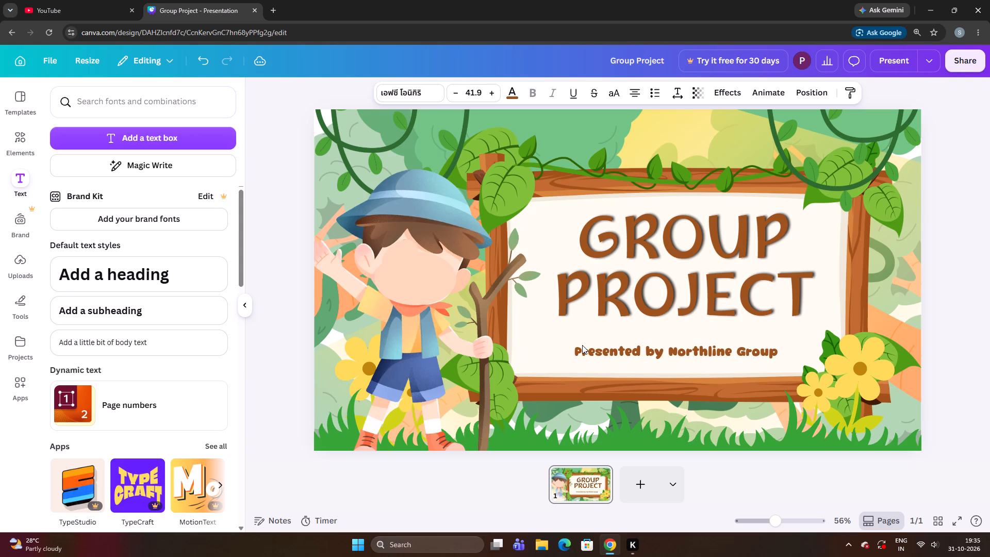
key("Down")
key("Right")
key("Right")
key("Up")
key("Up")
key("Down")
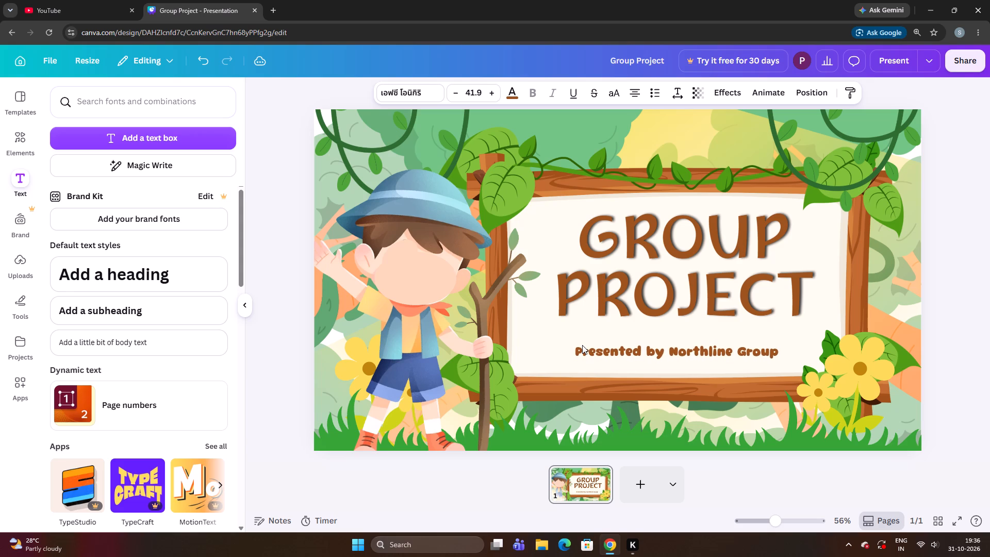
key("Down")
key("Left")
key("Left")
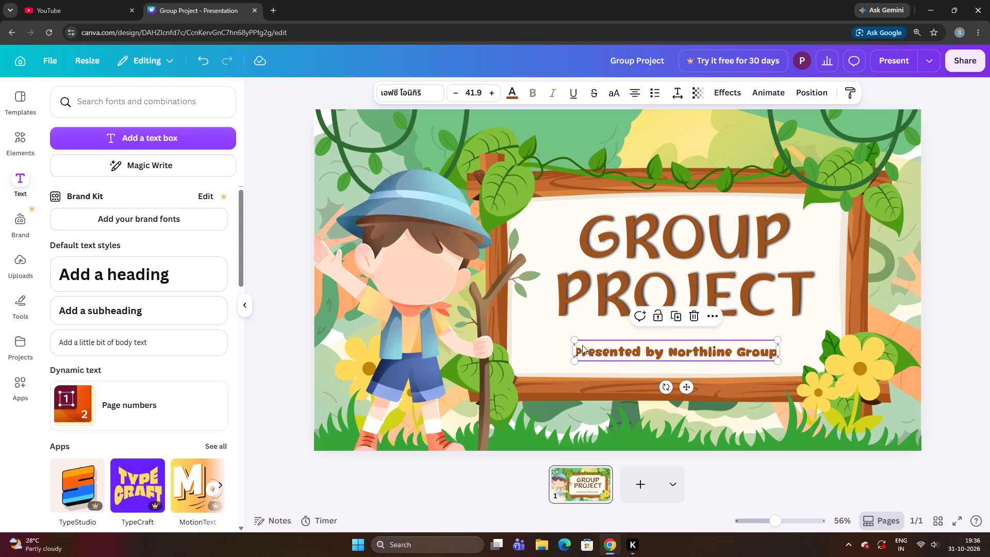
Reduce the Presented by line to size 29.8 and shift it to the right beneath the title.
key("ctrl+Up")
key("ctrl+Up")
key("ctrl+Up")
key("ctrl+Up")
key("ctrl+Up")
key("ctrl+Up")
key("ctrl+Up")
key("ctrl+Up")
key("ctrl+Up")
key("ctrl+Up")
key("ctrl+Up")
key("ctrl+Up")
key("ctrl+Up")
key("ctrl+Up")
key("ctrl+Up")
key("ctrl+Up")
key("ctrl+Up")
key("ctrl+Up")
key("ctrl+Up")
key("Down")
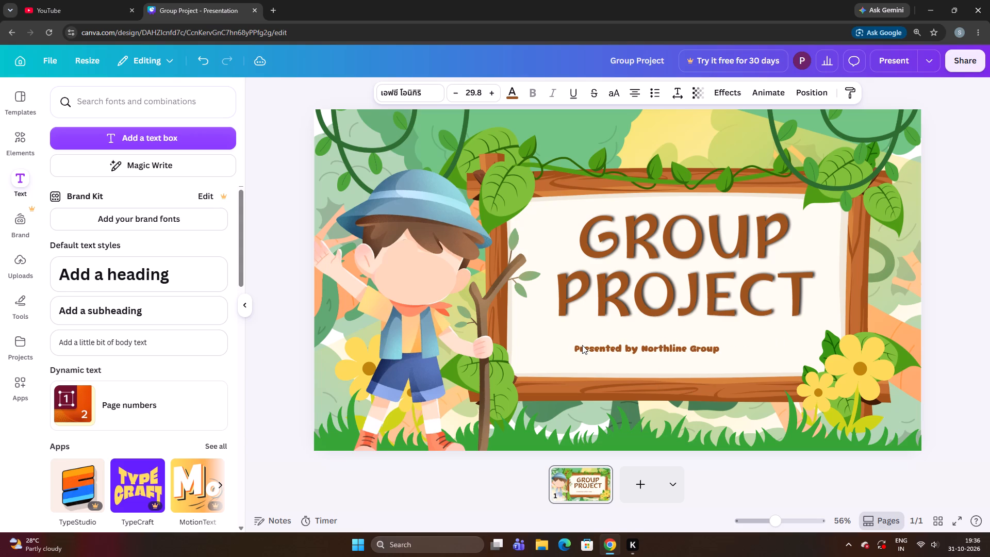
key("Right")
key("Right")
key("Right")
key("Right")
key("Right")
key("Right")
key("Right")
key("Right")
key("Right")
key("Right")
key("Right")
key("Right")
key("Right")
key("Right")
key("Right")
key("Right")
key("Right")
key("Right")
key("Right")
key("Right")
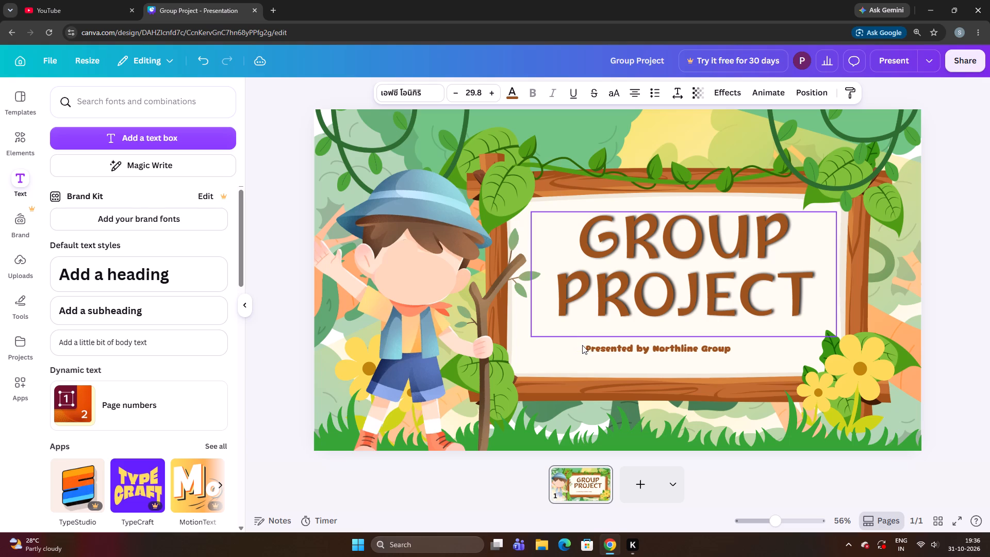
Enlarge the Presented by line to size 43.8 and shift it back to the left beneath the title.
key("ctrl+Down")
key("ctrl+Down")
key("ctrl+Down")
key("ctrl+Down")
key("ctrl+Down")
key("ctrl+Down")
key("ctrl+Down")
key("ctrl+Down")
key("ctrl+Down")
key("ctrl+Down")
key("ctrl+Down")
key("ctrl+Down")
key("ctrl+Down")
key("ctrl+Down")
key("ctrl+Down")
key("ctrl+Down")
key("ctrl+Down")
key("ctrl+Down")
key("ctrl+Down")
key("ctrl+Down")
key("Left")
key("Left")
key("Left")
key("Left")
key("Left")
key("Left")
key("Left")
key("Left")
key("Left")
key("Left")
key("Left")
key("Left")
key("Left")
key("Left")
key("Left")
key("Left")
key("Left")
key("Left")
key("Left")
key("Left")
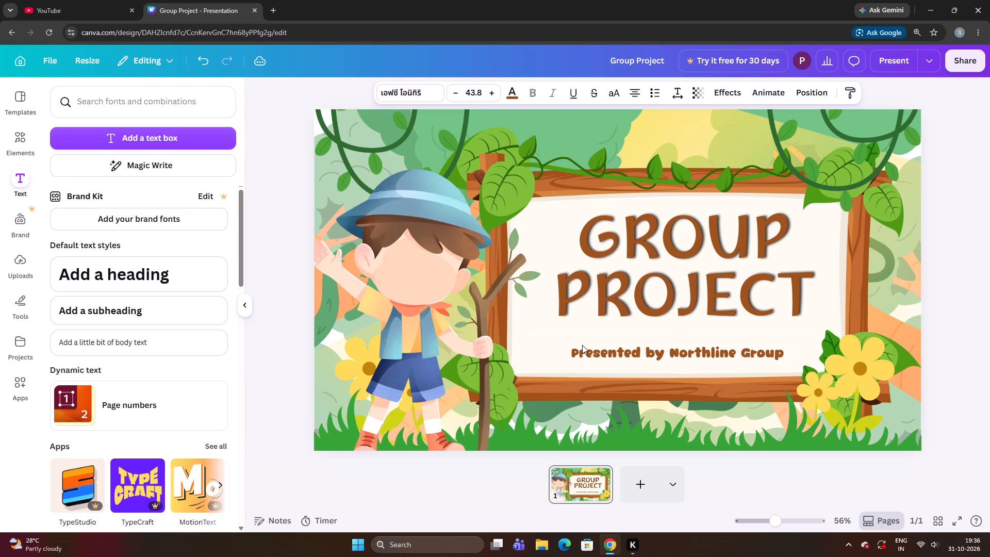
Reduce the Presented by line to size 43.1 and nudge it slightly up towards the title.
key("ctrl+Down")
key("Up")
key("ctrl+Up")
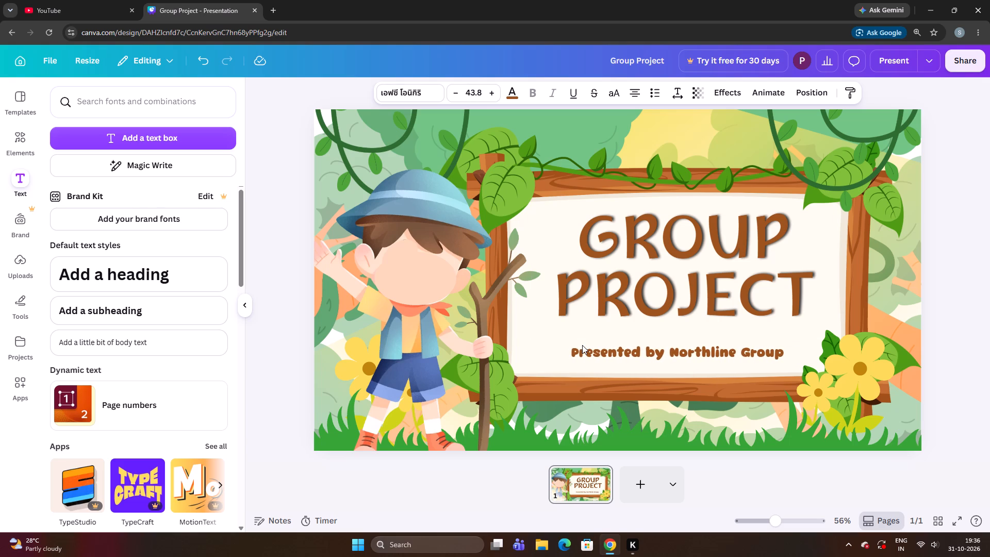
key("ctrl+Up")
key("Up")
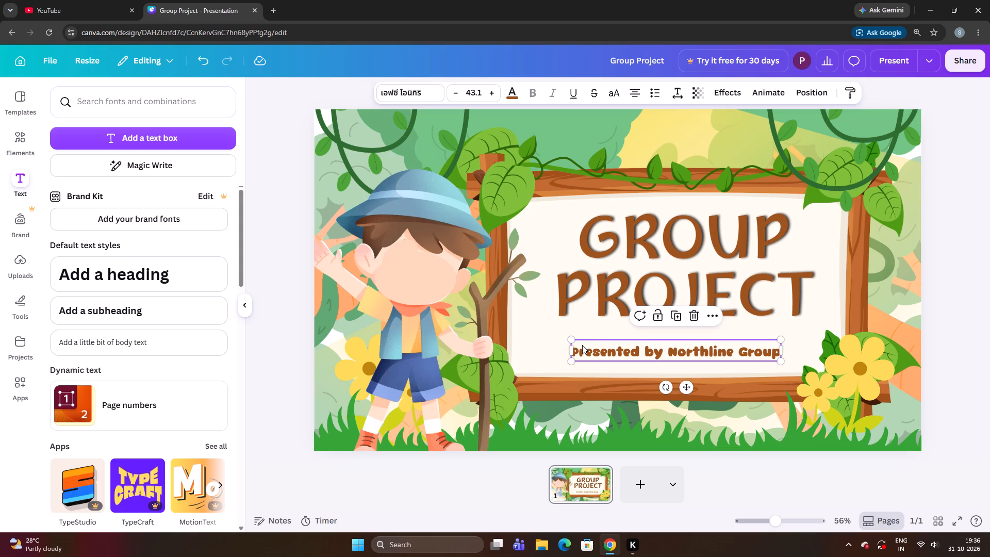
key("Up")
key("Up")
left_click(583, 345)
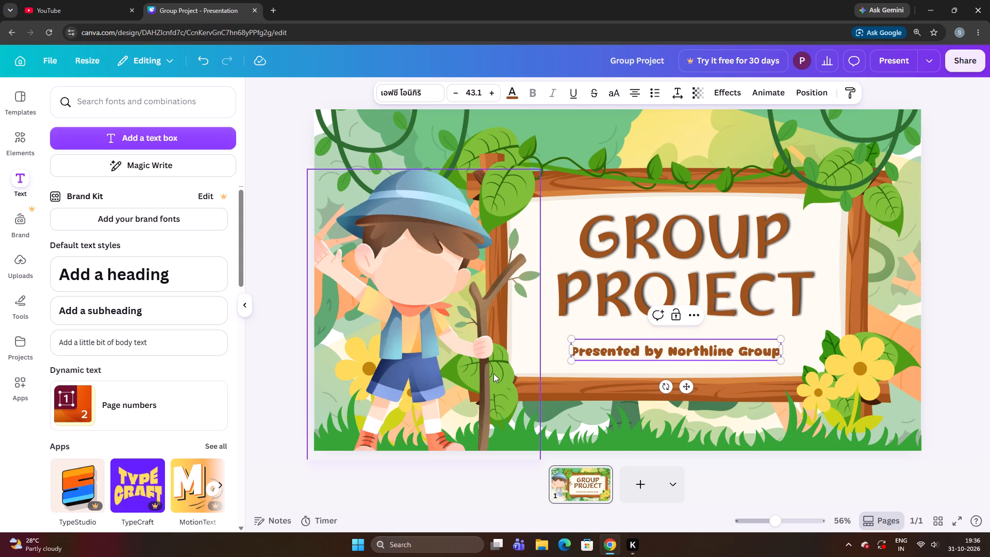
Try fonts including Canva Sans, Clear Pro Thai and Helvetica World on the Presented by line, settling on Mommi.
left_click(493, 375)
left_click(608, 346)
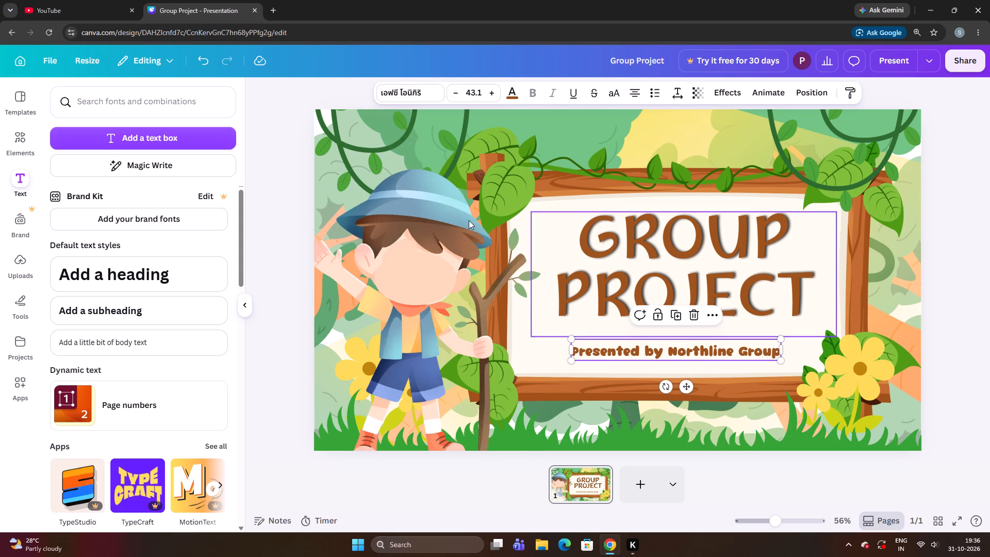
left_click(397, 88)
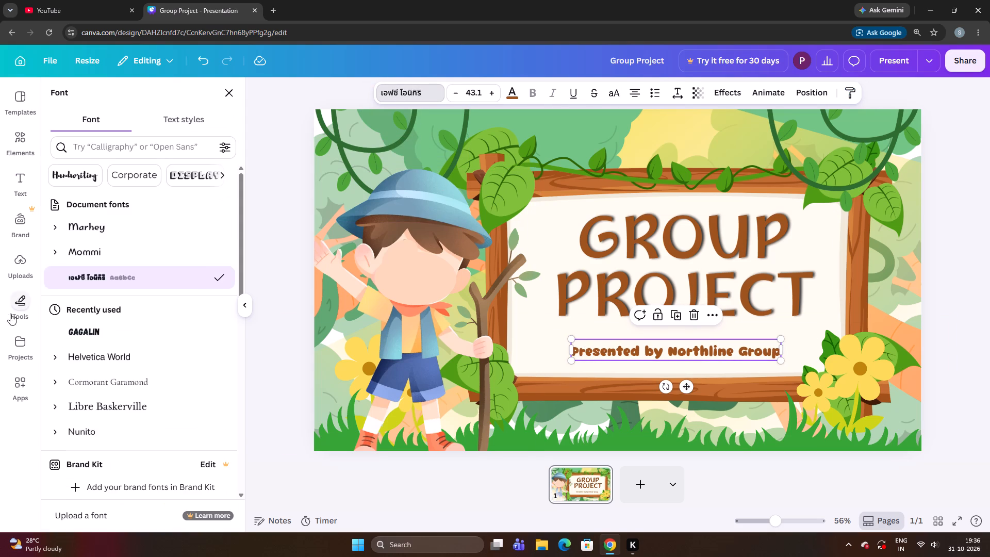
left_click(90, 311)
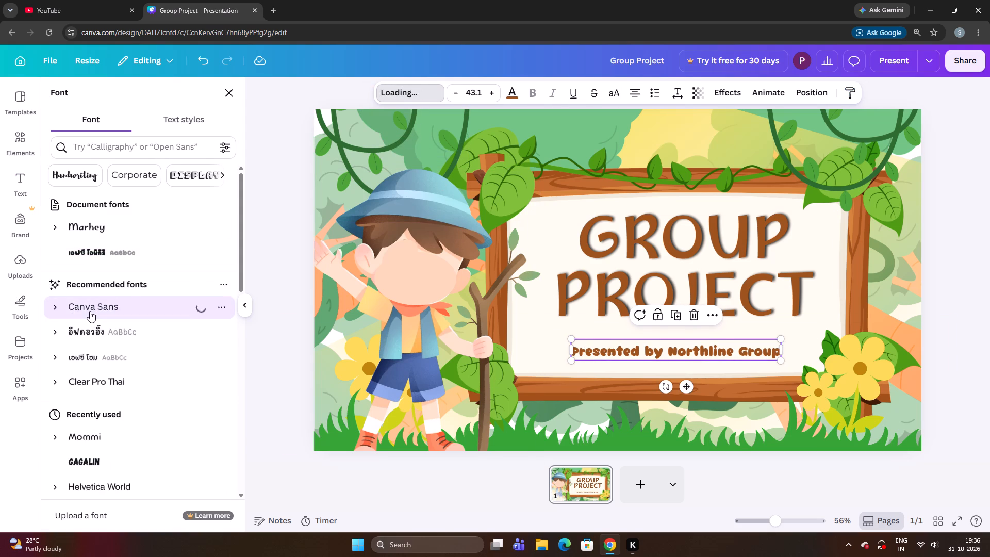
left_click(90, 331)
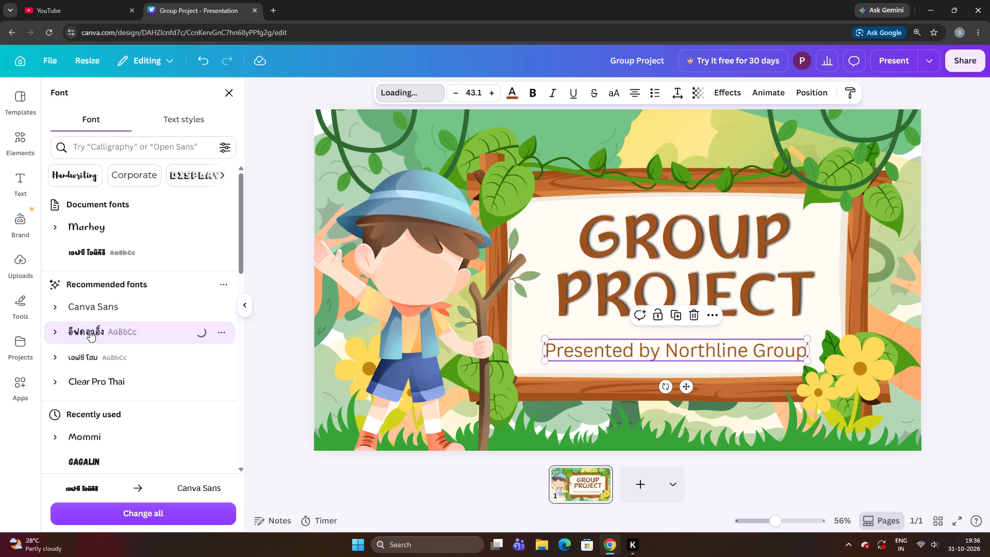
left_click(95, 358)
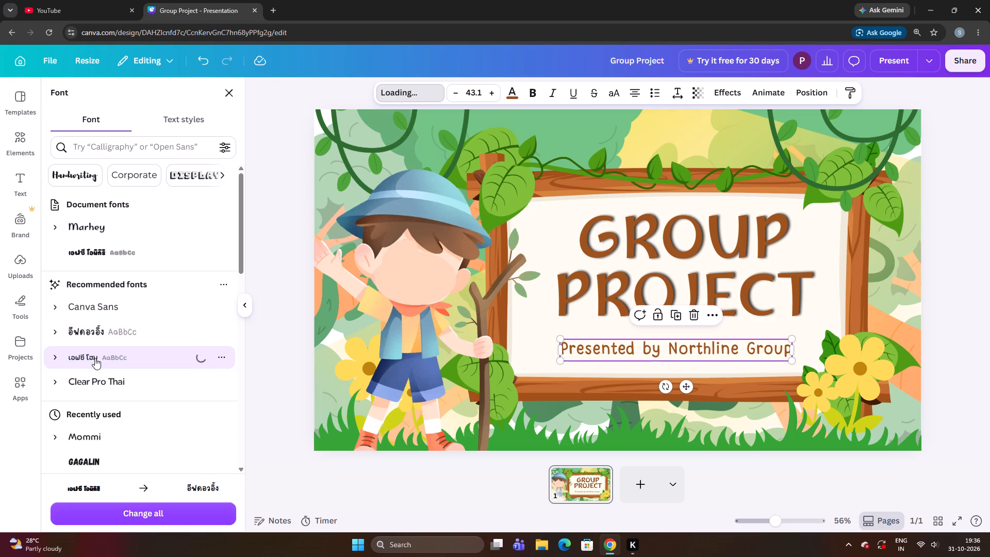
left_click(101, 385)
scroll(101, 385, "down", 2)
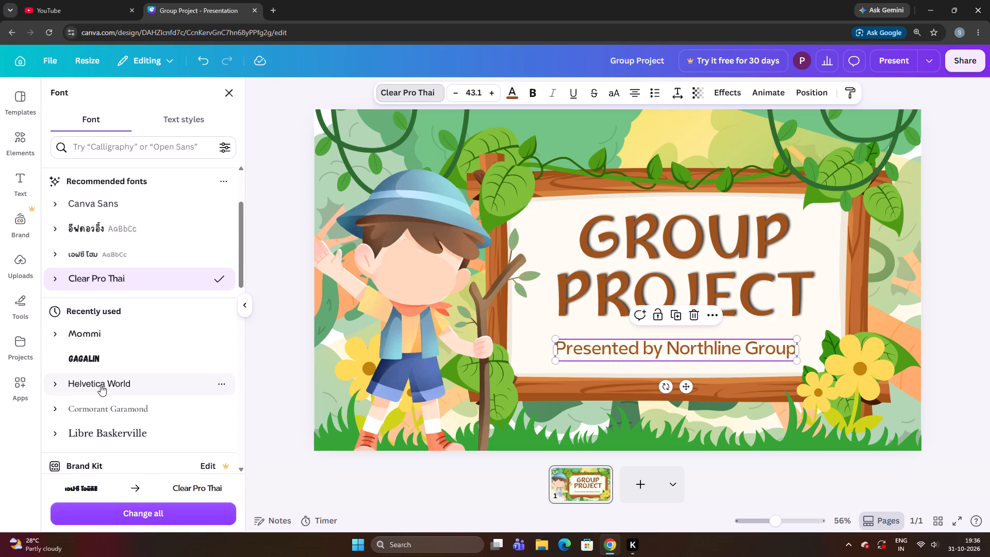
left_click(109, 343)
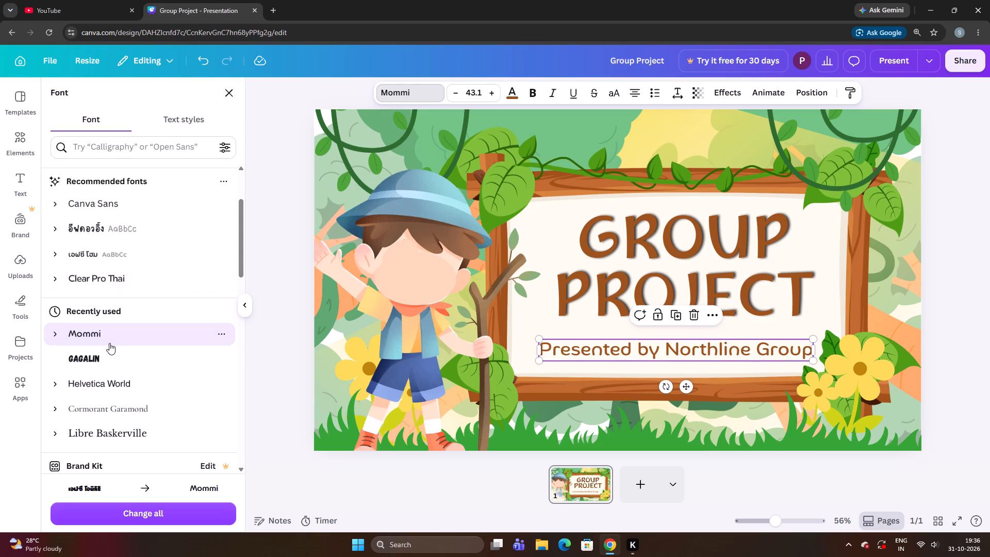
left_click(160, 386)
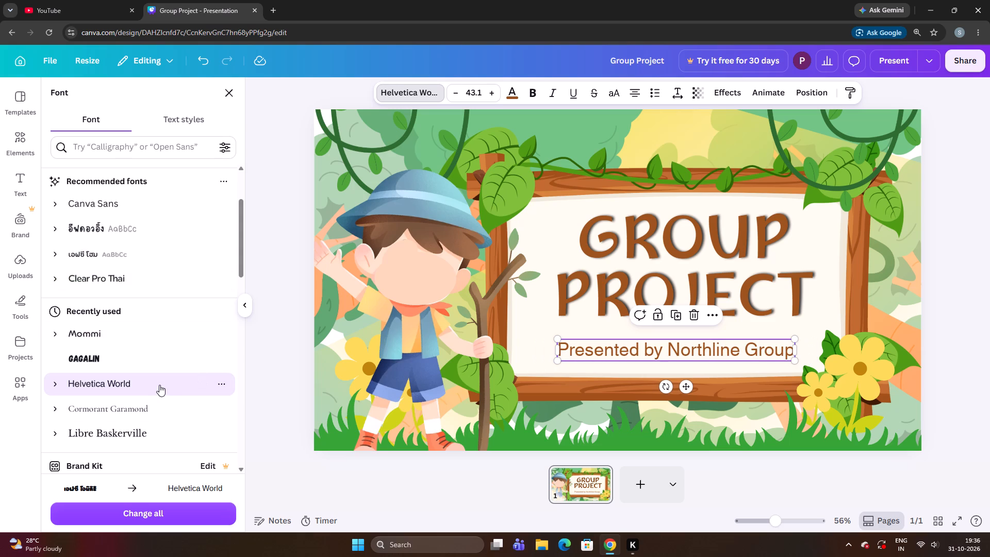
left_click(136, 329)
left_click(260, 376)
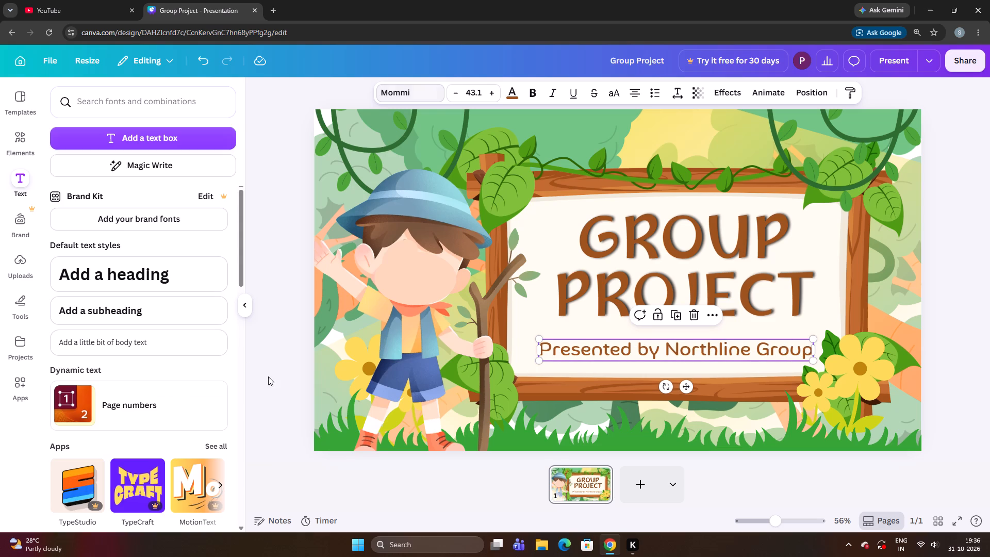
left_click(553, 374)
left_click(585, 354)
Reduce the Presented by line beneath the title to font size 31.2.
key("ctrl+Up")
key("ctrl+Up")
key("ctrl+Up")
key("ctrl+Up")
key("ctrl+Up")
key("ctrl+Up")
key("ctrl+Up")
key("ctrl+Up")
key("ctrl+Up")
key("ctrl+Up")
key("ctrl+Up")
key("ctrl+Up")
key("ctrl+Up")
key("ctrl+Up")
key("ctrl+Up")
key("ctrl+Up")
key("ctrl+Up")
key("ctrl+Up")
key("ctrl+Up")
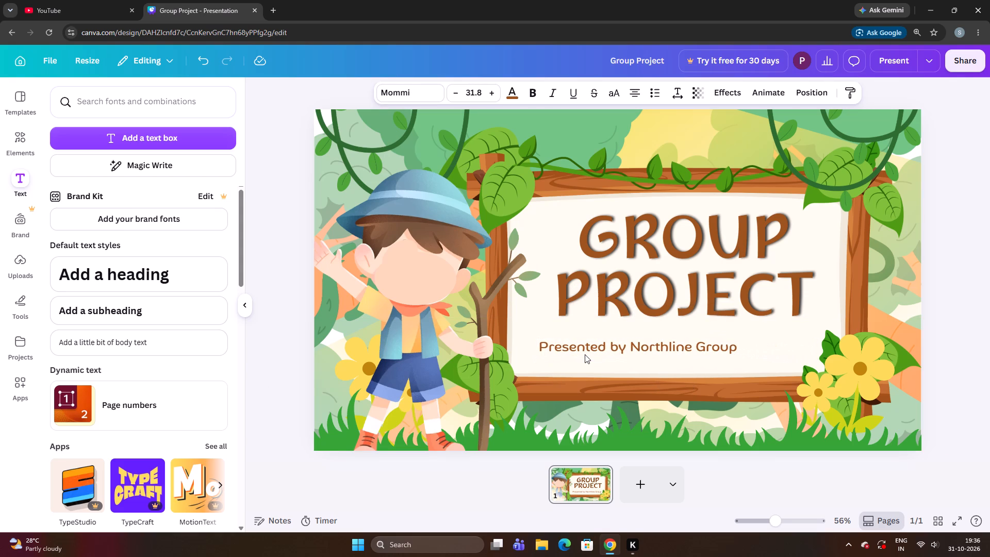
Shift the Presented by line to the right until it sits roughly centred beneath the title.
key("Right")
key("Right")
key("Right")
key("Right")
key("Right")
key("Right")
key("Right")
key("Right")
key("Right")
key("Right")
key("Right")
key("Right")
key("Right")
key("Right")
key("Right")
key("Right")
key("Right")
key("Right")
key("Right")
key("Right")
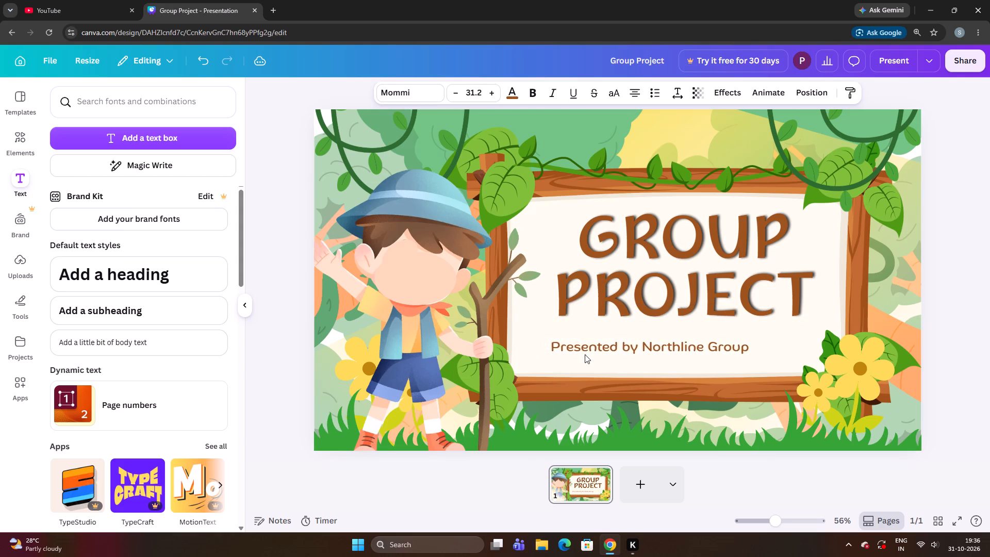
key("Right")
key("Right")
key("Right")
key("Right")
key("Right")
key("Right")
key("Right")
key("Right")
key("Right")
key("Right")
key("Right")
key("Right")
key("Right")
key("Right")
key("Right")
key("Right")
key("Right")
key("Right")
key("Right")
key("Right")
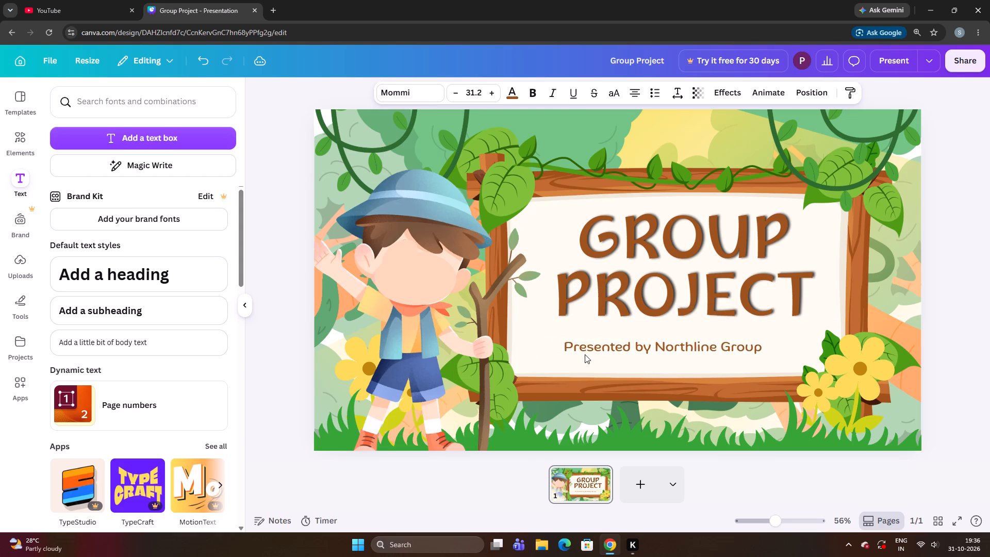
key("Right")
key("Right")
key("Right")
key("Right")
key("Right")
key("Right")
key("Right")
key("Right")
key("Right")
key("Right")
key("Right")
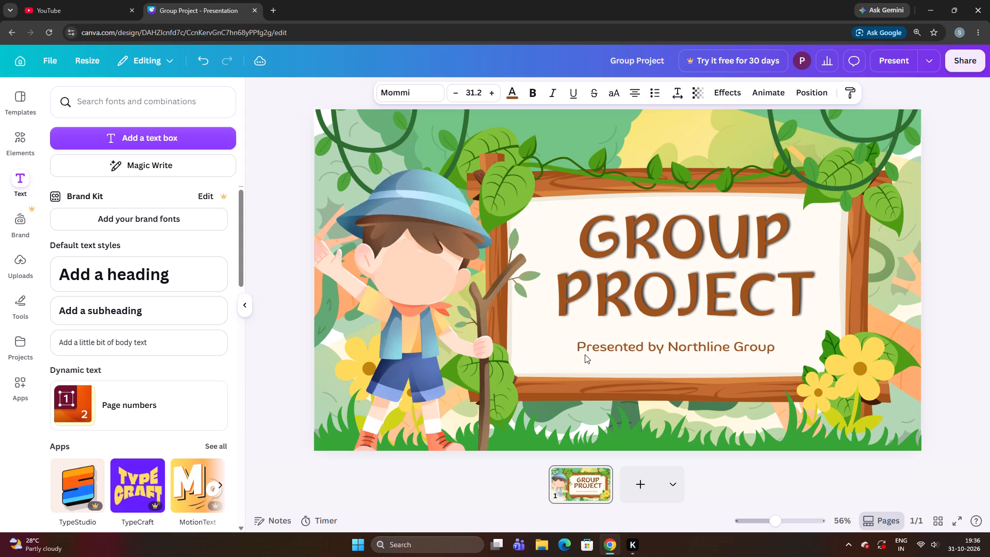
Reduce the Presented by line to size 29.9 and nudge it slightly down from the title.
key("ctrl+Up")
key("Up")
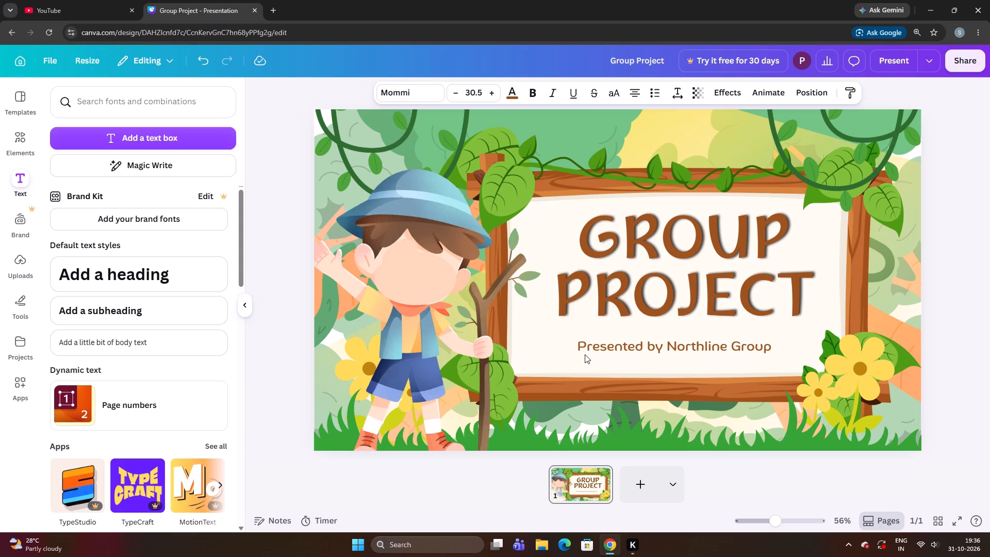
key("ctrl+Up")
key("Up")
key("Down")
key("Down")
key("Down")
key("Down")
key("Down")
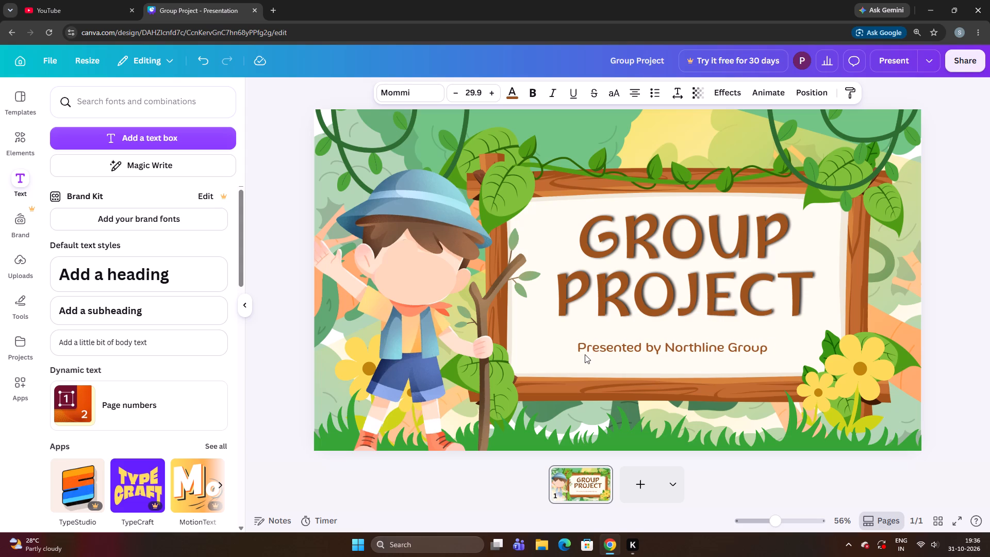
Nudge the Presented by line slightly right and up to balance it beneath the title.
key("Right")
key("Right")
key("Right")
key("Right")
key("Right")
key("Right")
key("Right")
key("Right")
key("Right")
key("Down")
key("Down")
key("Down")
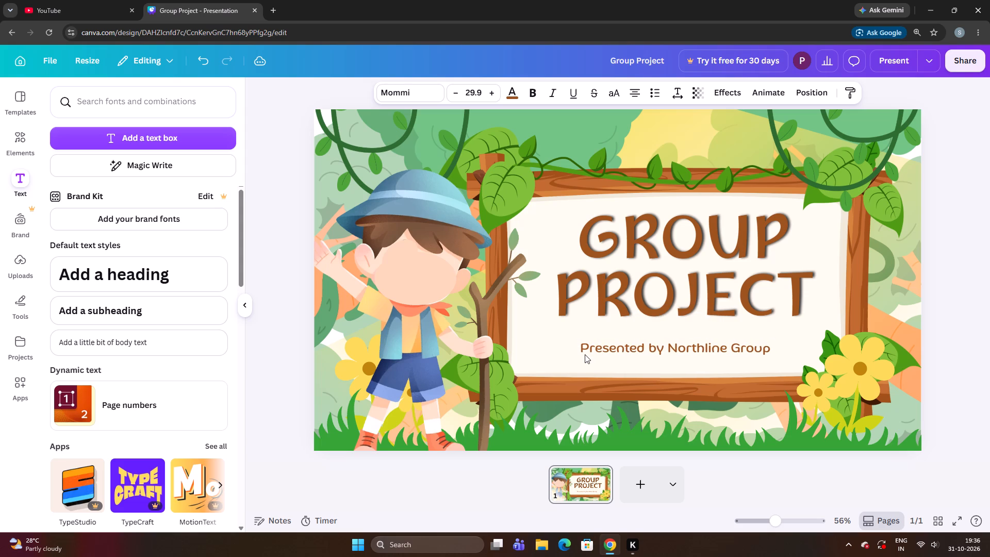
key("Up")
key("Up")
key("Right")
key("Right")
key("Right")
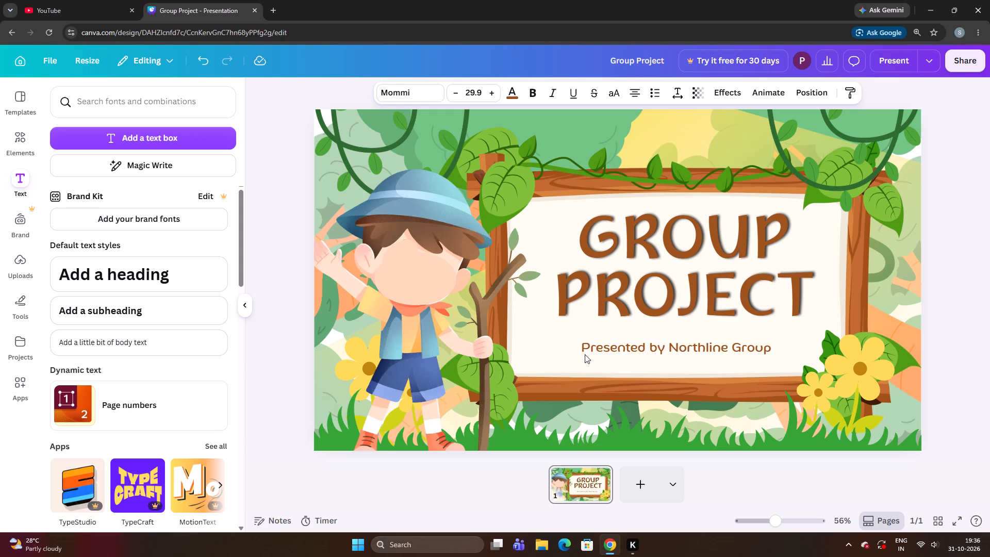
key("Right")
key("Right")
key("Up")
key("Up")
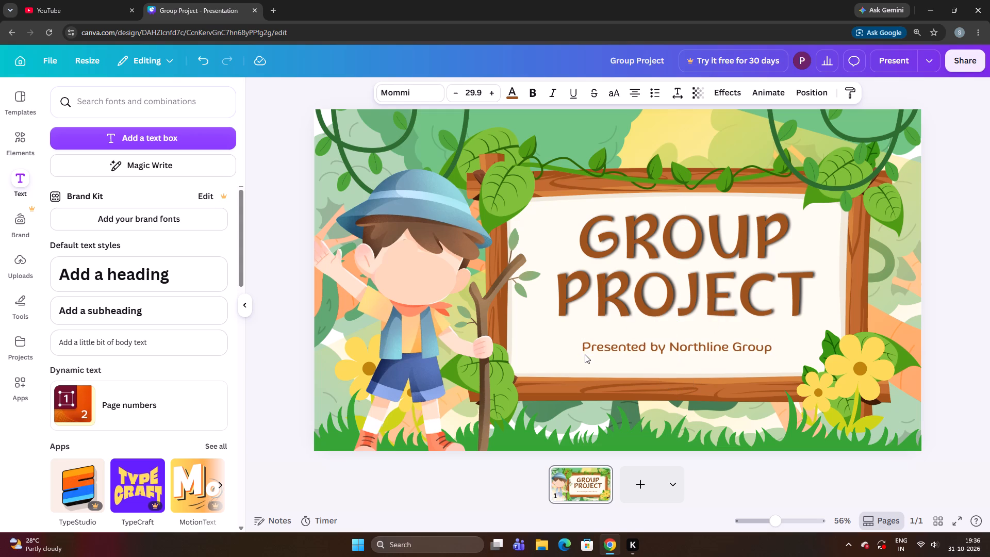
key("Up")
key("Up")
key("Up")
key("Down")
key("Down")
key("Right")
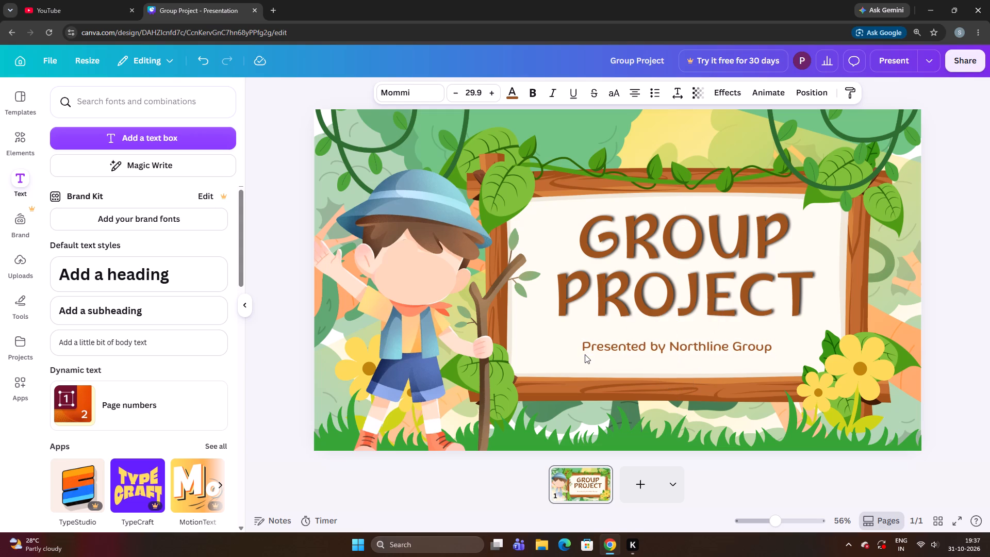
Lower the Presented by line slightly and nudge it a little further right on the sign board.
key("Down")
key("Down")
key("Right")
key("Right")
key("Down")
key("Down")
key("Down")
key("Down")
key("Down")
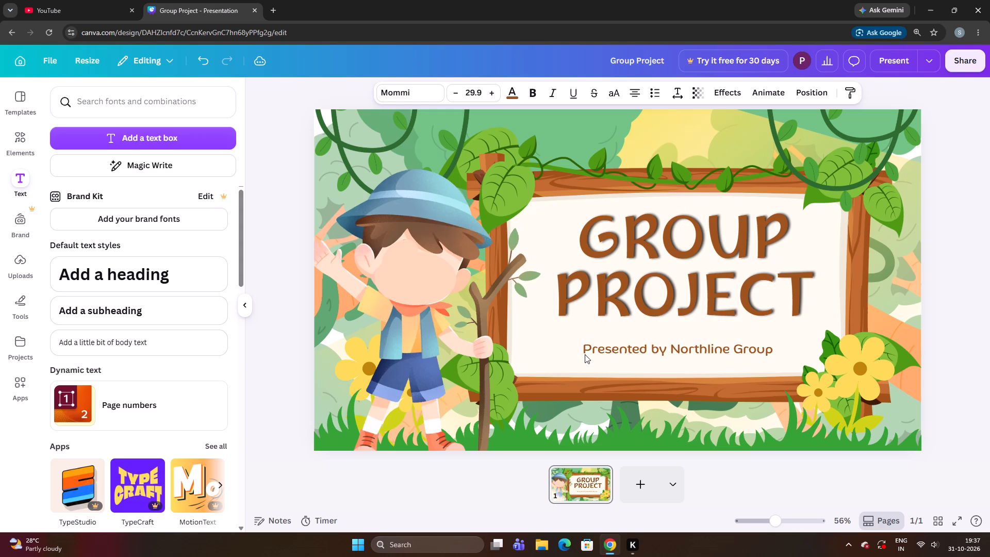
Nudge the Presented by line slightly back to the left beneath the title.
key("Left")
key("Left")
key("Left")
key("Left")
key("Left")
key("Left")
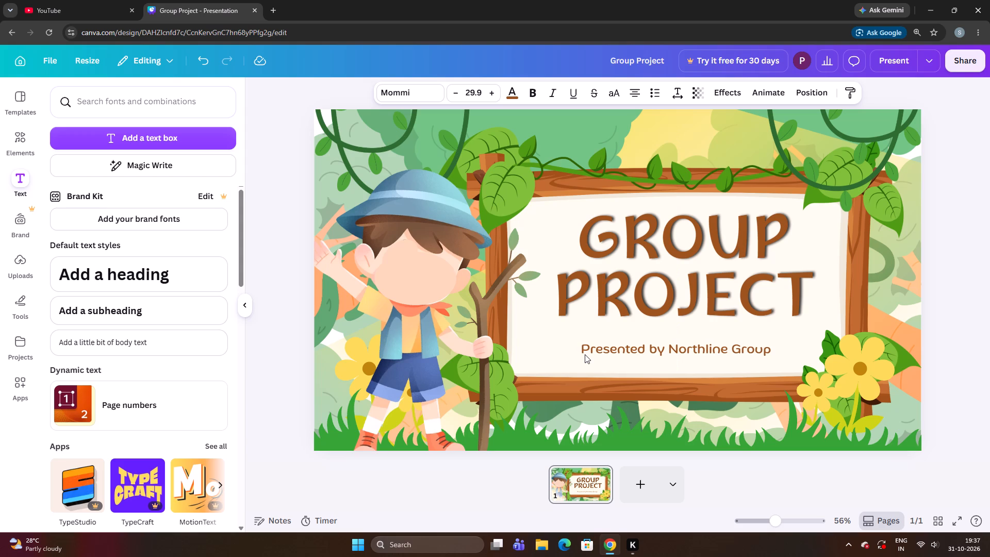
key("Up")
key("Up")
key("Left")
key("Left")
key("Down")
key("Down")
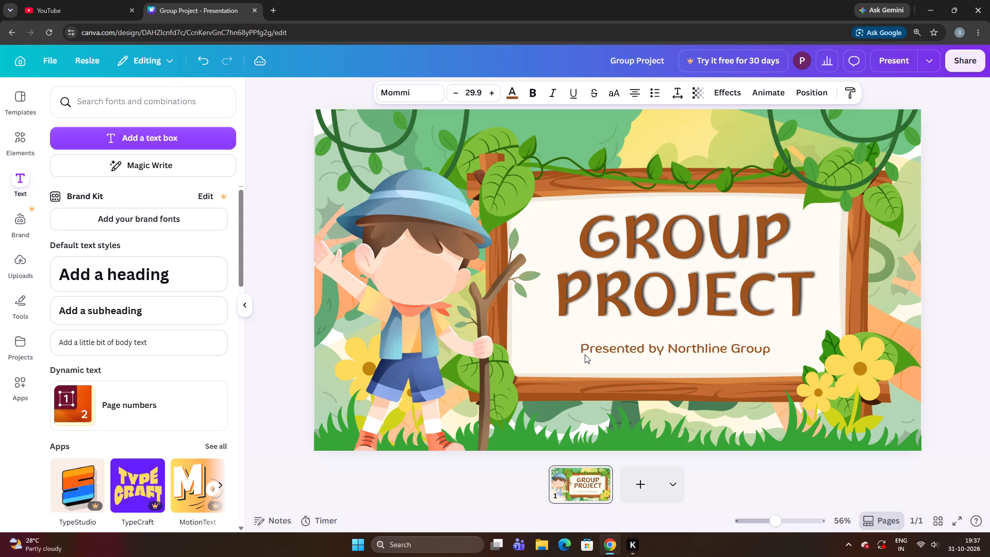
Try the Presented by line lower on the sign board, and bring it back up slightly nearer the title.
key("Down")
key("Down")
key("Down")
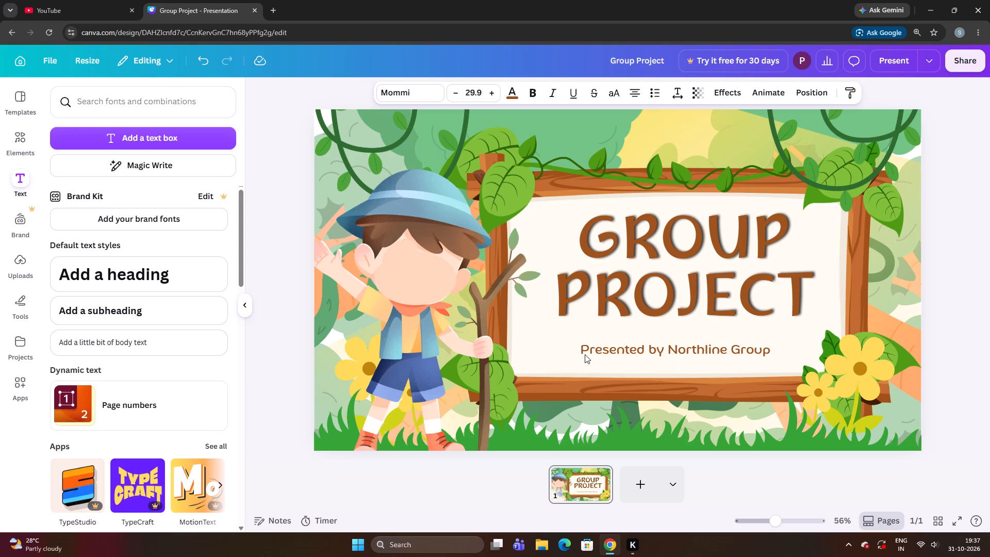
key("Down")
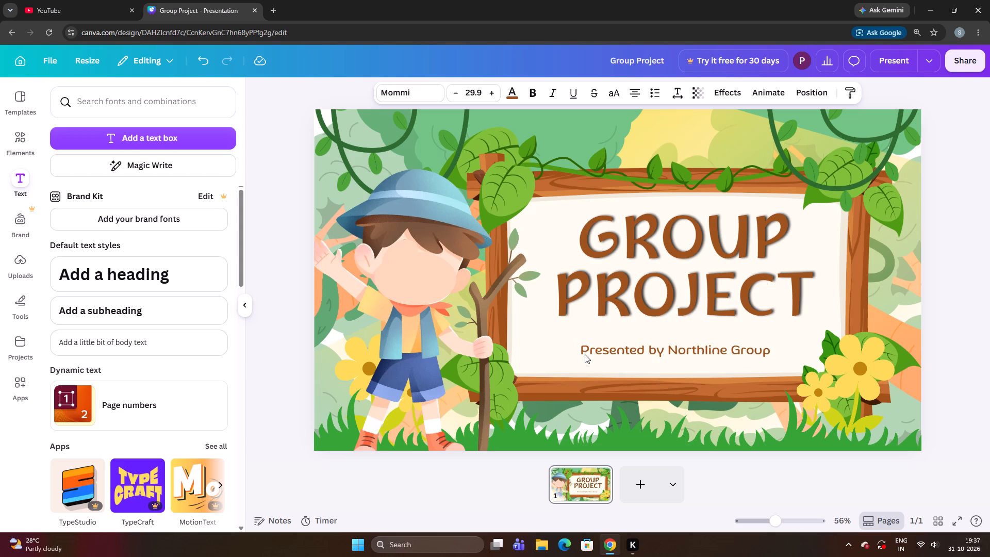
key("Down")
key("Down")
key("Down")
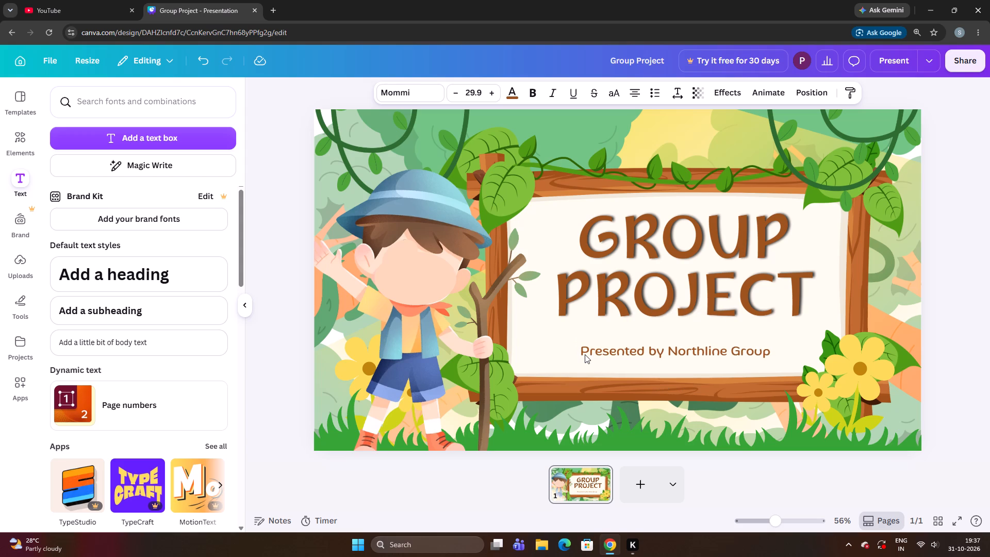
key("Up")
key("Up")
key("Up")
key("Up")
key("Up")
key("Up")
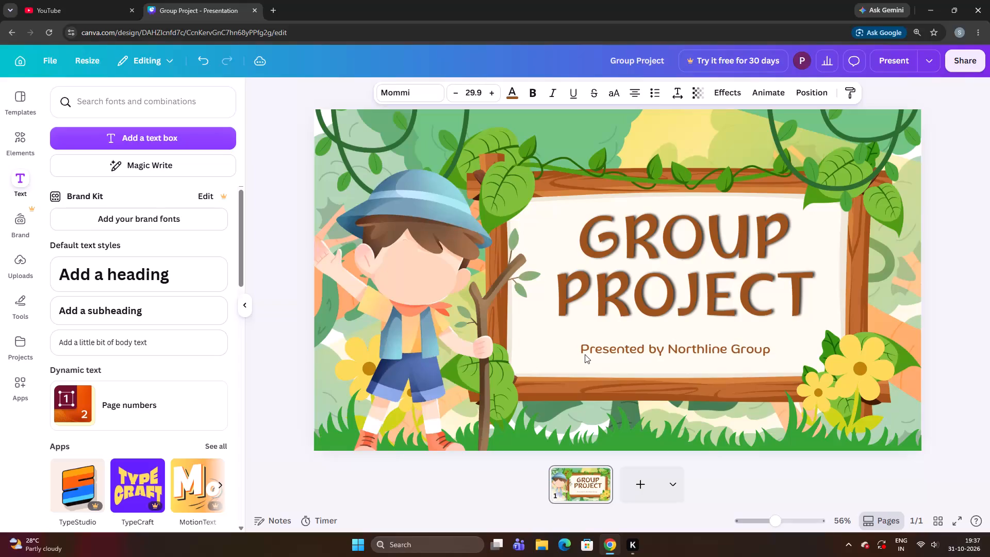
key("Up")
key("Up")
key("Up")
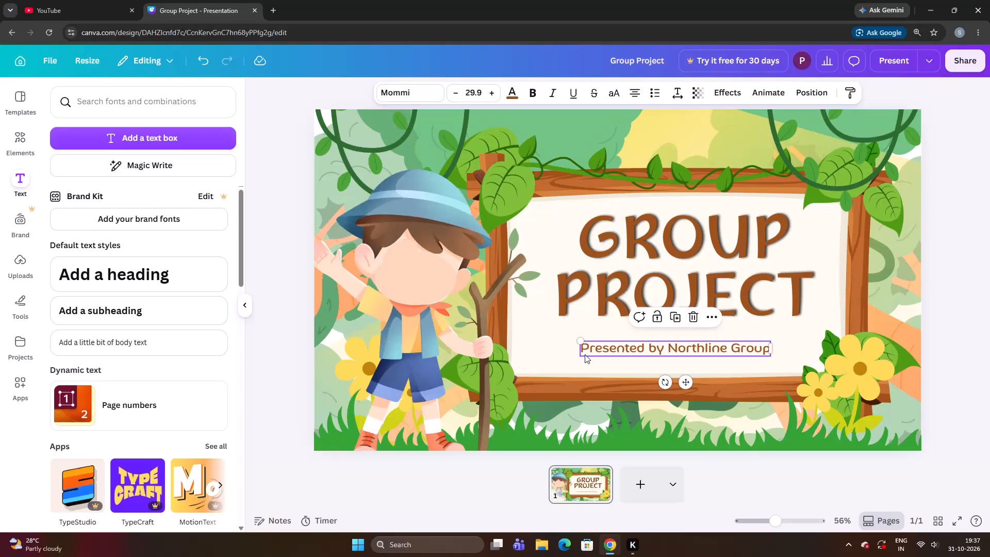
Reduce the Presented by line to size 29.3 and nudge it slightly down from the title.
key("ctrl+Up")
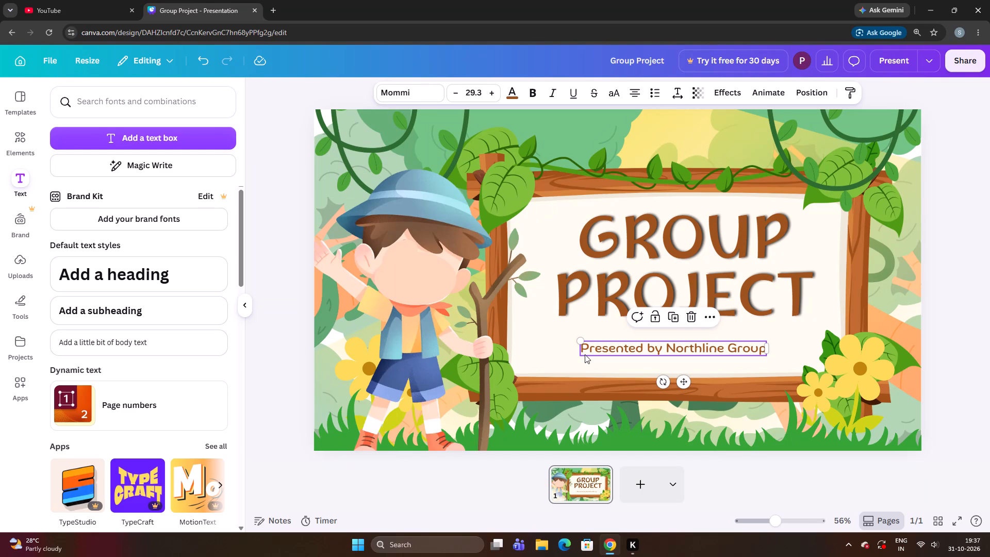
key("Down")
key("Down")
key("Down")
key("Down")
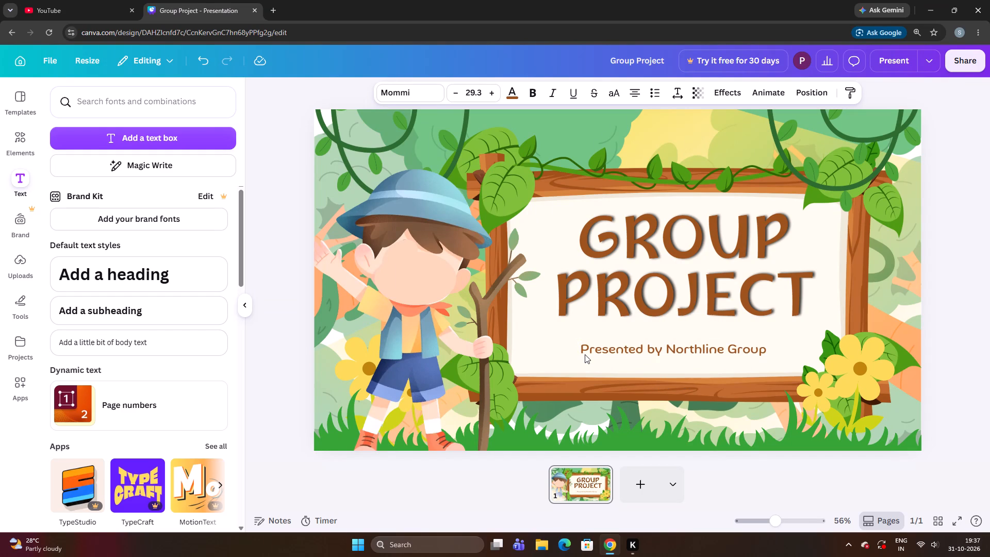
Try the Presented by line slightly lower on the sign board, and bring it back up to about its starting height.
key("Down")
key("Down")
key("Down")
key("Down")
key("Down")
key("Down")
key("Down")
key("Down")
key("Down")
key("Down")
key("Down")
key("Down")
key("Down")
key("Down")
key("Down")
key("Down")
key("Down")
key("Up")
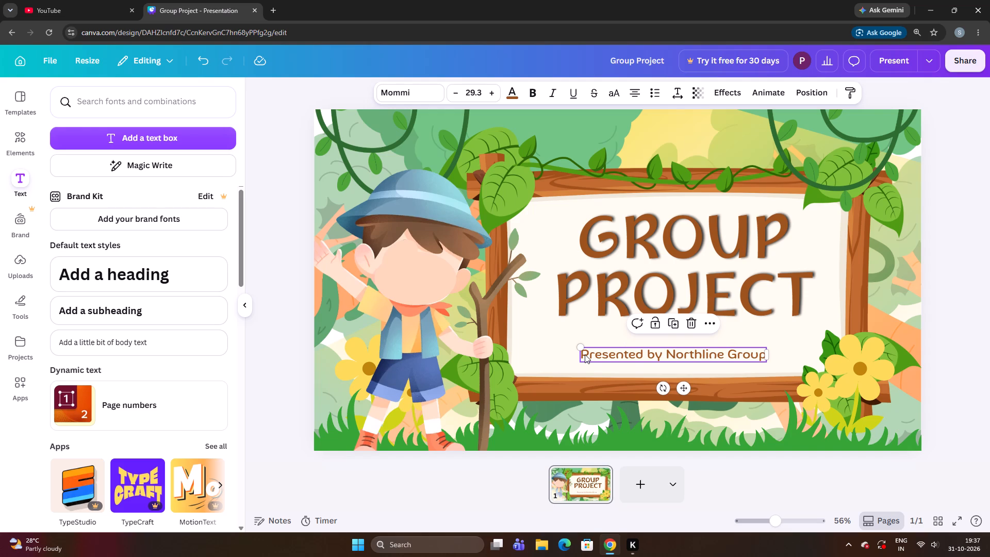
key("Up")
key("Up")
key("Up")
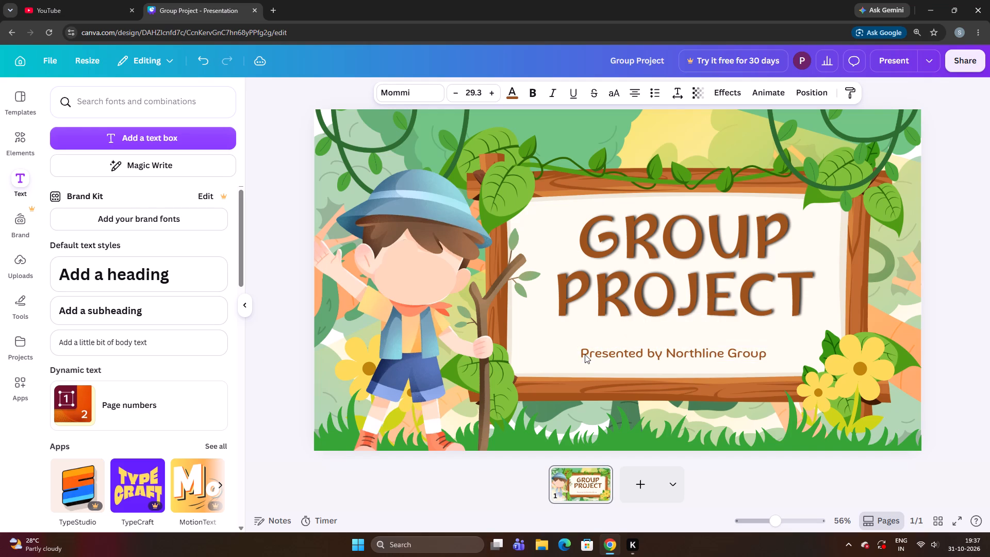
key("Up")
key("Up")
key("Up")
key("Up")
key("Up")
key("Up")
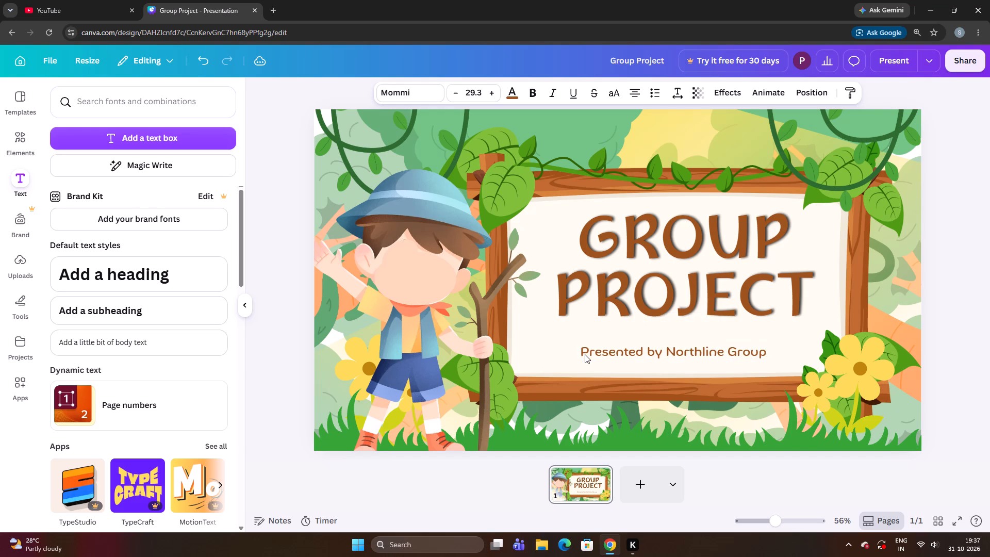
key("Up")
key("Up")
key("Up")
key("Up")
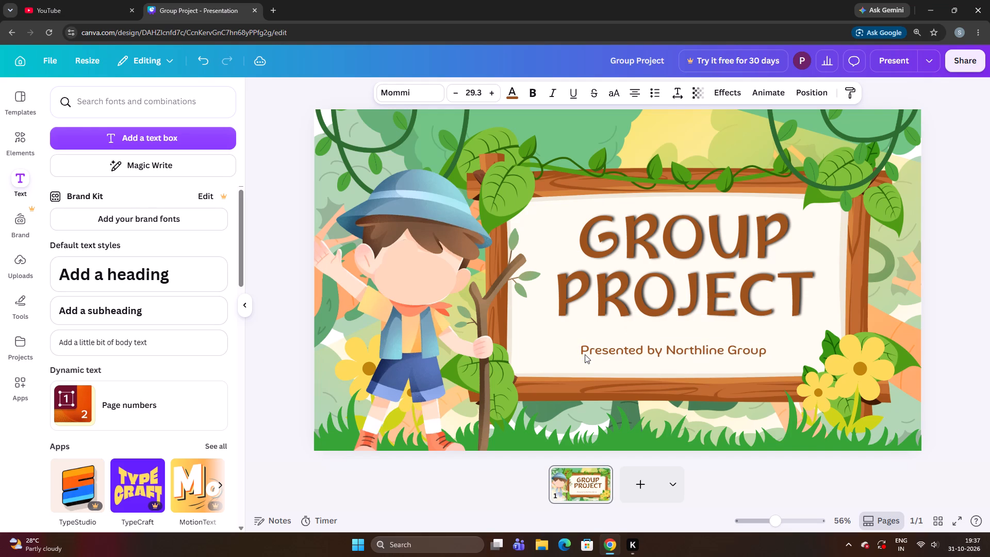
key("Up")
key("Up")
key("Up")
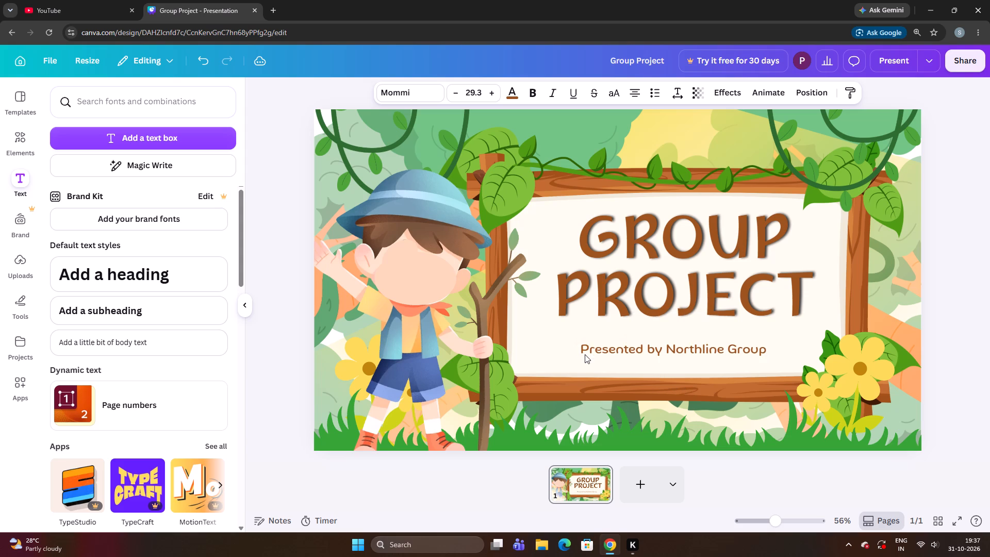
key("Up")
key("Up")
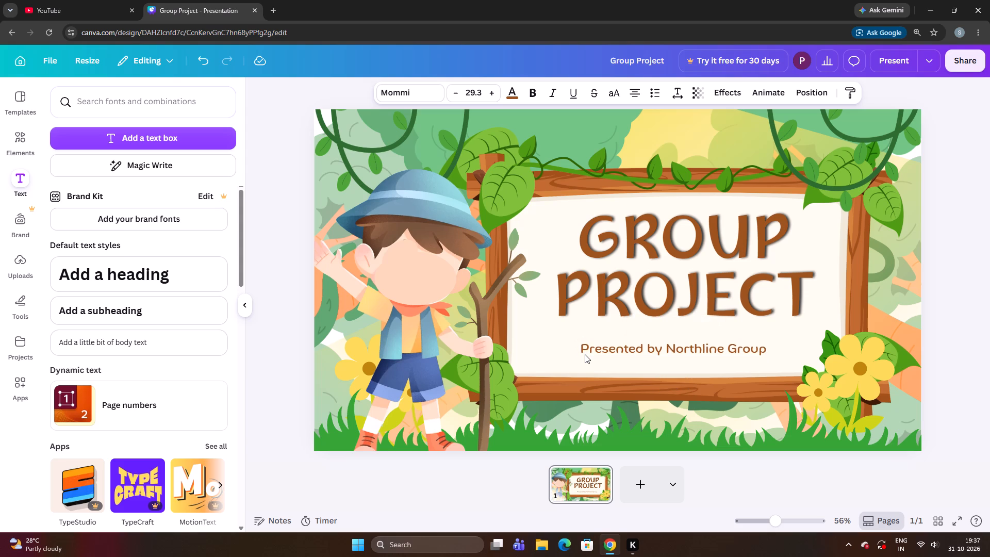
Raise the Presented by line on the sign board until it sits close beneath the PROJECT title line.
key("Up")
key("Up")
key("Up")
key("Up")
key("Up")
key("Up")
key("Up")
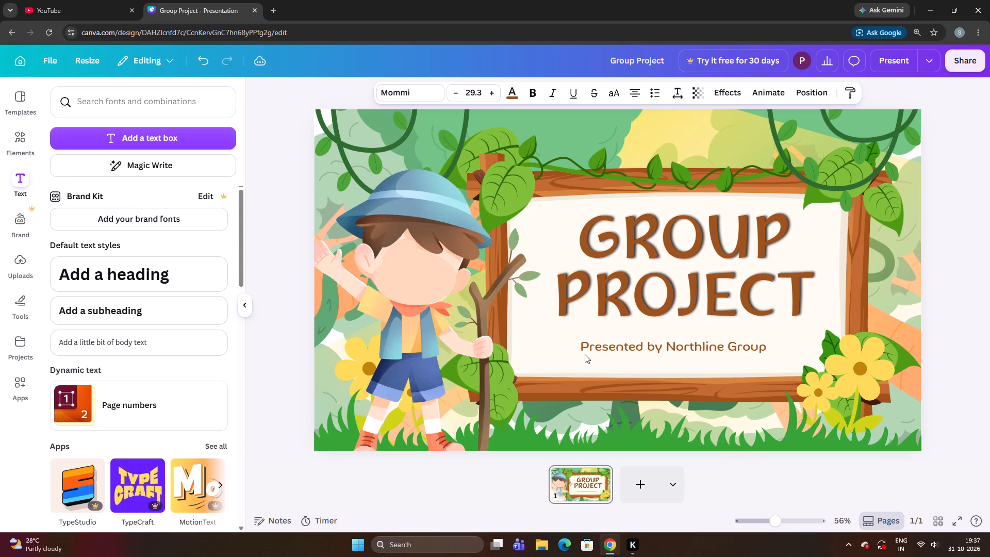
key("Up")
key("Up")
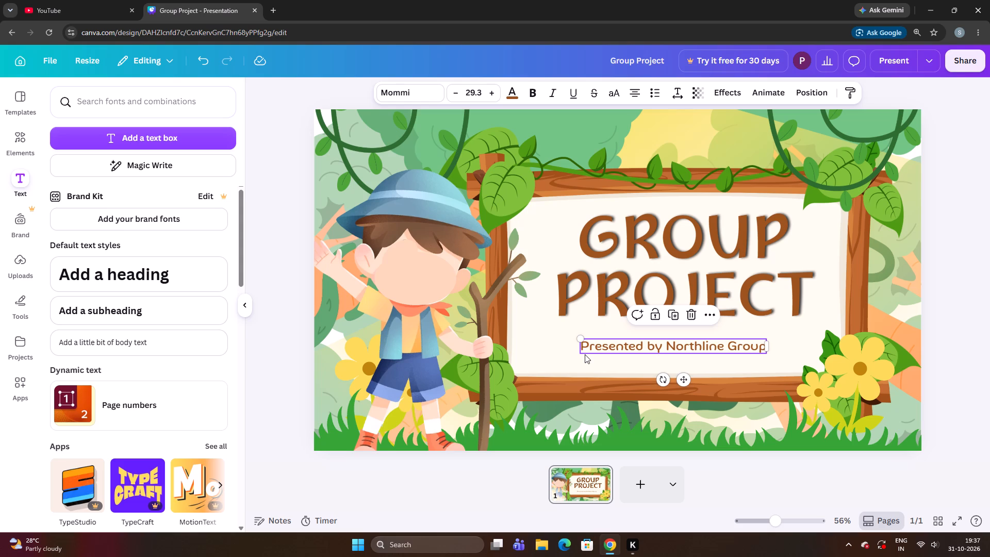
key("Up")
key("Up")
key("Up")
key("Up")
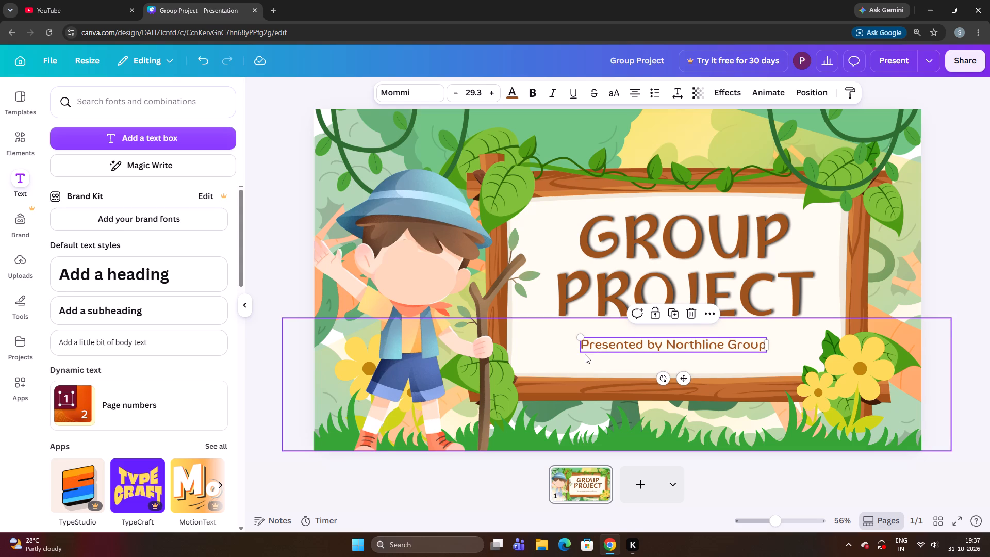
key("Up")
key("Up")
key("Up")
key("Up")
key("Up")
key("Up")
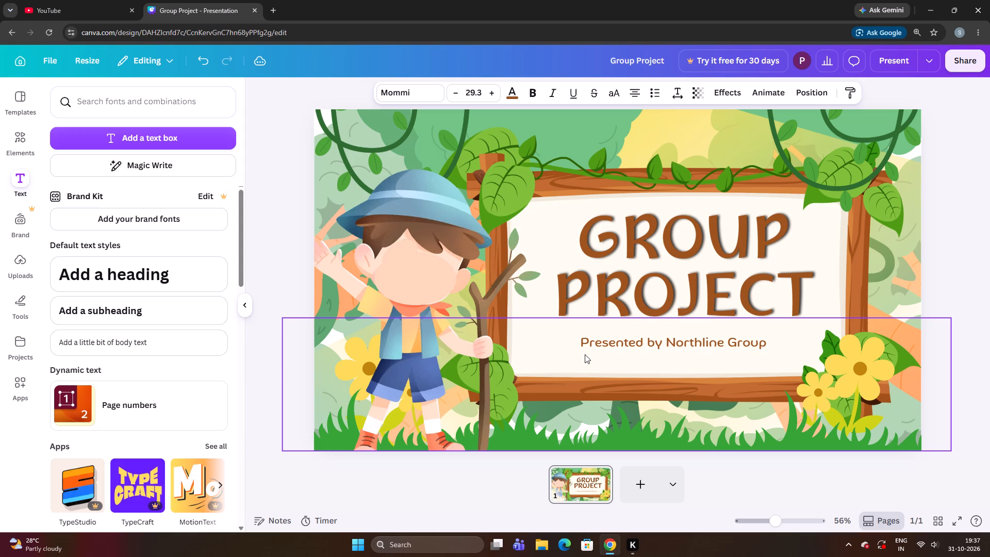
key("Up")
key("Up")
key("Up")
key("Up")
key("Up")
key("Up")
key("Up")
key("Up")
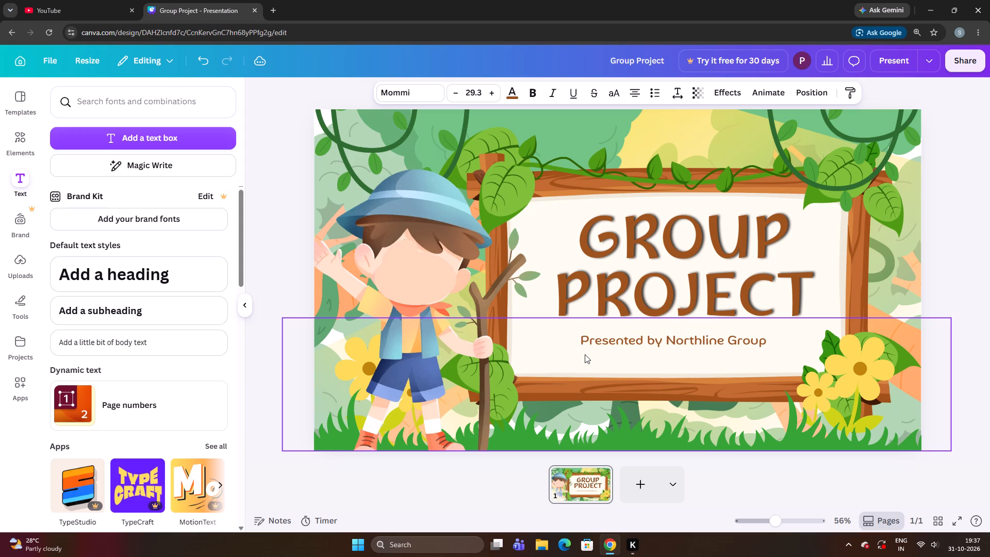
key("Up")
key("Up")
key("Up")
key("Up")
key("Up")
key("Up")
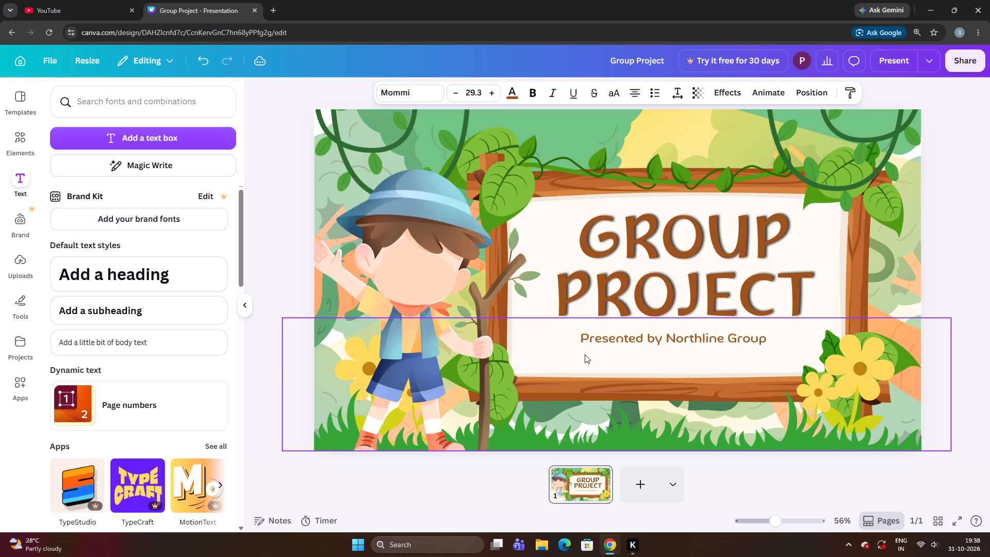
key("Up")
key("Up")
key("Up")
key("Up")
key("Up")
key("Up")
key("Up")
key("Up")
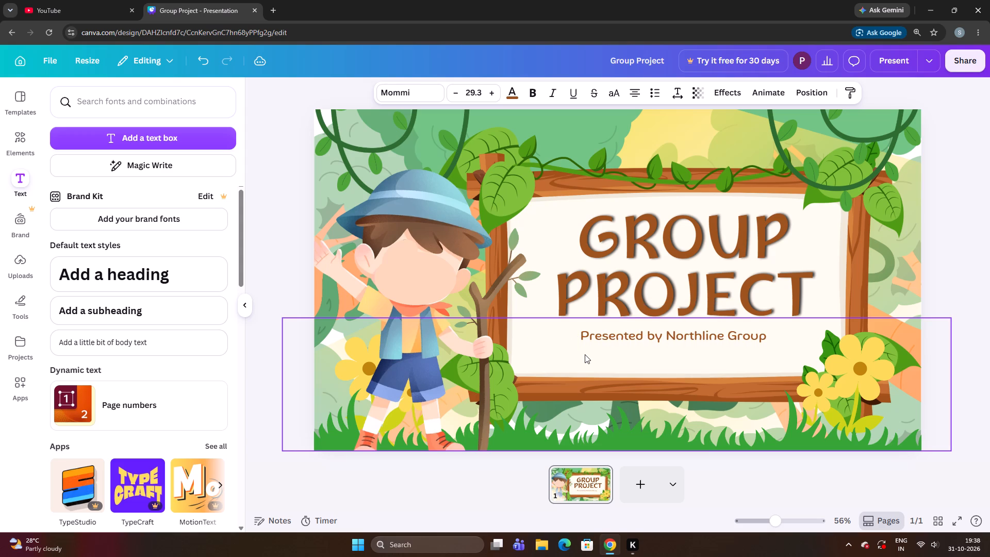
key("Up")
key("Up")
key("Up")
key("Up")
key("Up")
key("Up")
key("Up")
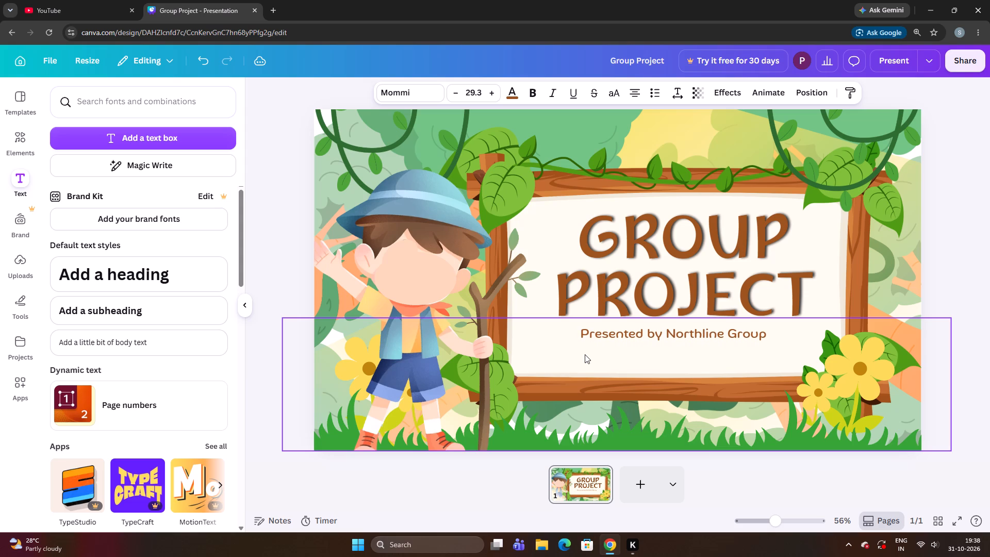
key("Up")
key("Up")
key("Up")
key("Up")
key("Up")
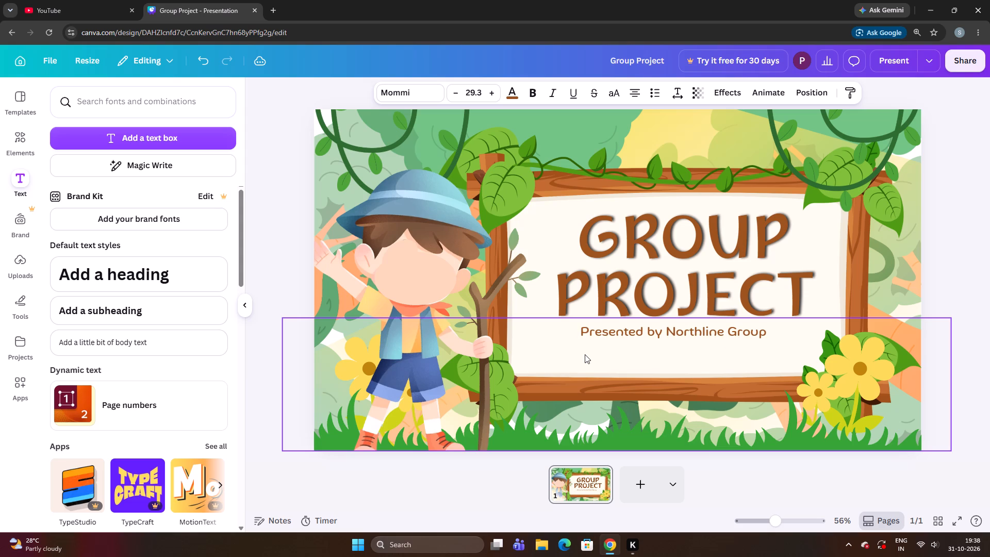
Nudge the Presented by line marginally left and lower it slightly to leave a small gap under the title.
key("Left")
key("Down")
key("Down")
key("Down")
key("Down")
key("Down")
key("Down")
key("Down")
key("Down")
key("Down")
key("Down")
key("Down")
key("Down")
key("Down")
key("Down")
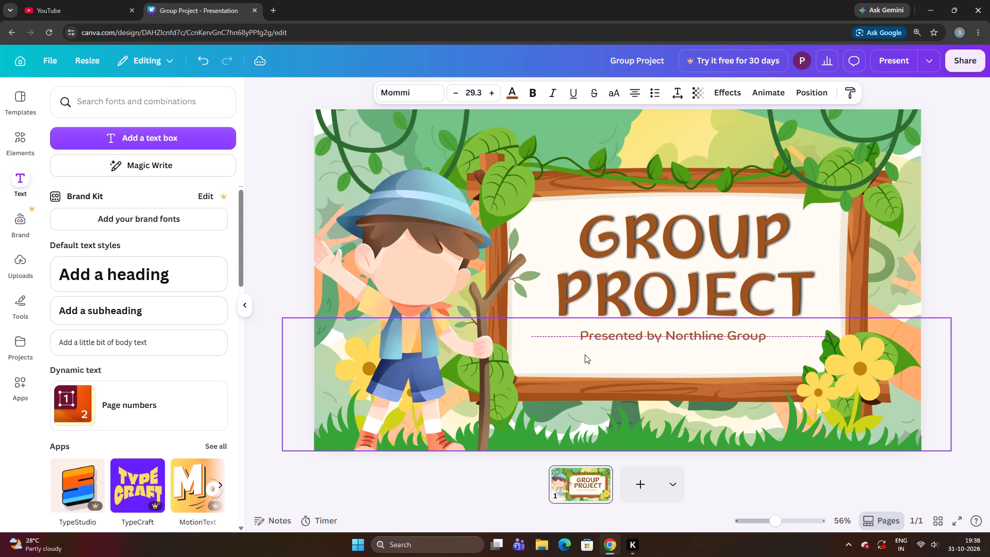
Enlarge the Presented by line to size 37.5.
key("ctrl+Down")
key("ctrl+Down")
key("ctrl+Down")
key("ctrl+Down")
key("ctrl+Down")
key("ctrl+Down")
key("ctrl+Down")
key("ctrl+Down")
key("ctrl+Down")
key("ctrl+Down")
key("ctrl+Down")
key("ctrl+Down")
key("ctrl+Down")
Nudge the enlarged Presented by line slightly to the left beneath the title.
key("Left")
key("Left")
key("Left")
key("Left")
key("Left")
key("Left")
key("Left")
key("Left")
key("Left")
key("Left")
key("Left")
key("Left")
key("Left")
key("Left")
key("Left")
key("Left")
key("Left")
key("Left")
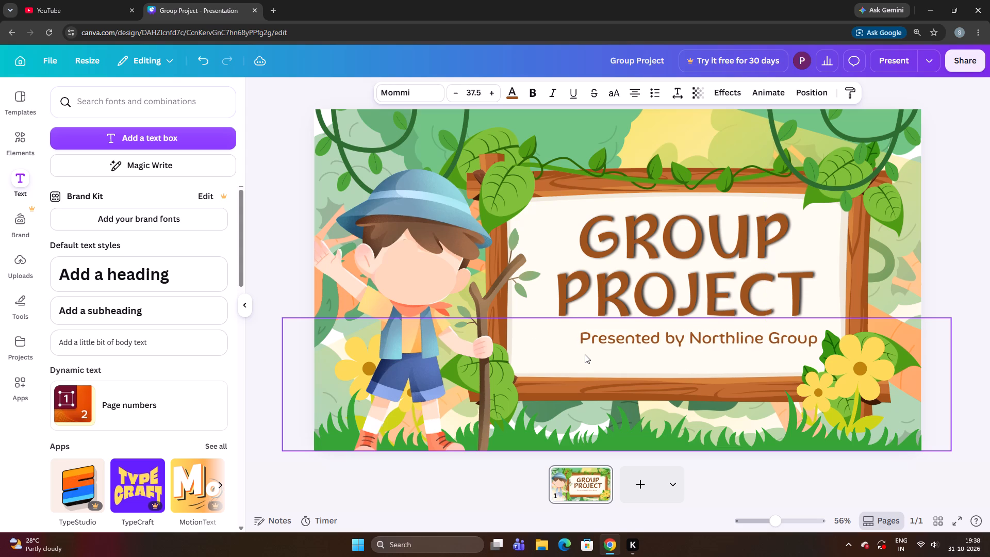
key("Left")
Enlarge the Presented by line further to size 41.9.
key("ctrl+Down")
key("ctrl+Down")
key("ctrl+Down")
key("ctrl+Down")
key("ctrl+Down")
key("ctrl+Down")
key("ctrl+Down")
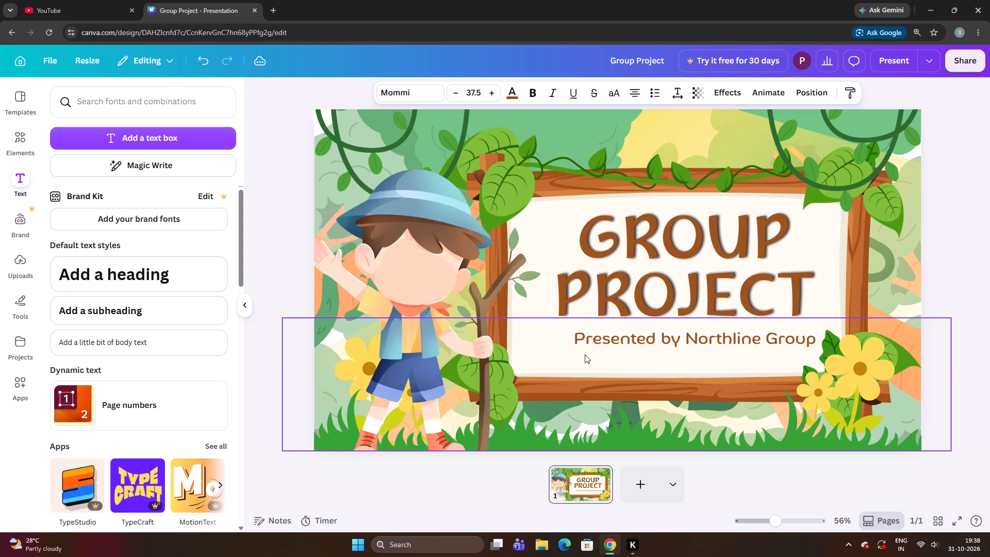
Lower the Presented by line slightly on the sign board, away from the title.
key("Down")
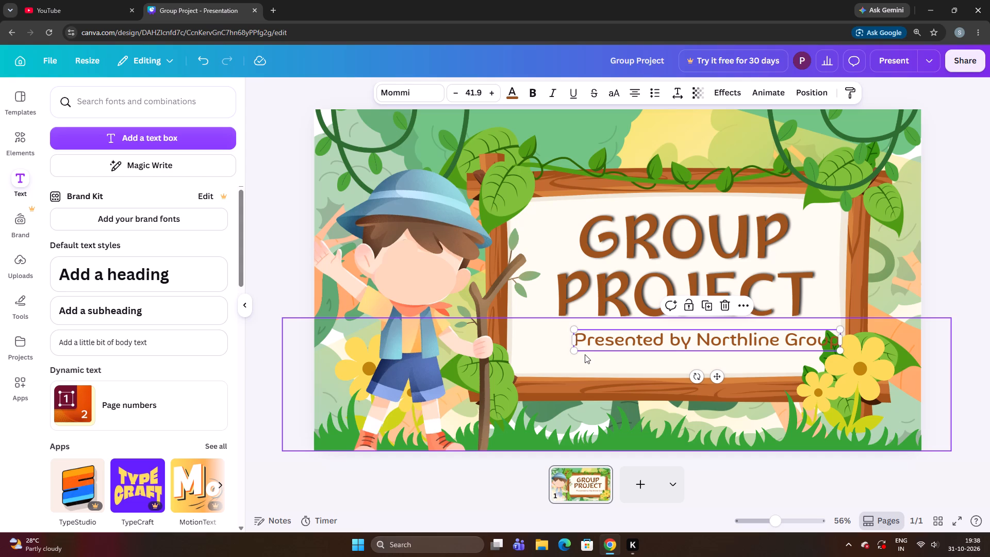
key("Down")
key("Down")
key("Down")
key("Down")
key("Down")
key("Down")
key("Down")
key("Down")
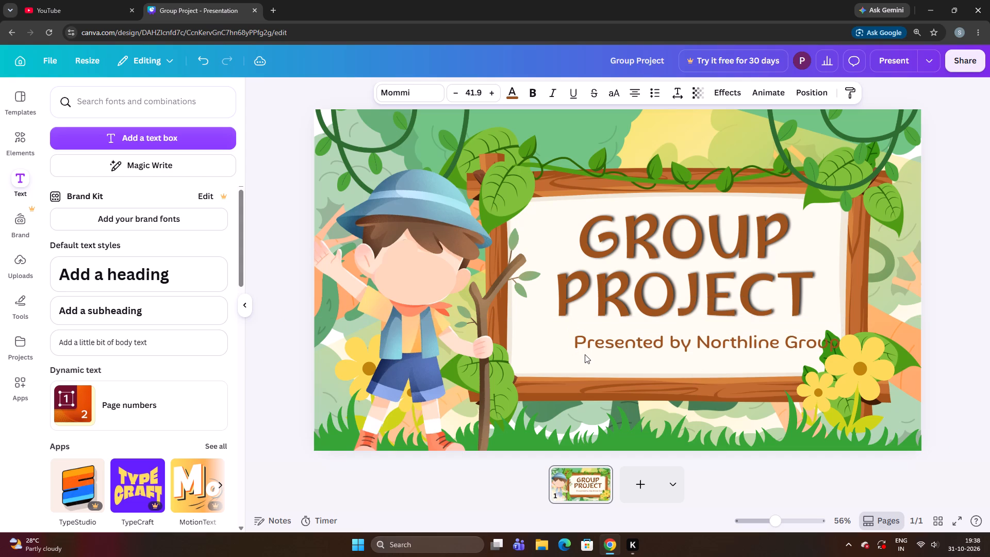
key("Down")
key("Down")
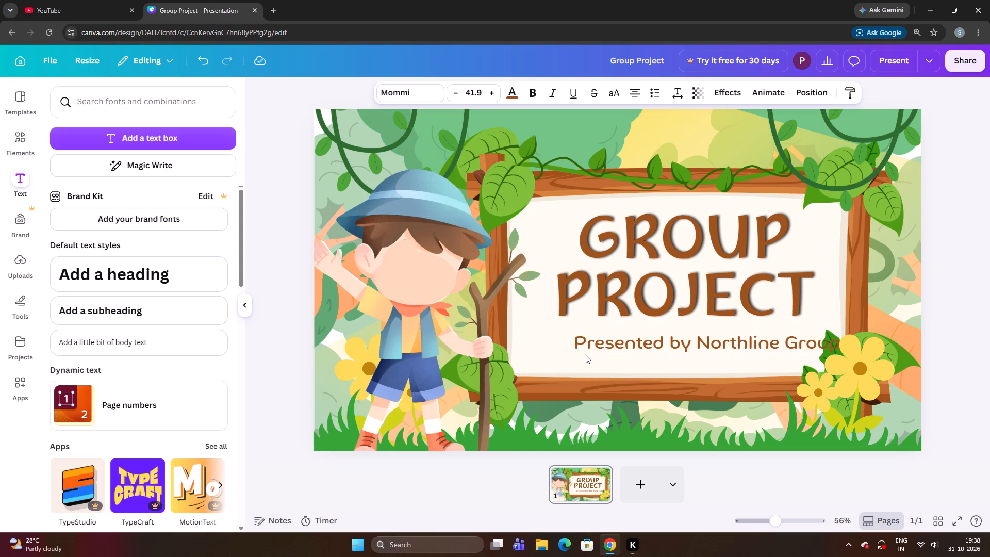
Move the Presented by line slightly down and left so it clears the flowers on the sign board.
key("Down")
key("Down")
key("Down")
key("Down")
key("Down")
key("Down")
key("Left")
key("Left")
key("Left")
key("Left")
key("Left")
key("Left")
key("Left")
key("Left")
key("Left")
key("Left")
key("Left")
key("Left")
key("Left")
key("Left")
key("Left")
key("Left")
key("Left")
key("Left")
key("Left")
key("Left")
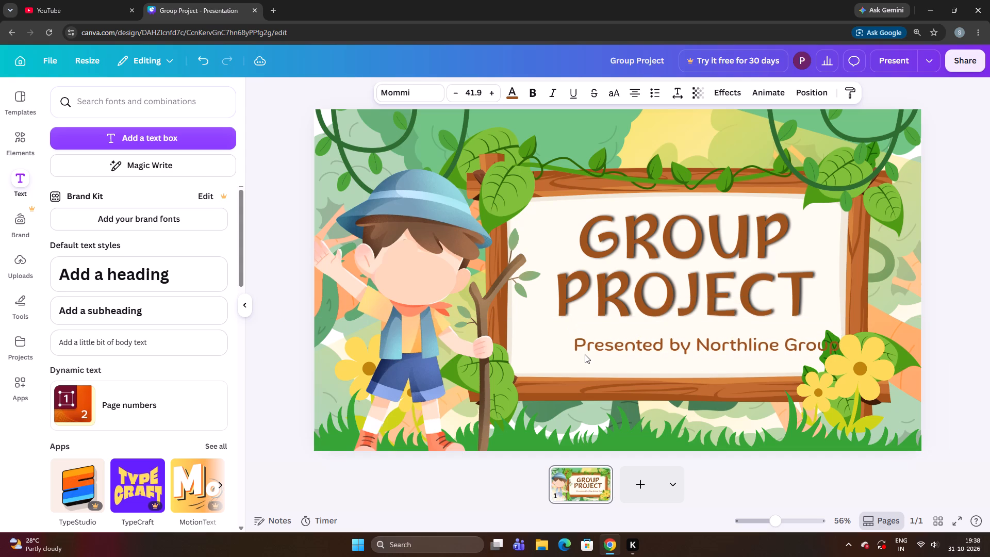
key("Left")
key("Left")
key("Left")
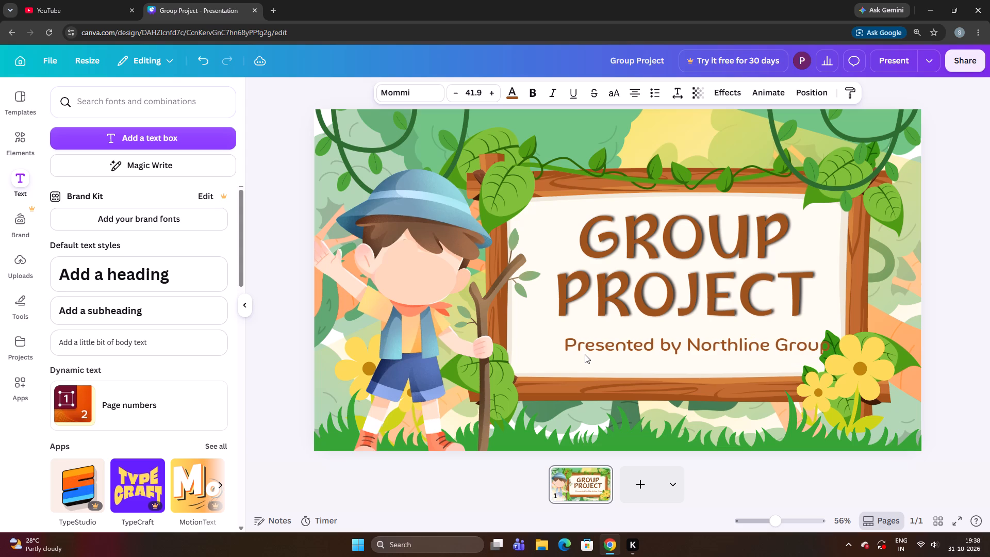
key("Left")
key("Left")
Shrink the Presented by line to size 34.3.
key("ctrl+Up")
key("ctrl+Up")
key("ctrl+Up")
key("ctrl+Up")
key("ctrl+Up")
key("ctrl+Up")
key("ctrl+Up")
key("ctrl+Up")
key("ctrl+Up")
key("ctrl+Up")
key("ctrl+Up")
key("ctrl+Up")
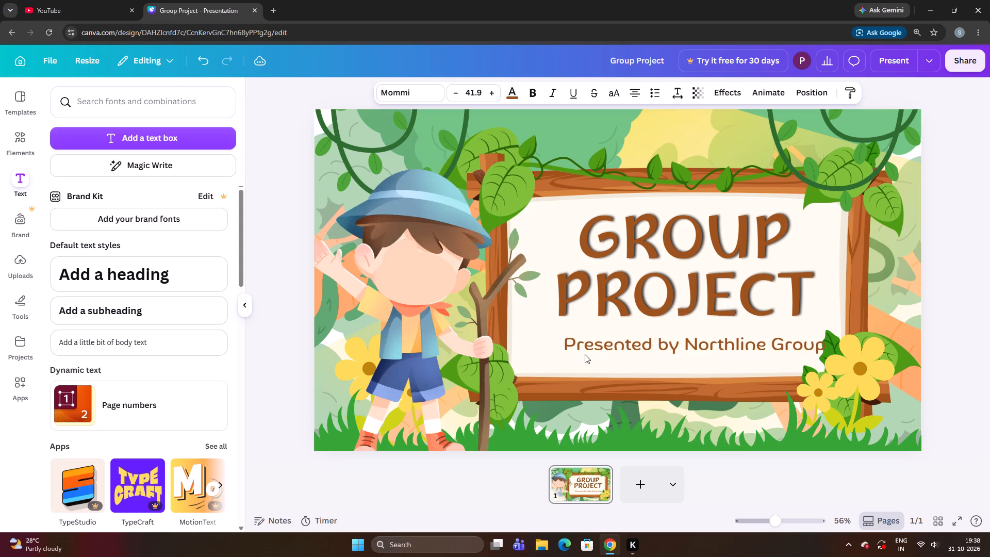
Nudge the reduced Presented by line slightly right and down beneath the title.
key("Down")
key("Right")
key("Right")
key("Right")
key("Right")
key("Right")
key("Right")
key("Right")
key("Right")
key("Right")
key("Right")
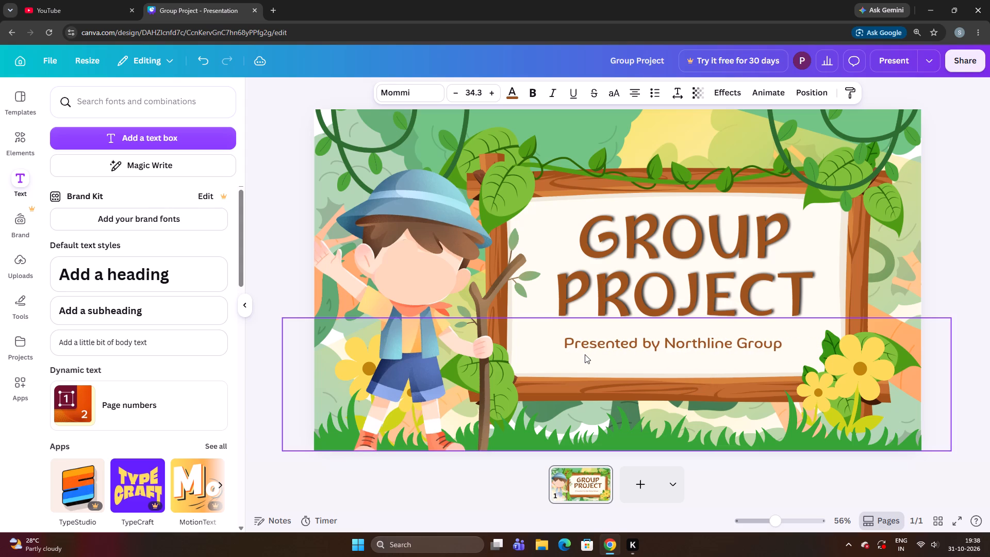
Shrink the Presented by line further to size 29.3.
key("ctrl+Up")
key("ctrl+Up")
key("ctrl+Up")
key("ctrl+Up")
key("ctrl+Up")
key("ctrl+Up")
key("ctrl+Up")
key("ctrl+Up")
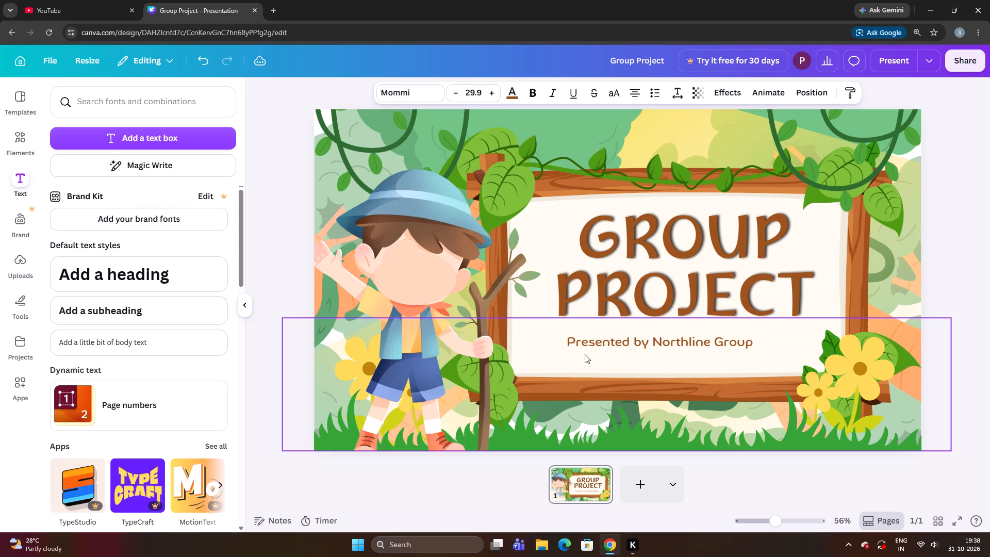
Move the Presented by line down and right, near the centre beneath the title.
key("Down")
key("Down")
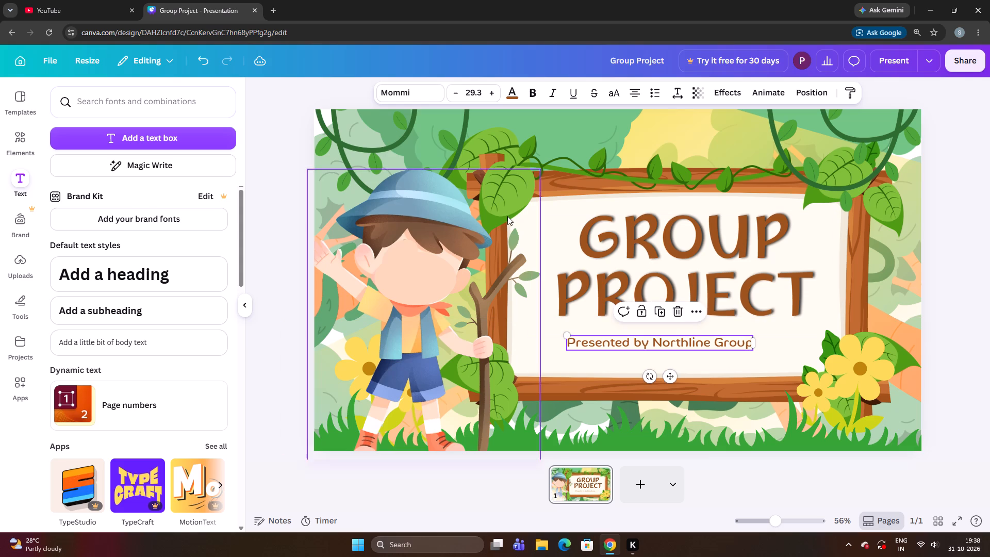
left_click(292, 170)
left_click_drag(579, 347, 579, 347)
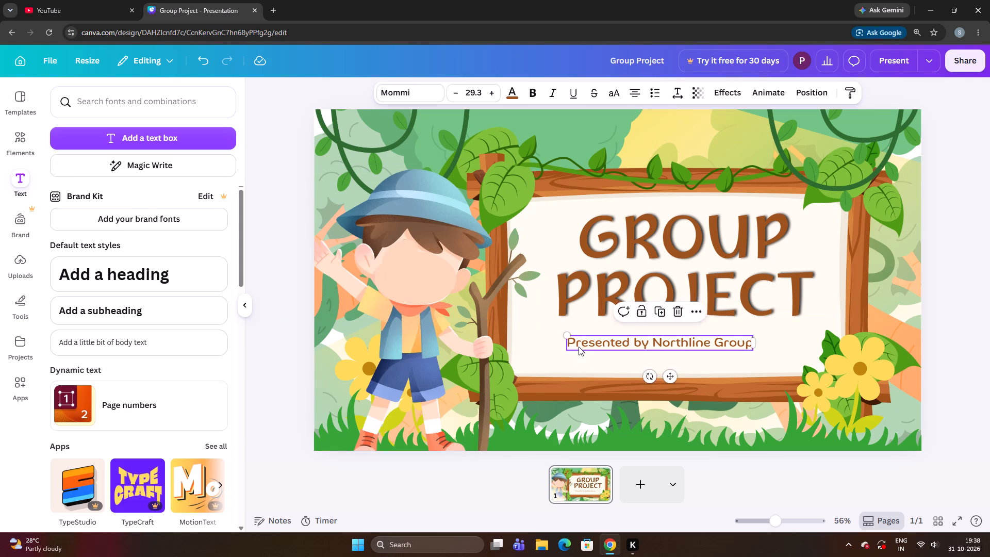
left_click_drag(579, 347, 594, 354)
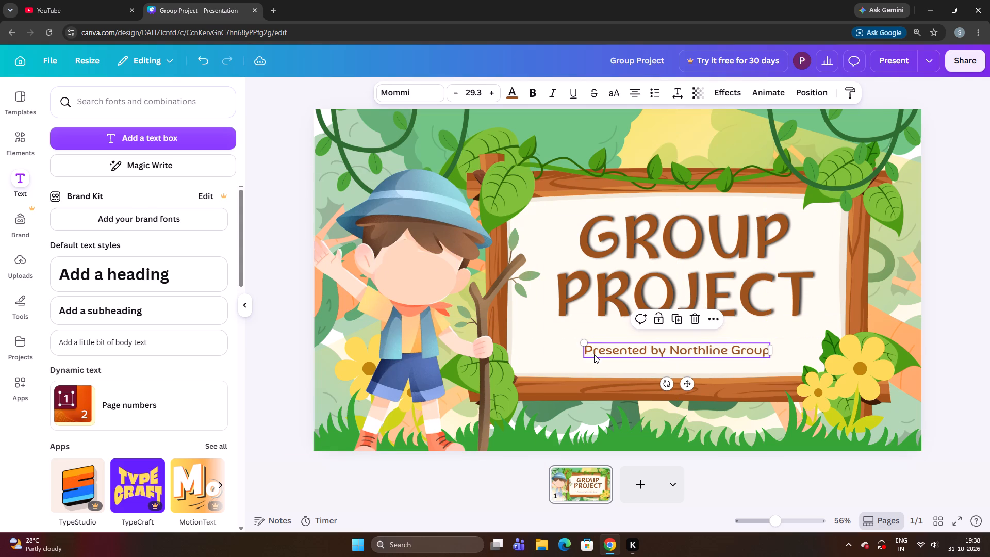
Reduce the Presented by line to size 28 and deselect it.
key("ctrl+Up")
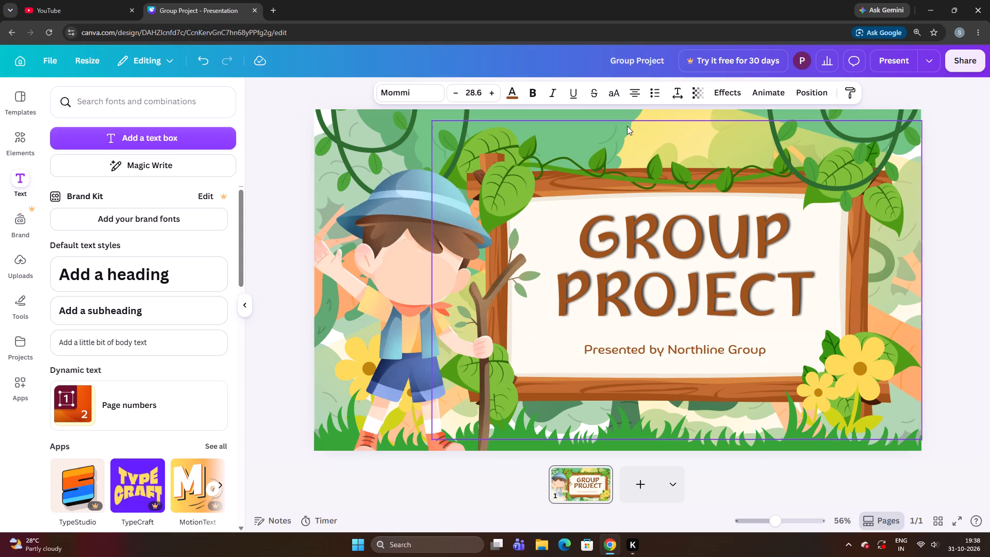
key("ctrl+Up")
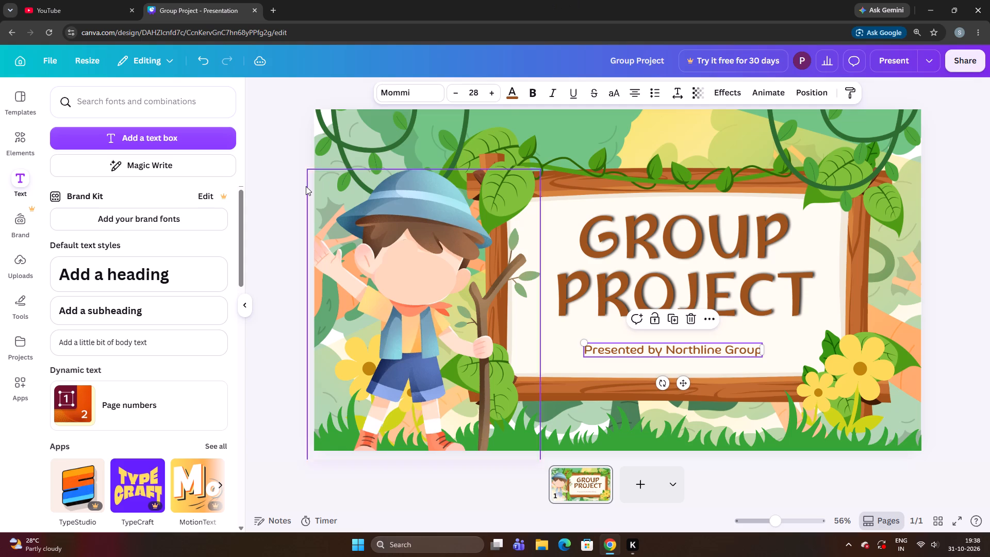
left_click(290, 191)
Recolour the GROUP PROJECT title in the light green #70c484 from the design's colours.
left_click(701, 259)
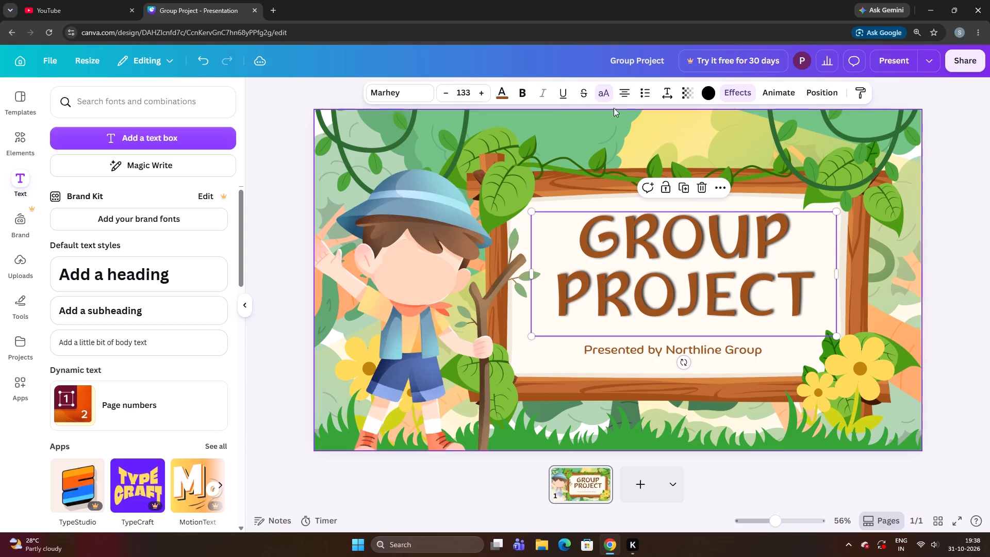
left_click(506, 89)
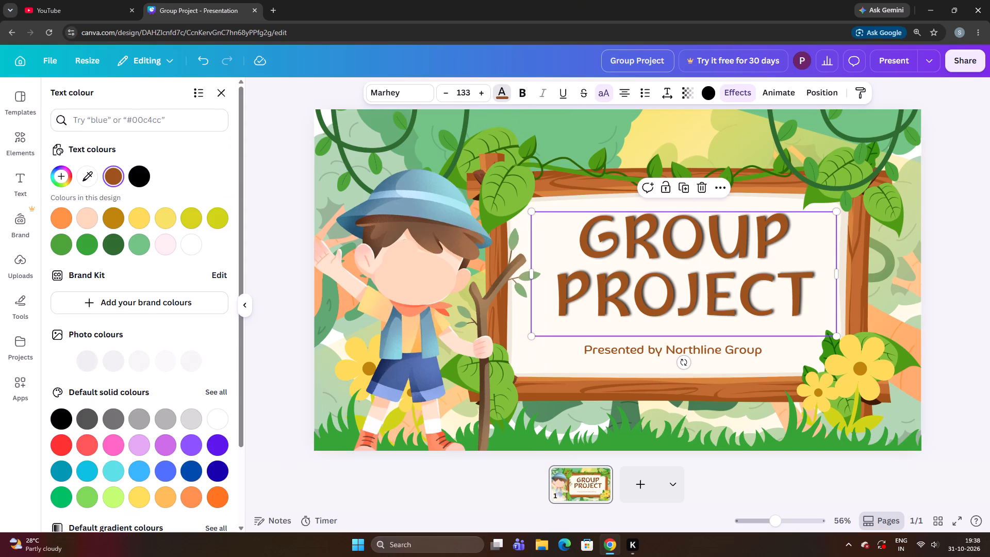
left_click(92, 248)
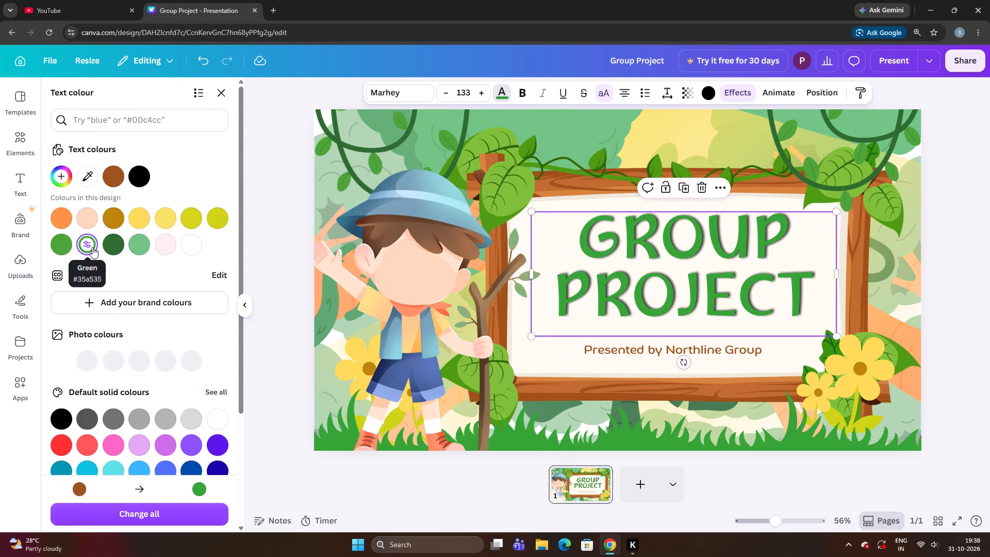
left_click(133, 247)
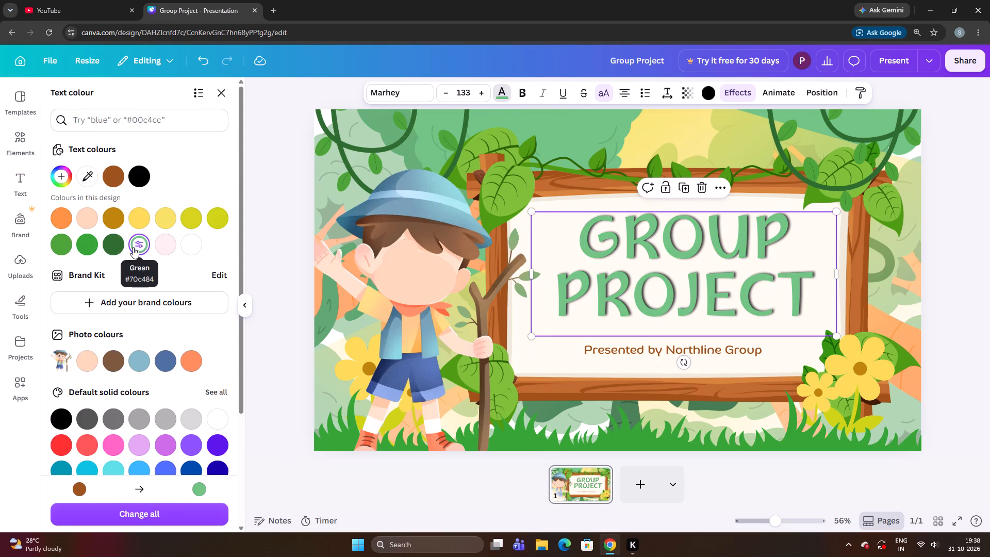
left_click(286, 349)
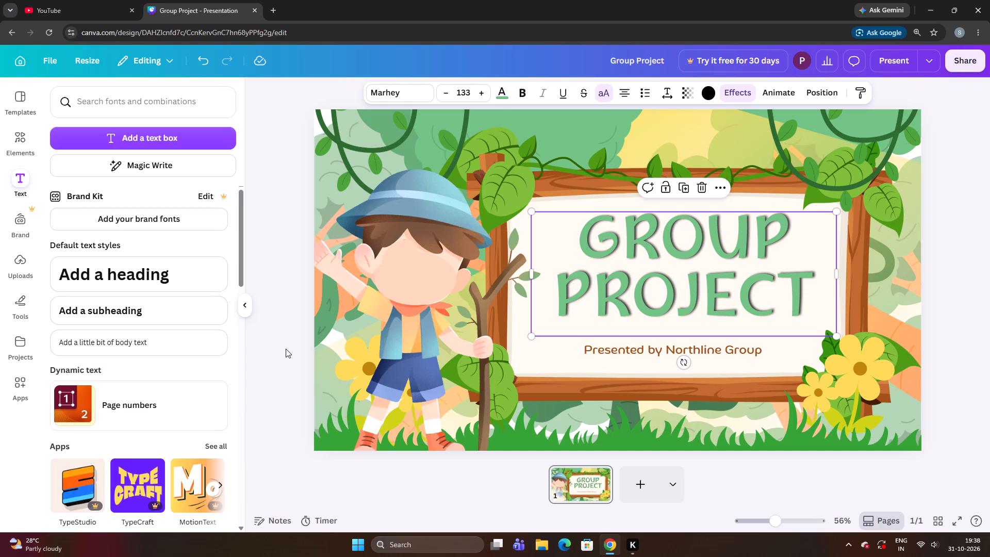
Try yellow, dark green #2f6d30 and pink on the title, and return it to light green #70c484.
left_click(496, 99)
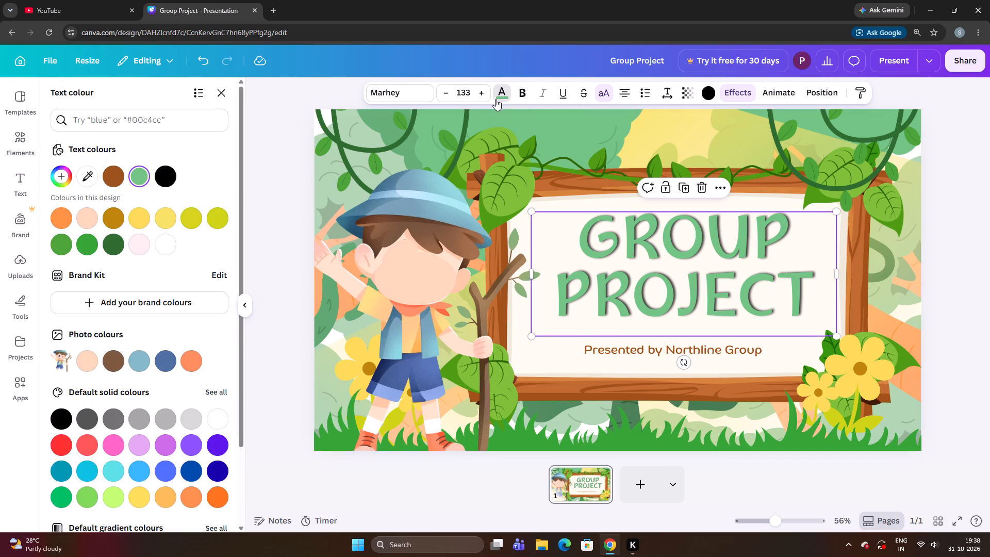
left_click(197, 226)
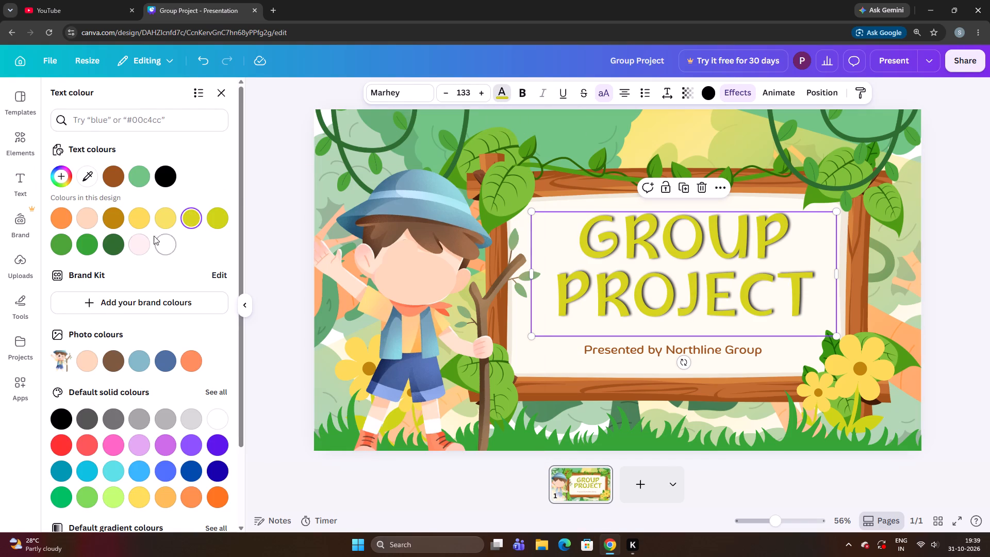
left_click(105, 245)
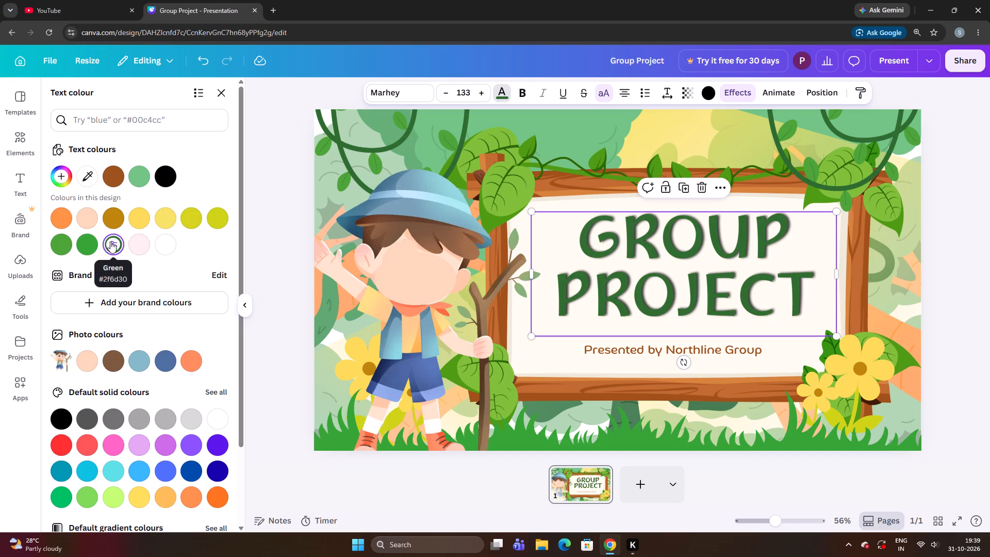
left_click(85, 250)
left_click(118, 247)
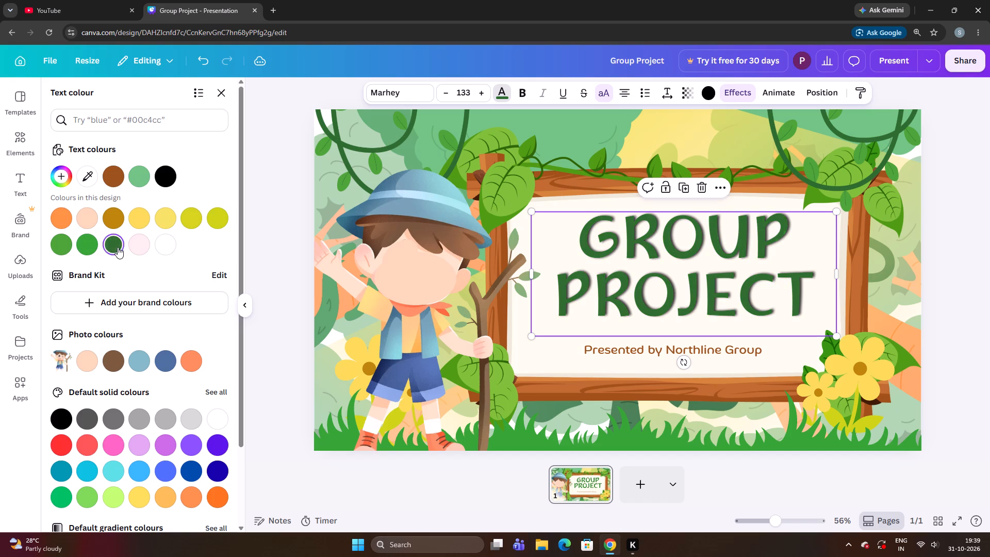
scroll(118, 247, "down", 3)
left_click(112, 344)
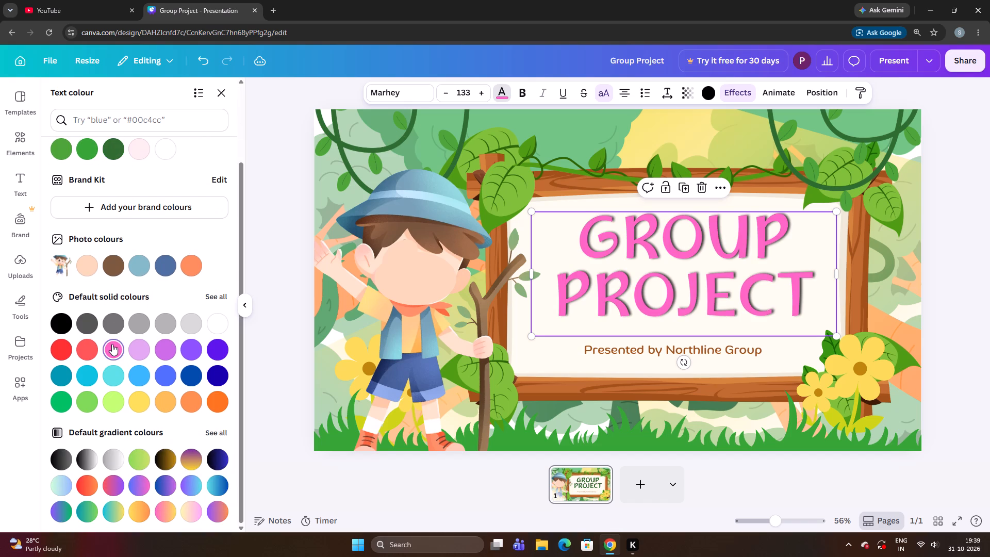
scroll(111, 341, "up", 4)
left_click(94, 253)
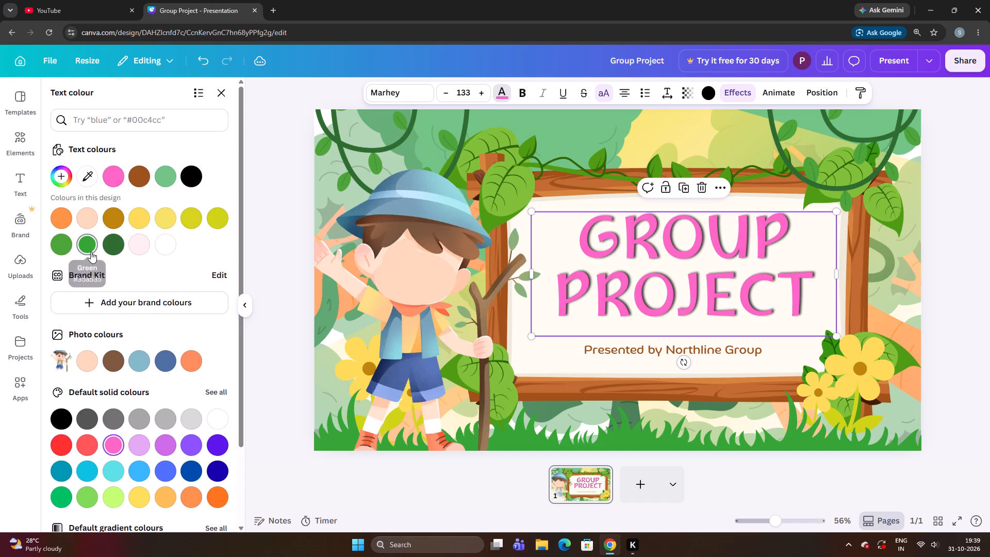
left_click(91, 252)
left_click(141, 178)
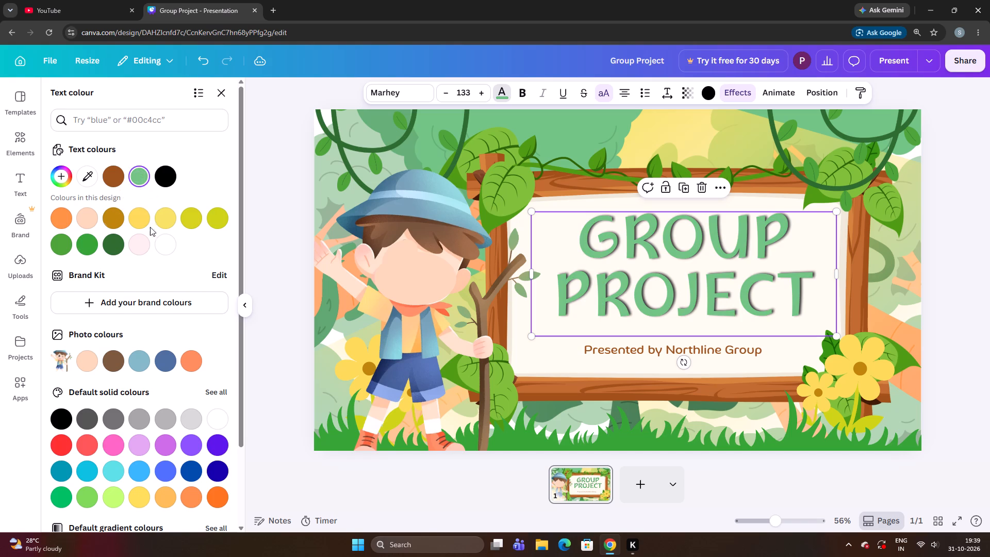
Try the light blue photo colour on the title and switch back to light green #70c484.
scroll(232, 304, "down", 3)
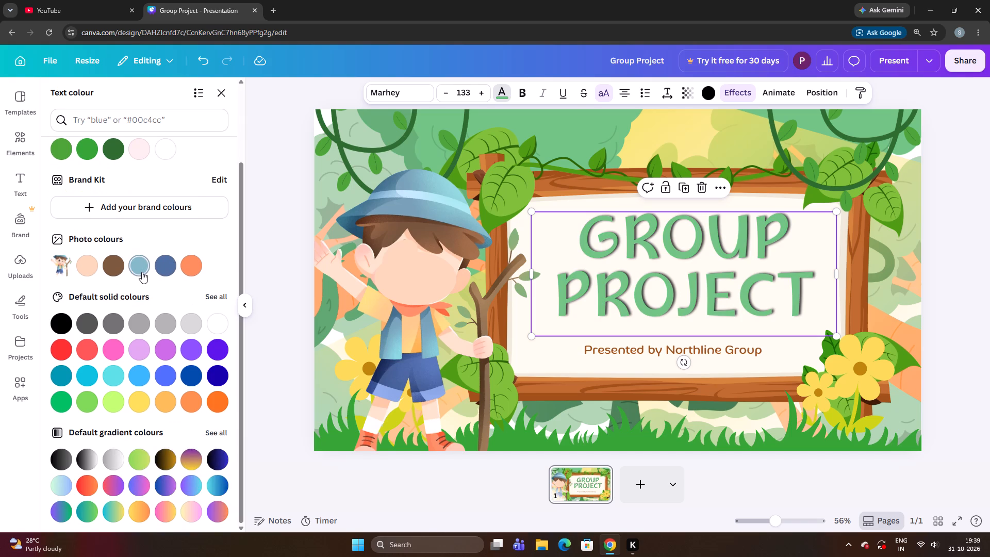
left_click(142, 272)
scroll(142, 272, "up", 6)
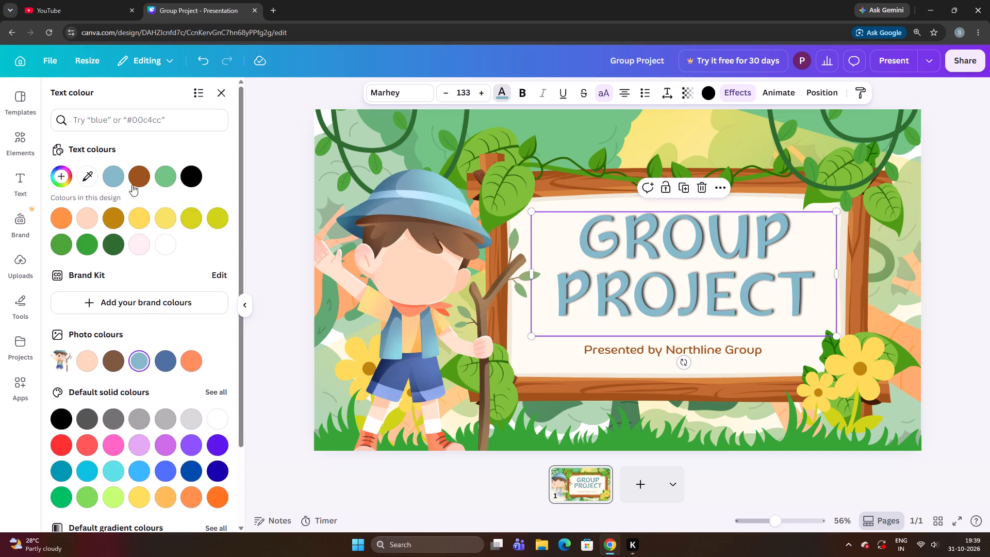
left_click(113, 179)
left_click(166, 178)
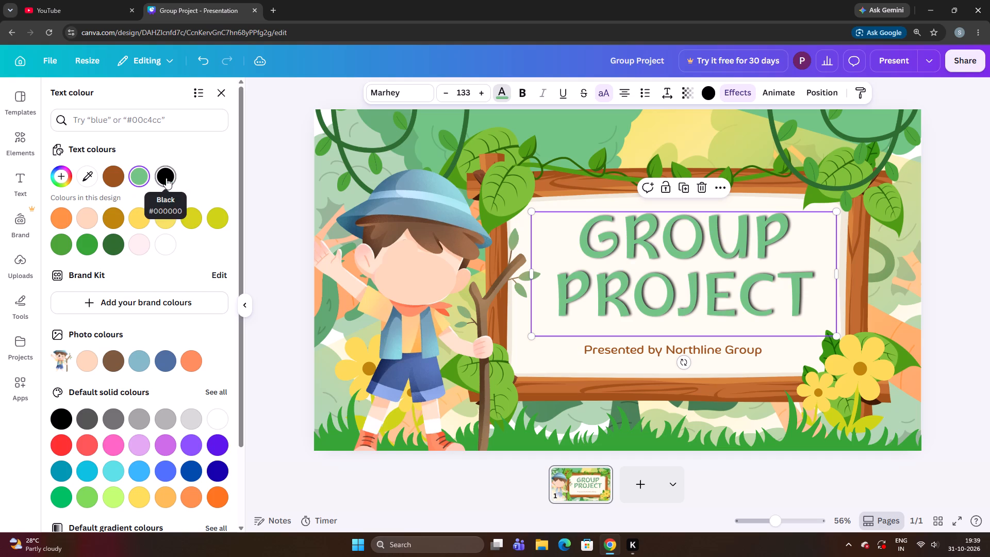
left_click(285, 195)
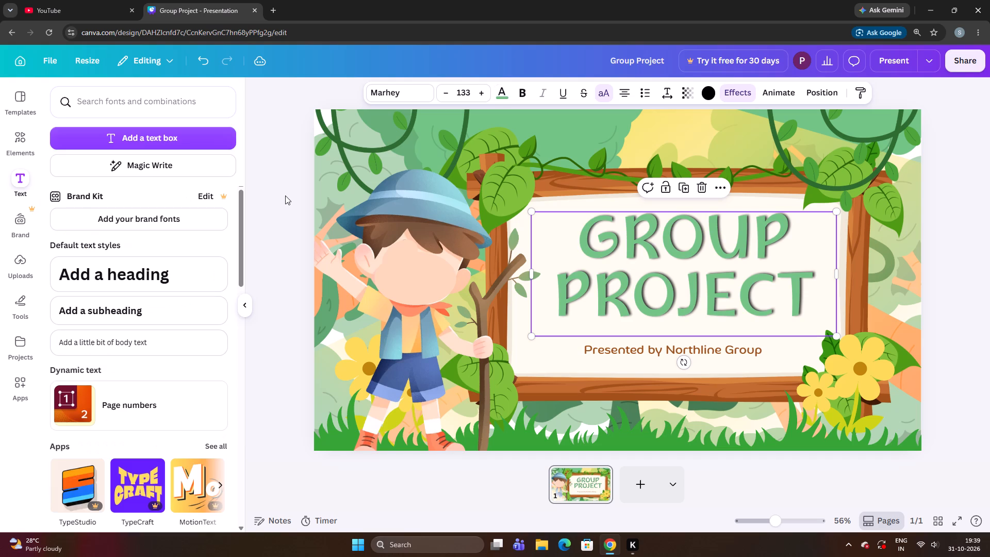
Nudge the GROUP PROJECT title slightly up and left on the sign board.
left_click(554, 355)
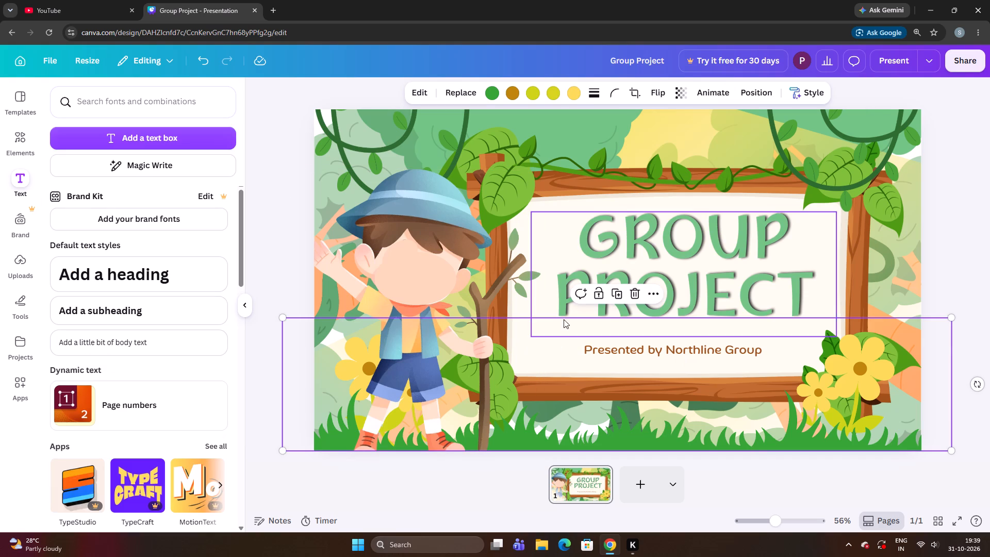
left_click(720, 262)
key("Up")
key("Up")
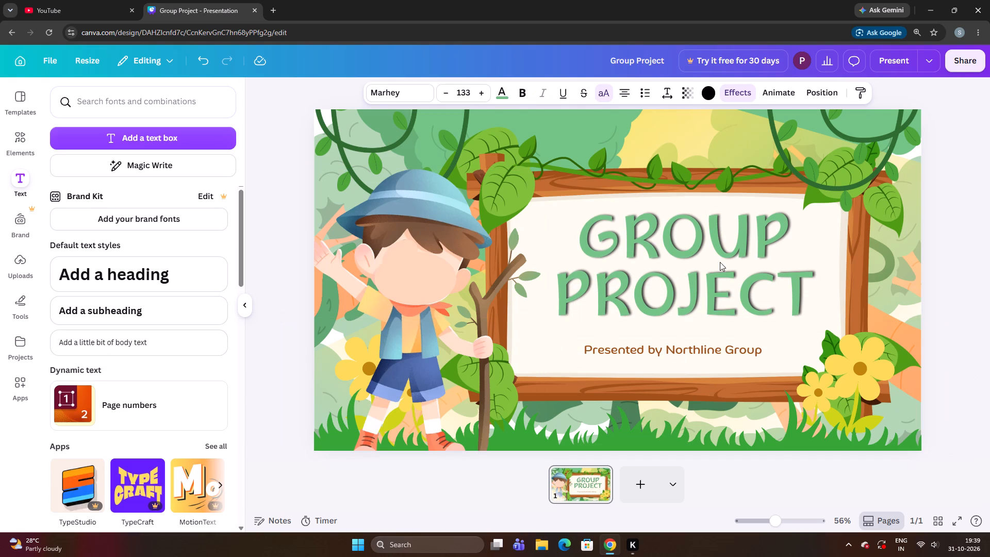
key("Left")
key("Left")
key("Left")
key("Left")
key("Left")
key("Down")
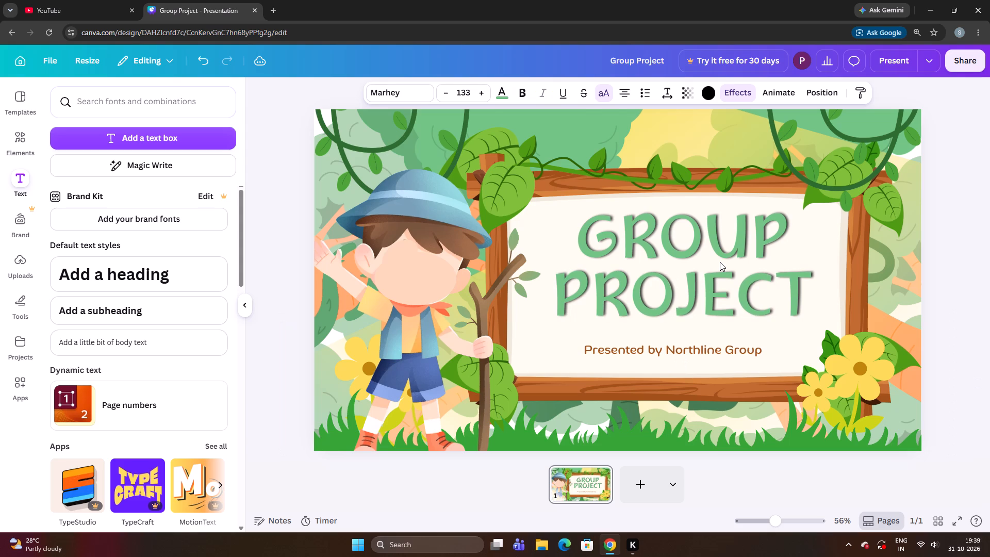
key("Up")
key("Up")
key("Left")
key("Left")
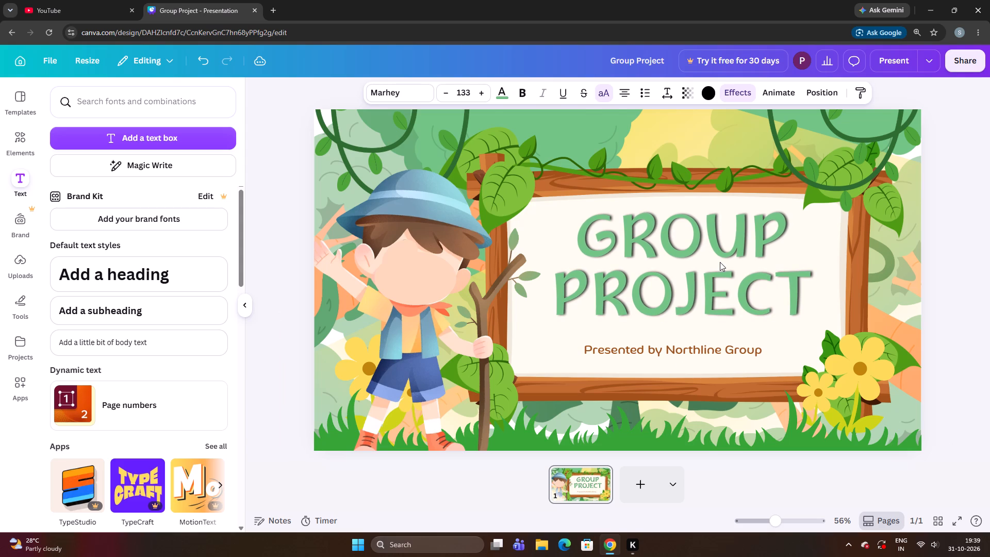
key("Up")
key("Up")
key("Right")
key("Down")
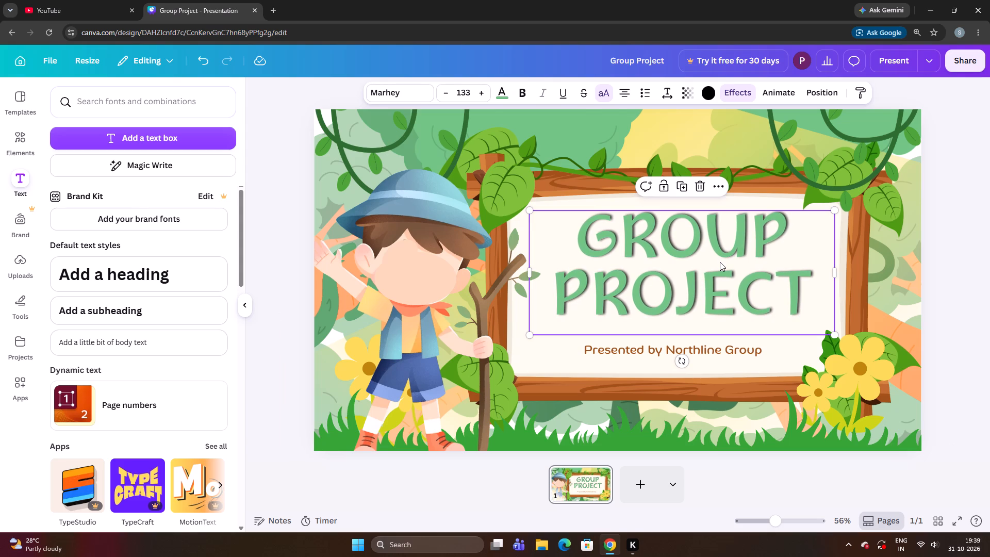
key("Down")
key("Left")
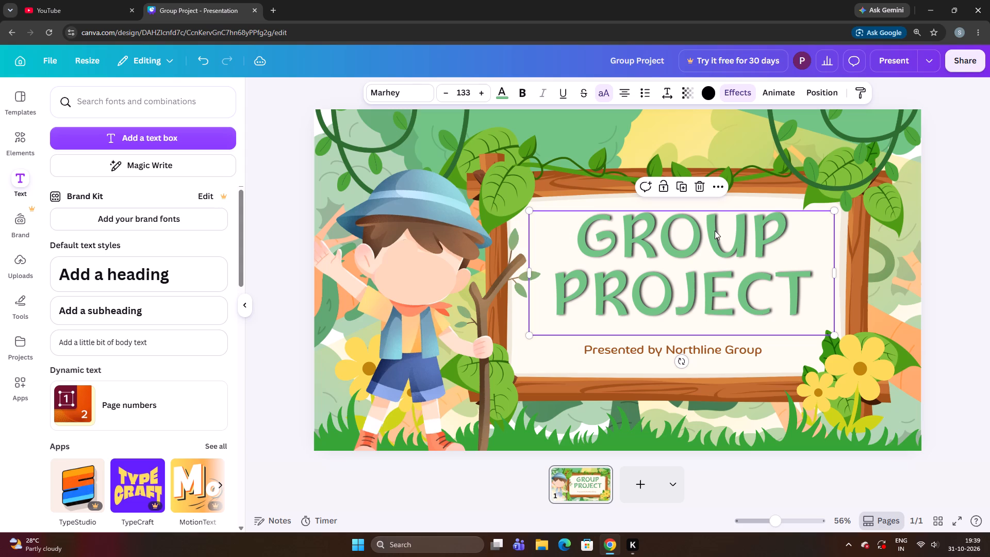
Recolour the Presented by line in the light blue from the photo colours.
left_click(763, 365)
left_click(741, 353)
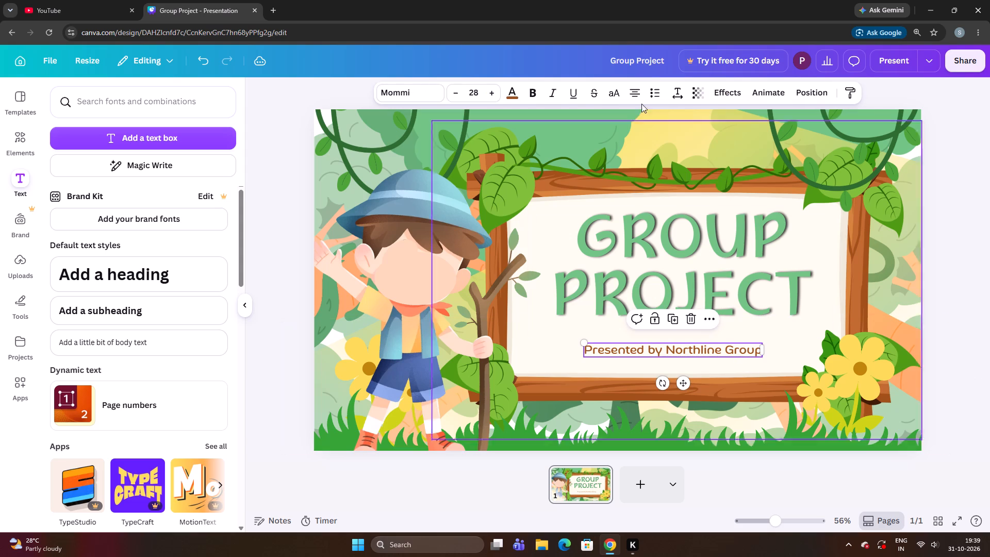
left_click(509, 94)
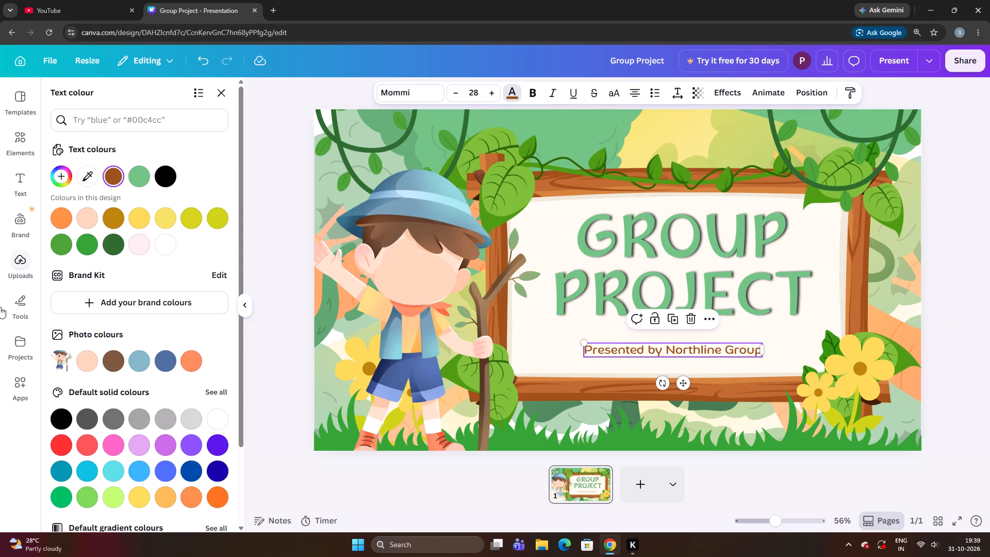
left_click(141, 365)
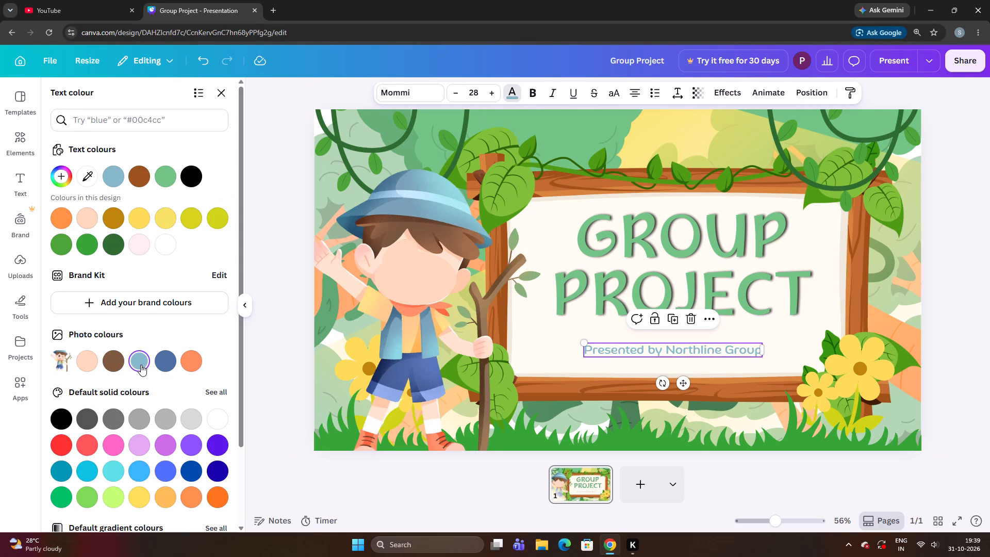
Recolour the Presented by line in the title's light green #70c484.
left_click(161, 173)
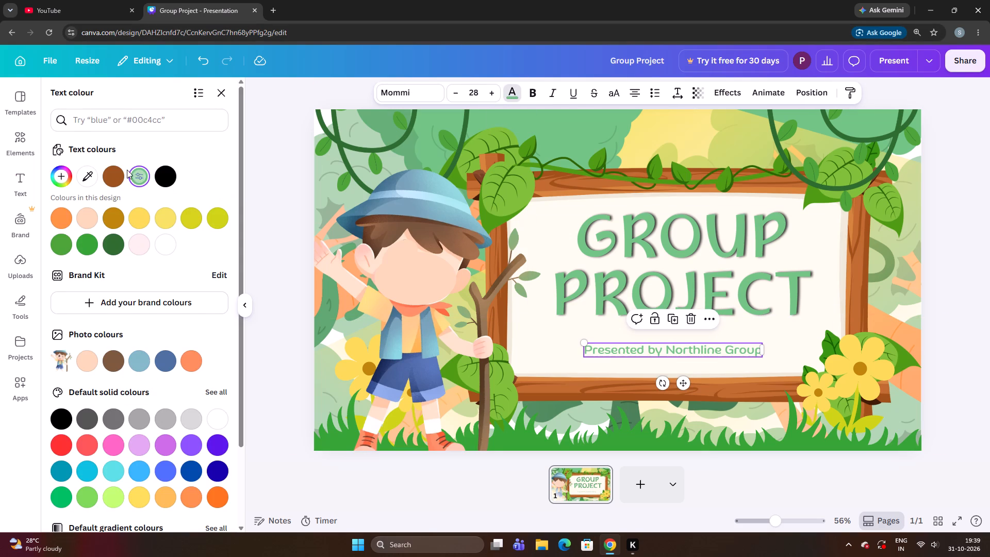
left_click(90, 242)
left_click(139, 180)
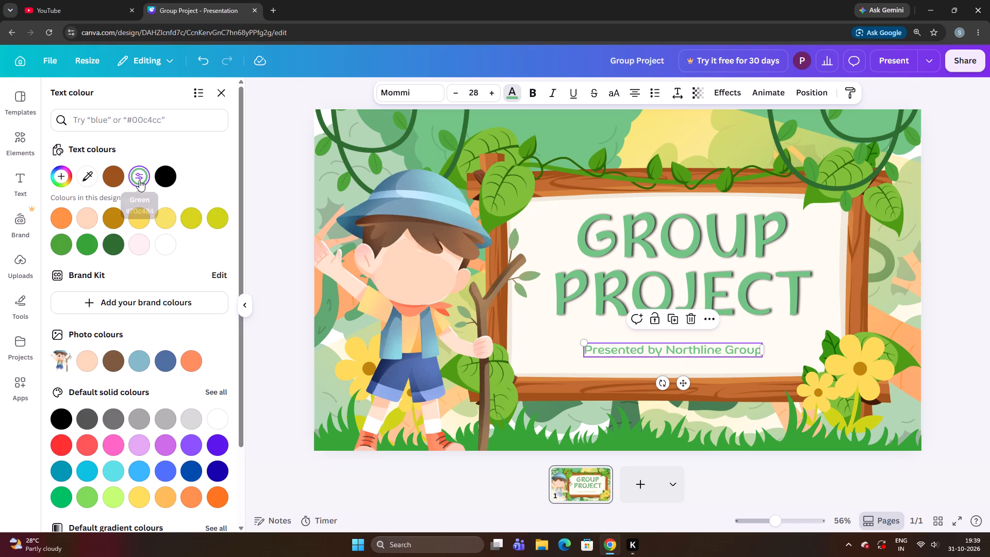
left_click(262, 297)
left_click(298, 315)
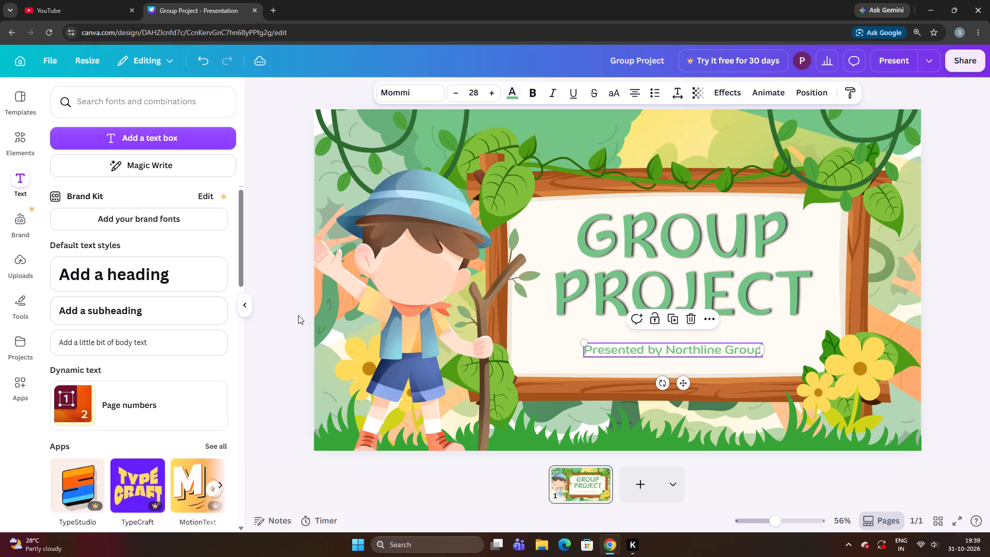
Shrink the Presented by line to size 26.8 and nudge it right to centre it beneath the GROUP PROJECT title.
left_click(616, 355)
key("ctrl+Up")
key("ctrl+Up")
key("Right")
key("Right")
key("Right")
key("Right")
key("Right")
key("Right")
key("Right")
key("Right")
key("Right")
key("Right")
key("Right")
key("Right")
key("Right")
key("Right")
key("Down")
key("Down")
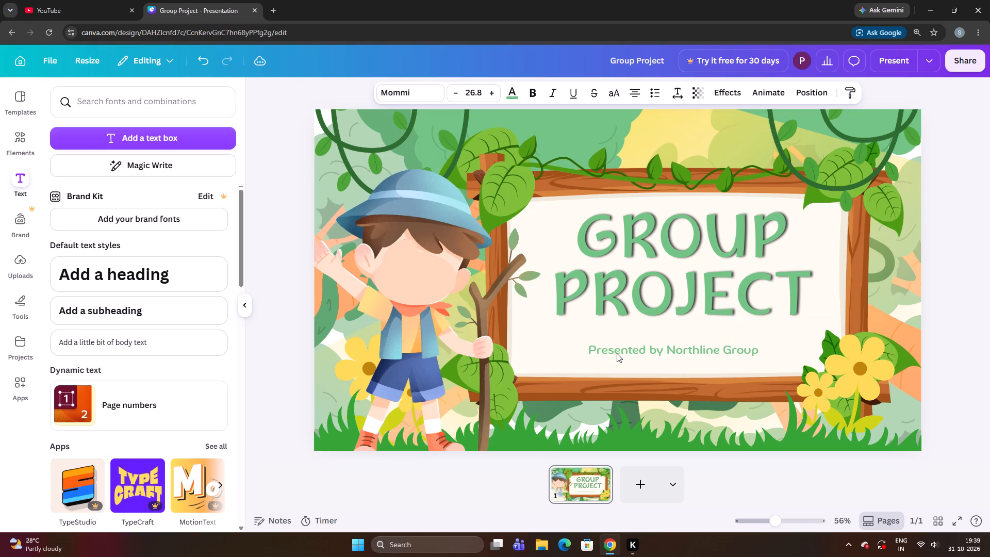
key("Right")
key("Right")
key("Right")
key("Right")
key("Right")
key("Right")
key("Right")
key("Right")
key("Right")
key("Right")
key("Right")
key("Right")
key("Right")
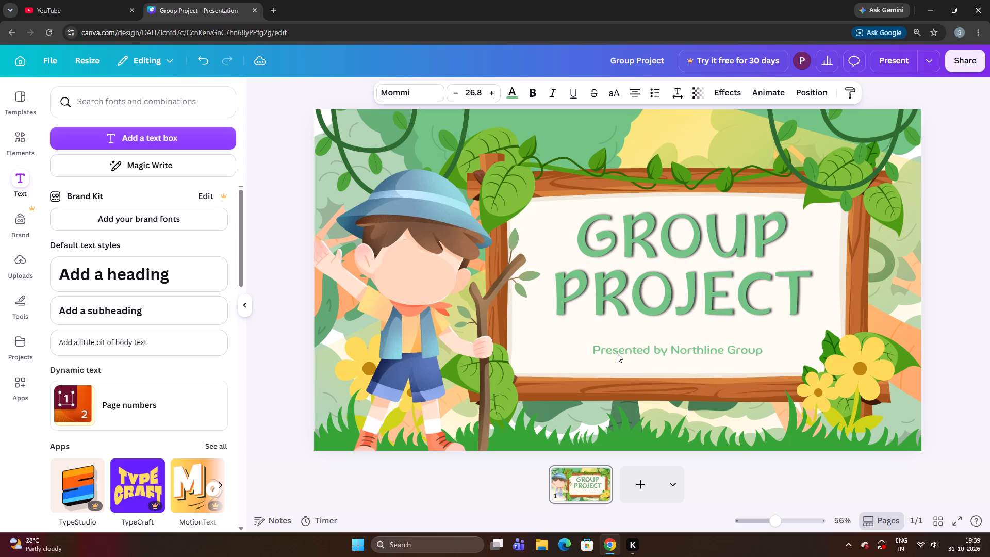
key("Right")
Enlarge the Presented by line to size 27.4, fine-tune its position under the title and deselect it.
key("ctrl+Down")
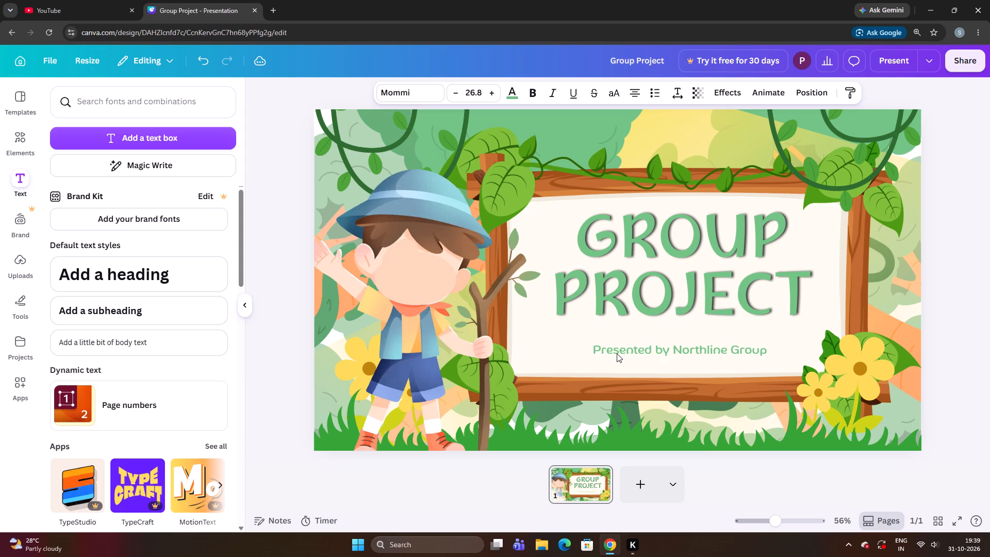
key("Down")
key("Right")
key("Down")
key("Up")
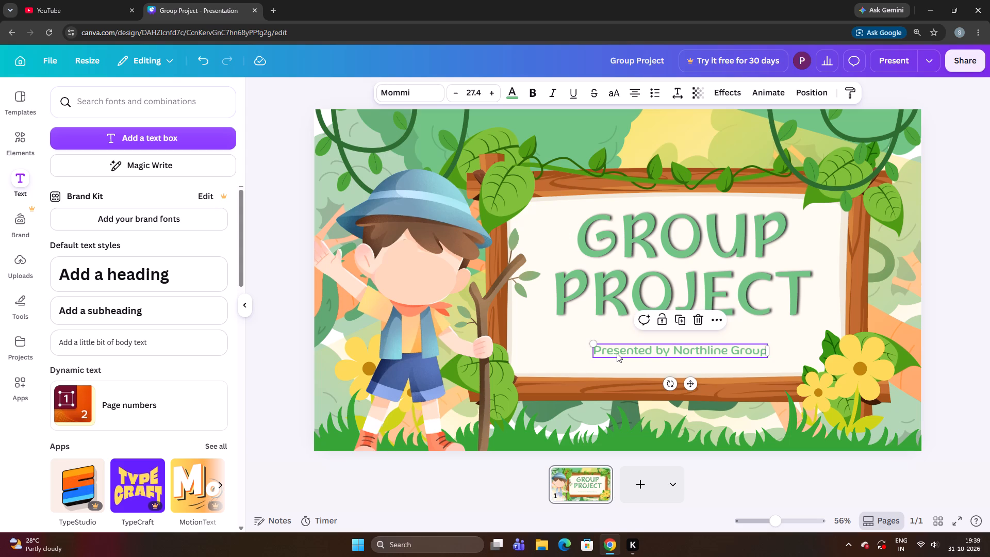
key("Up")
key("Up")
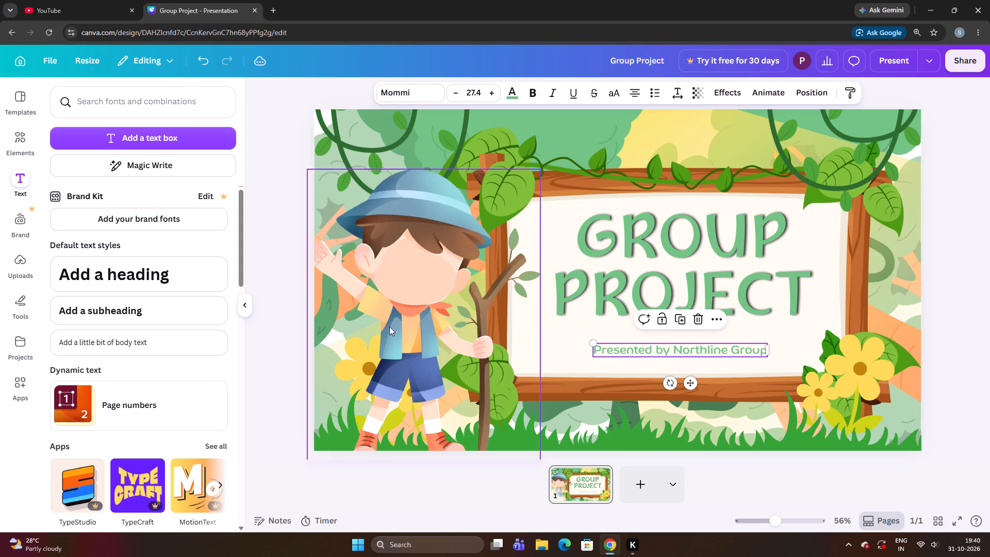
left_click(286, 330)
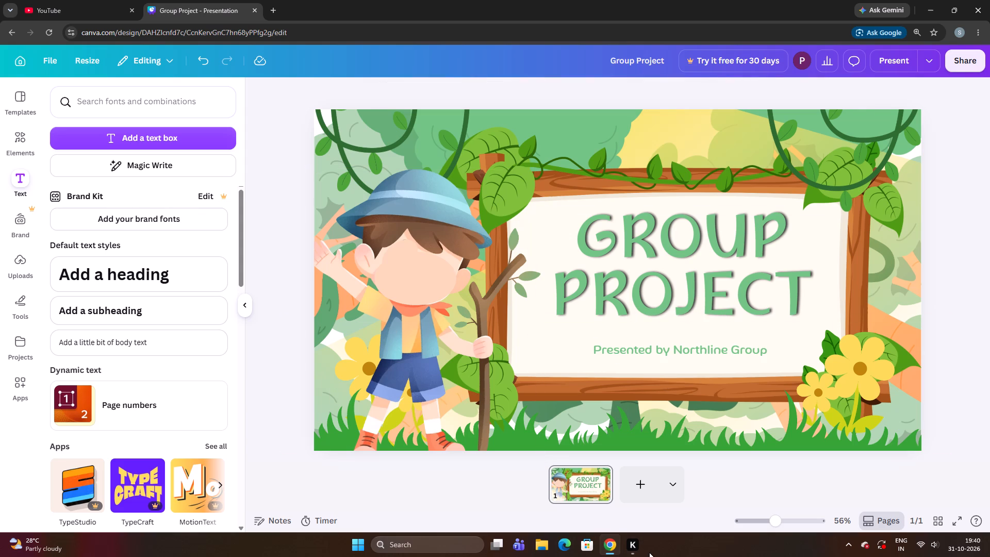
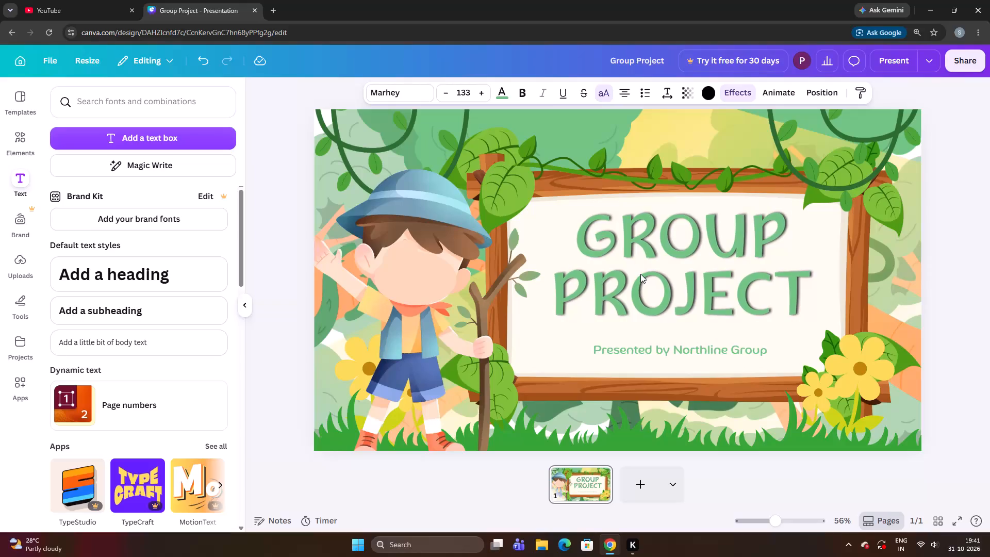
Nudge the GROUP PROJECT title slightly left and down, and shift the Presented by line slightly up and left.
key("Left")
key("Left")
key("Left")
key("Down")
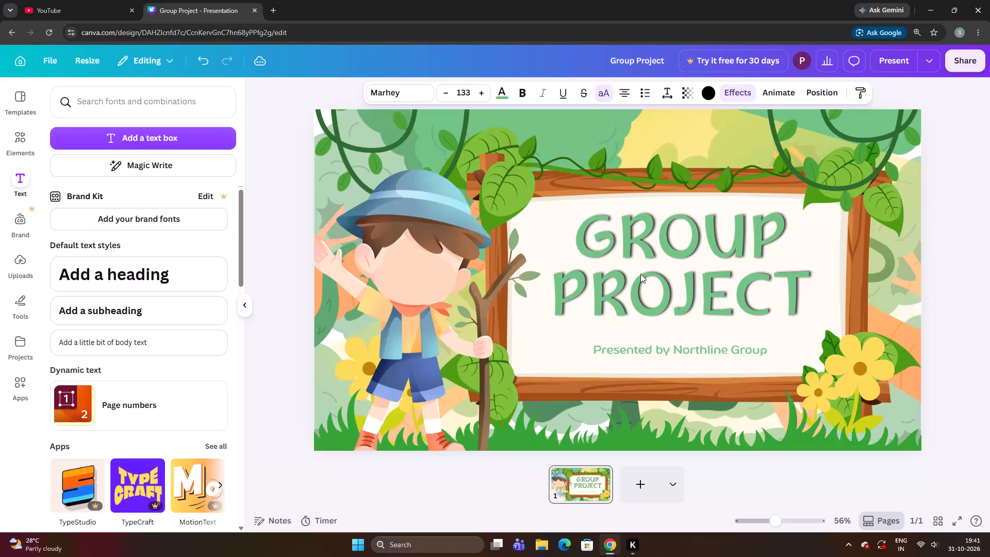
double_click(649, 344)
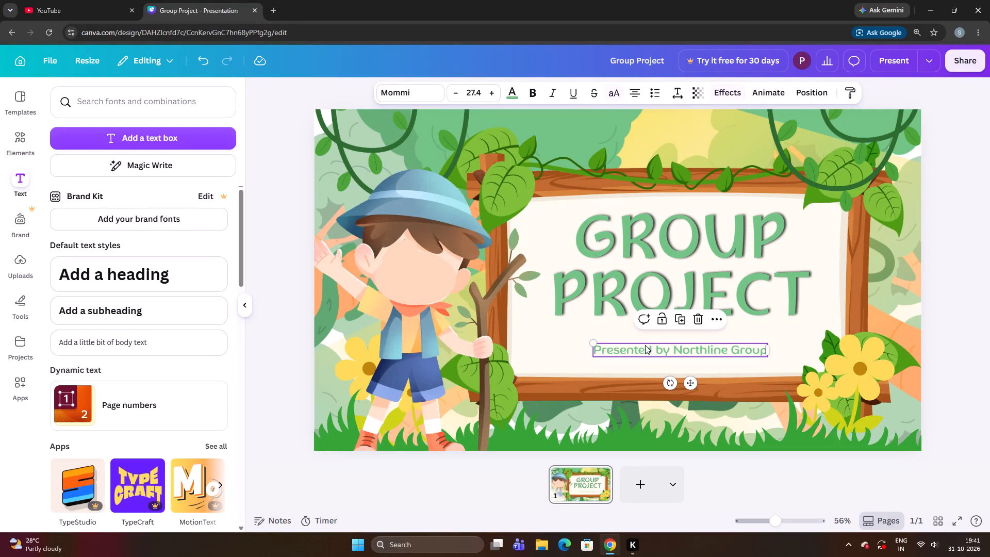
left_click(481, 285)
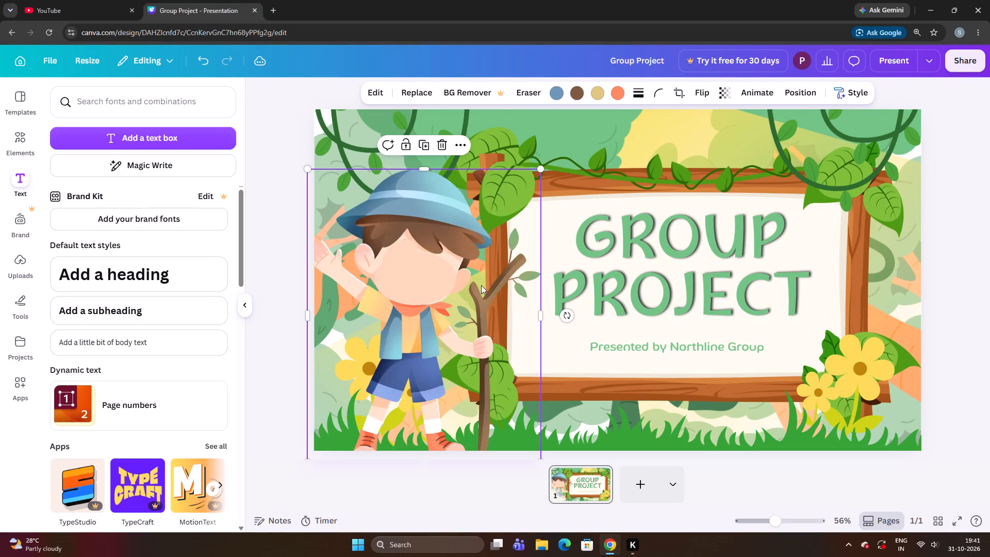
Reposition the GROUP PROJECT title slightly higher and further right on the wooden signboard, above the Presented by line.
left_click(684, 265)
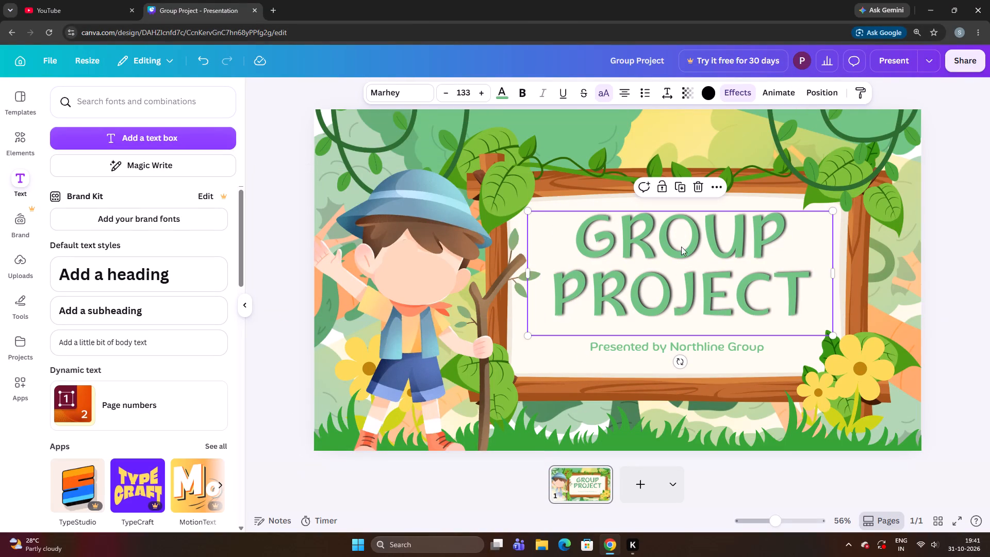
left_click(710, 90)
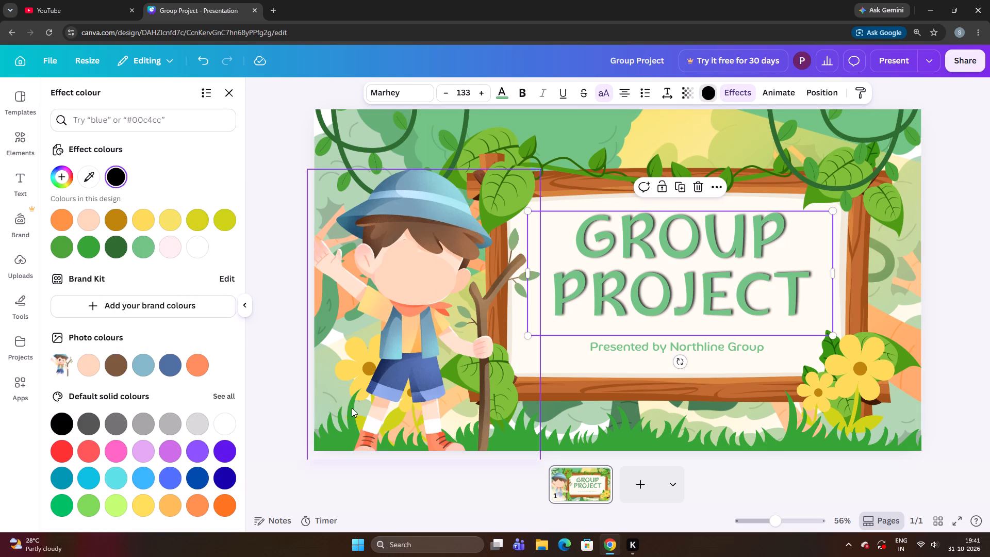
left_click_drag(591, 290, 590, 298)
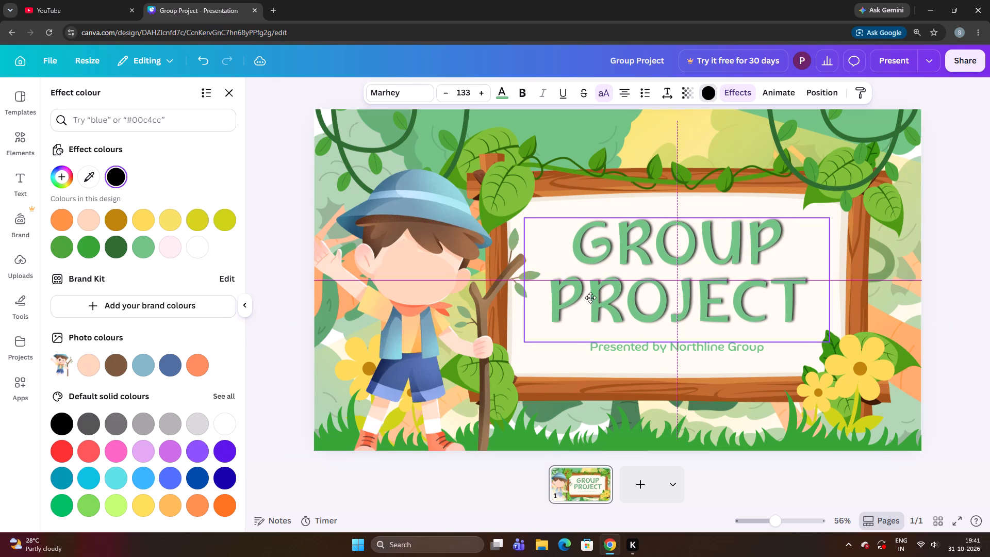
left_click_drag(590, 298, 581, 309)
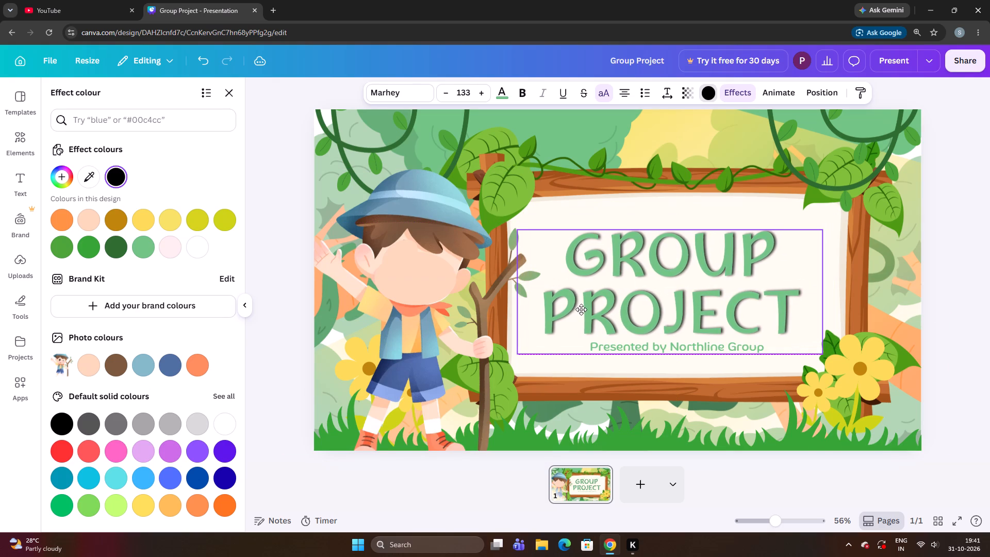
left_click_drag(581, 309, 579, 312)
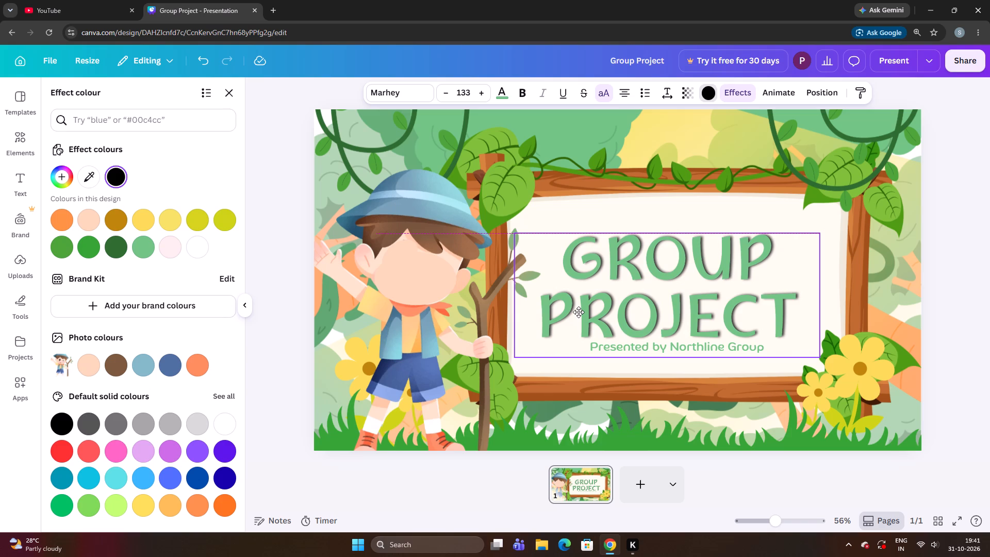
left_click_drag(579, 312, 594, 308)
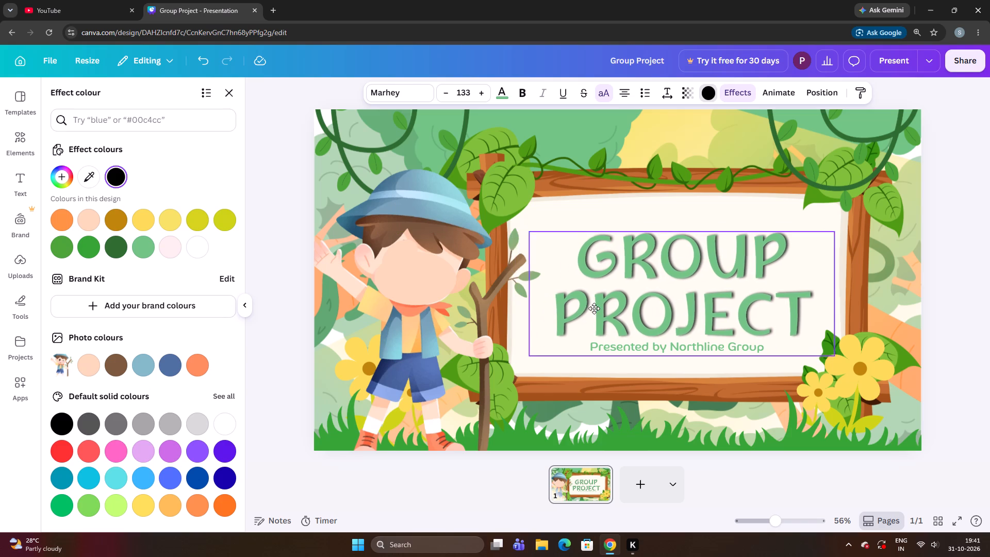
left_click_drag(594, 308, 572, 295)
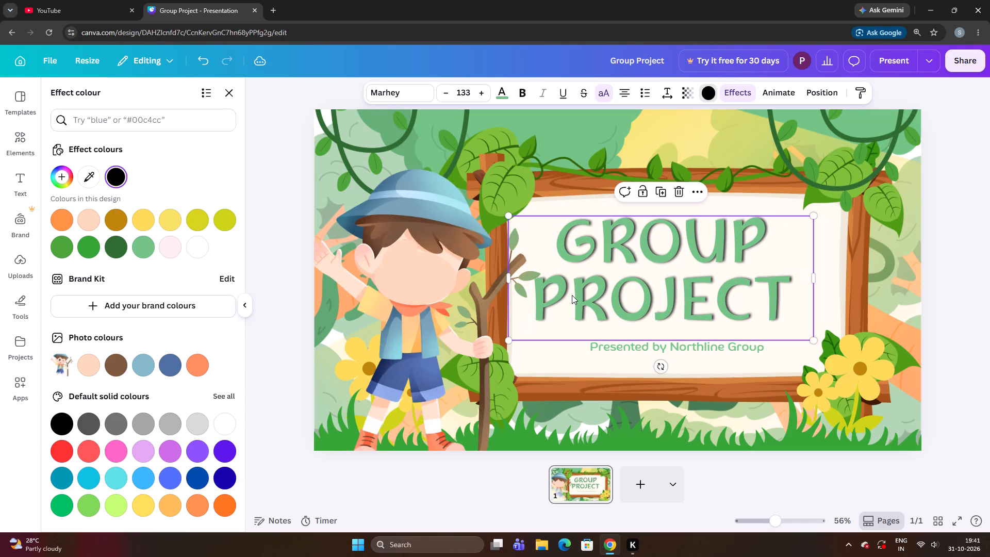
left_click_drag(579, 284, 585, 281)
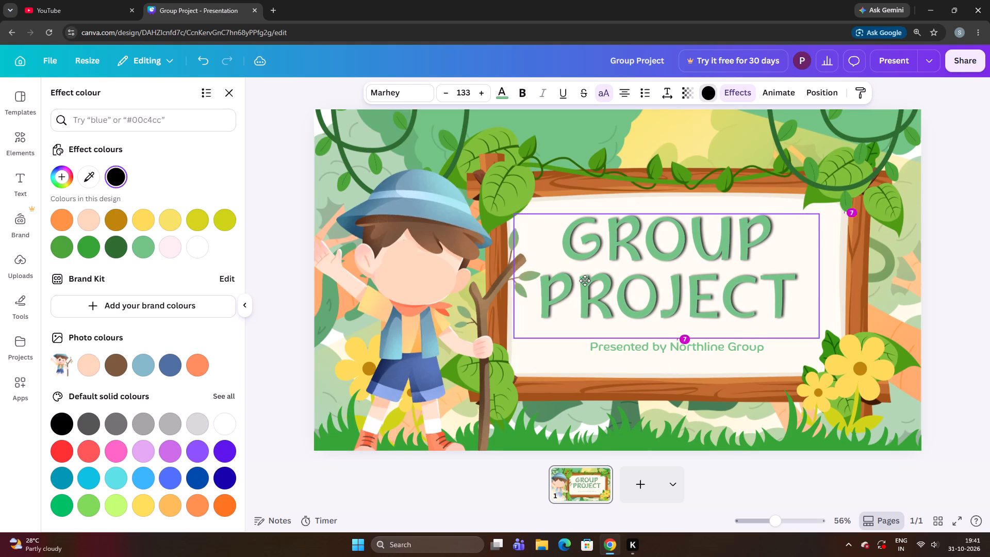
left_click_drag(585, 281, 587, 275)
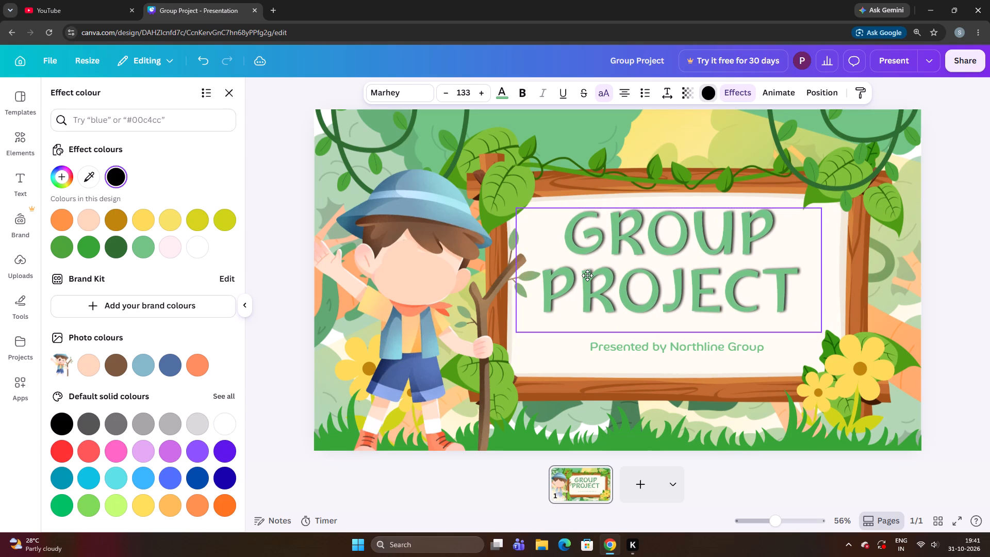
left_click_drag(587, 275, 588, 276)
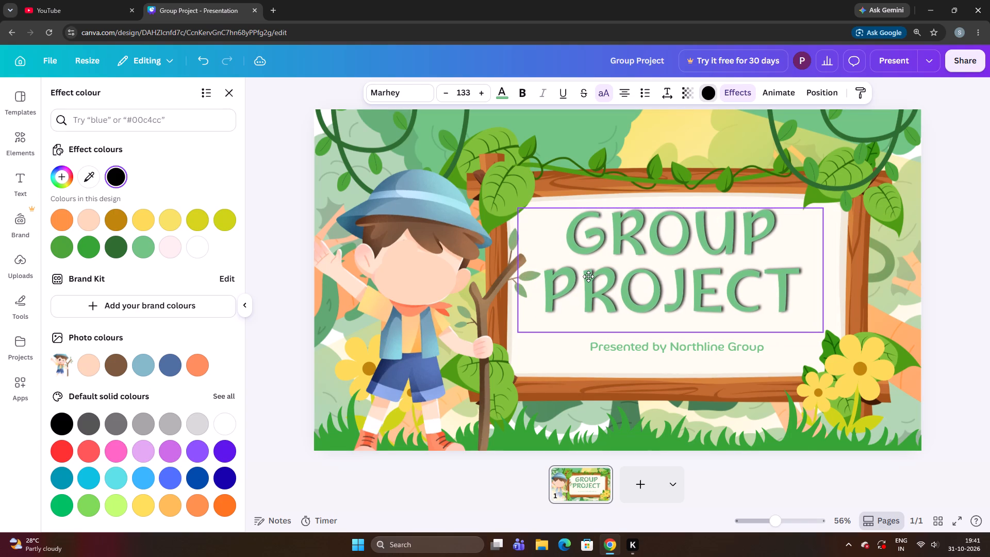
left_click_drag(588, 276, 594, 270)
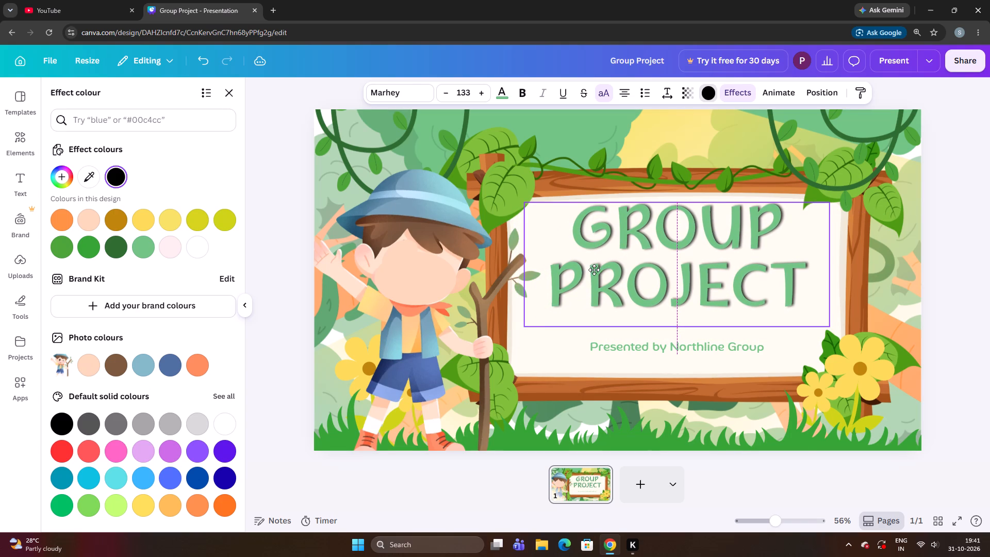
left_click_drag(594, 270, 595, 269)
left_click_drag(603, 272, 622, 276)
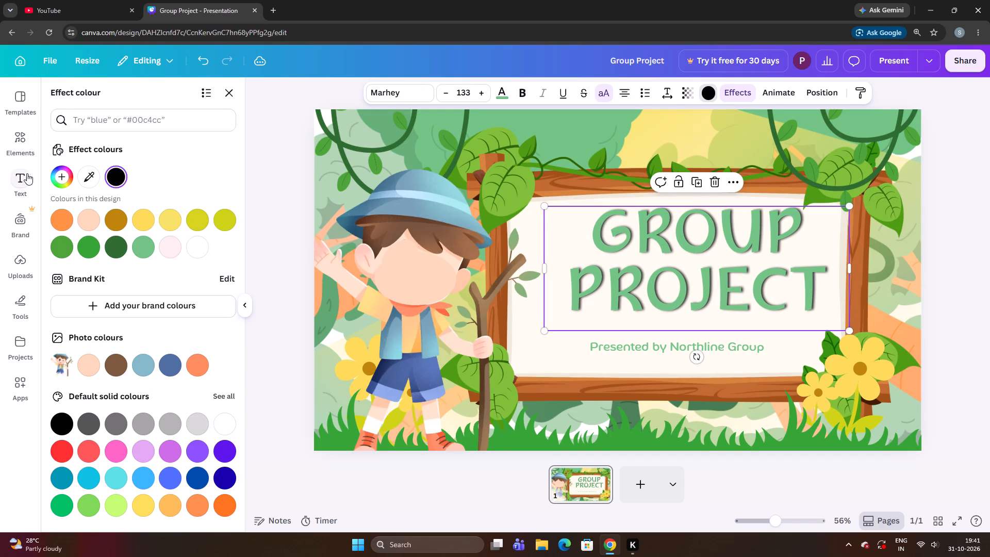
Add the leafy plant graphic with three butterflies from the recommended elements to the page.
left_click(28, 150)
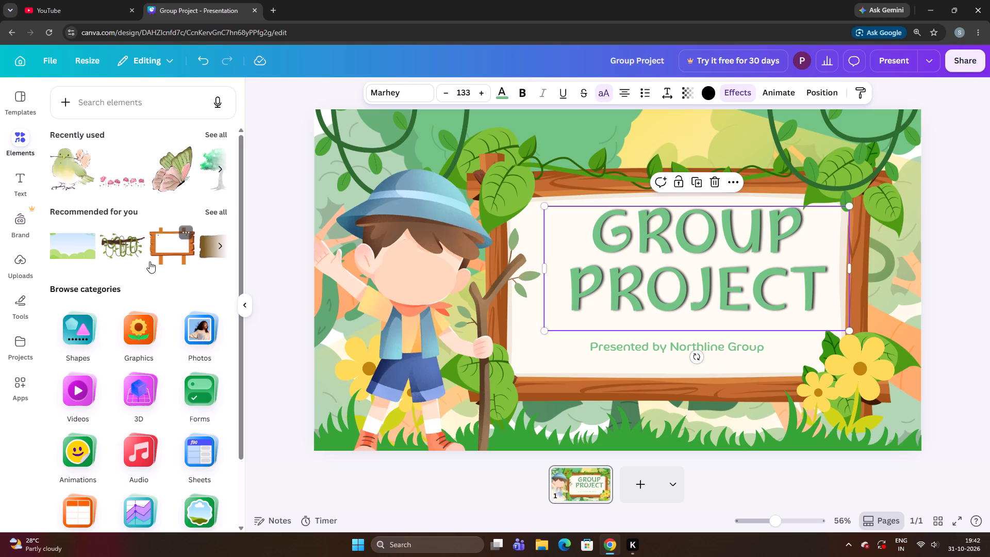
left_click(216, 214)
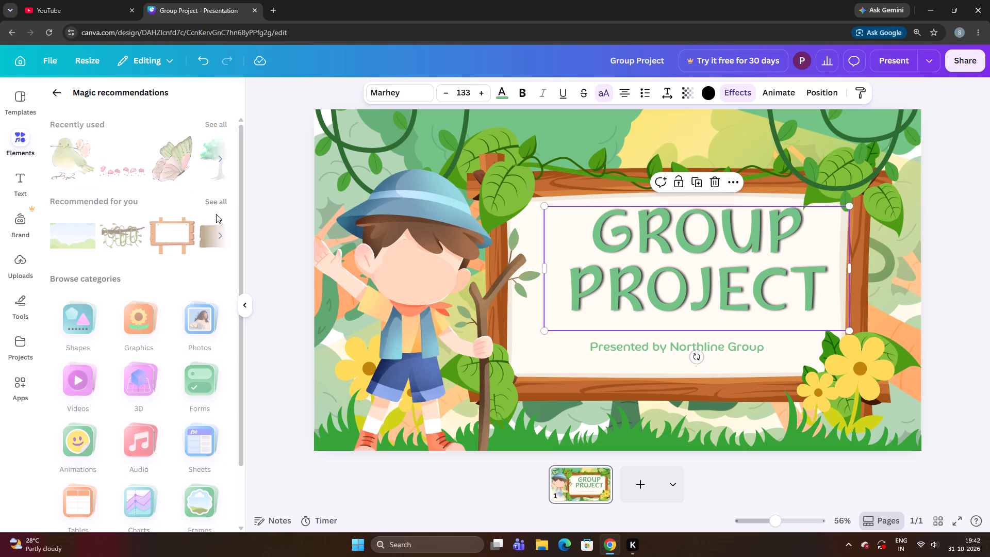
left_click(140, 209)
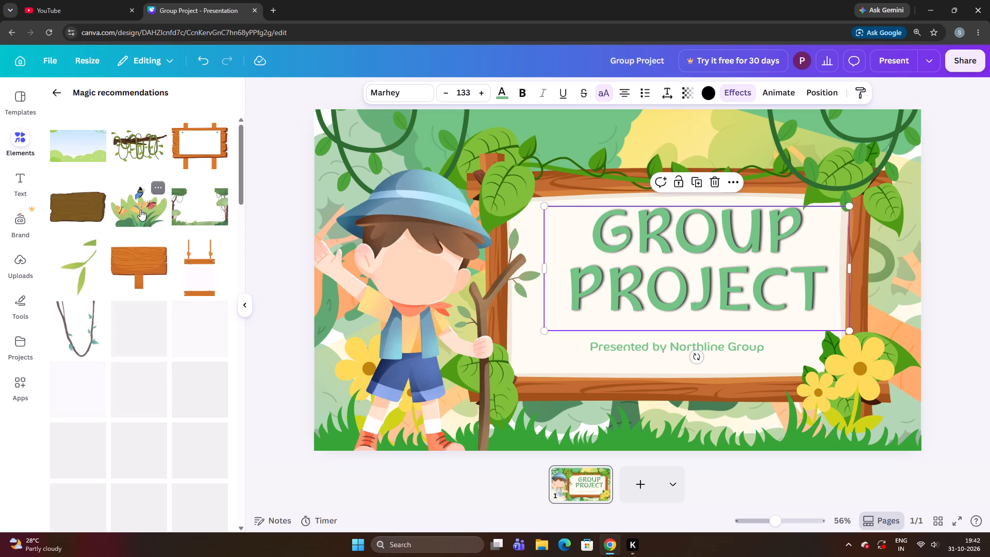
Move the butterfly plant graphic over the top of the boy's staff, at the signboard's left edge.
left_click_drag(608, 283, 558, 290)
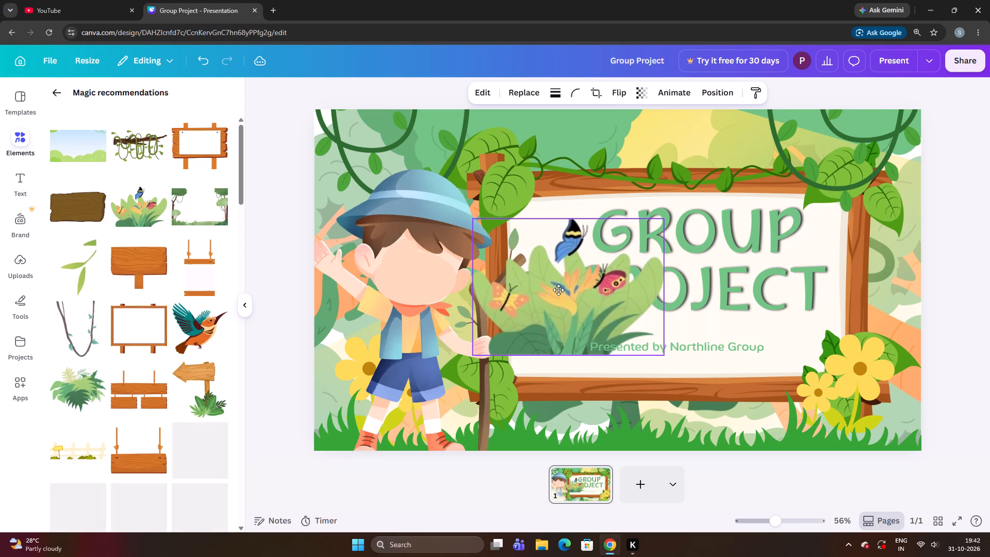
left_click_drag(558, 290, 557, 295)
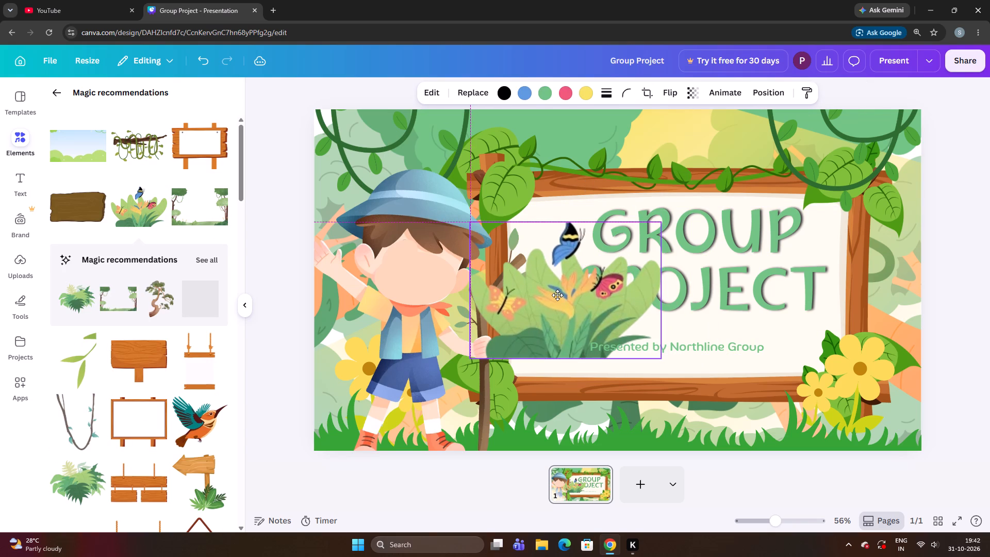
left_click_drag(557, 295, 555, 292)
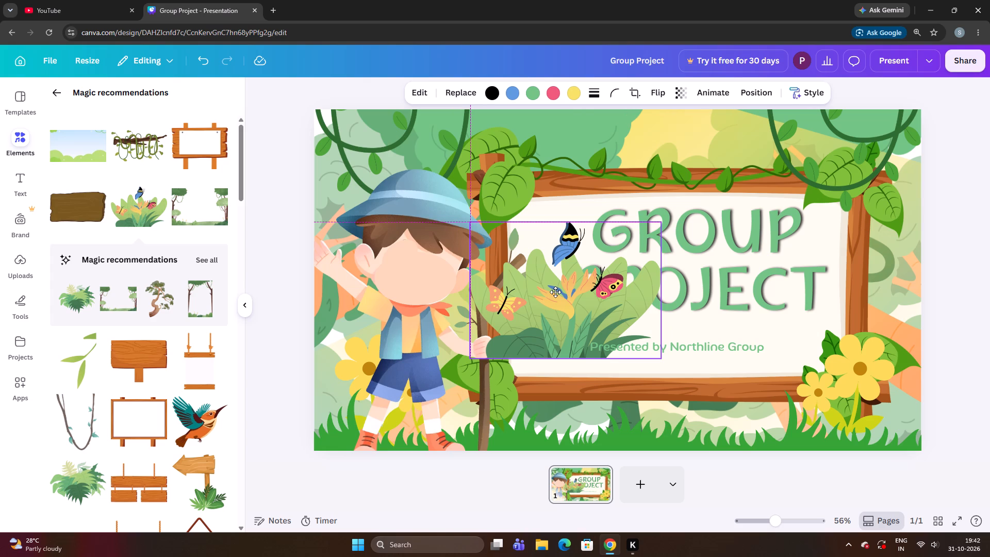
left_click_drag(555, 292, 534, 307)
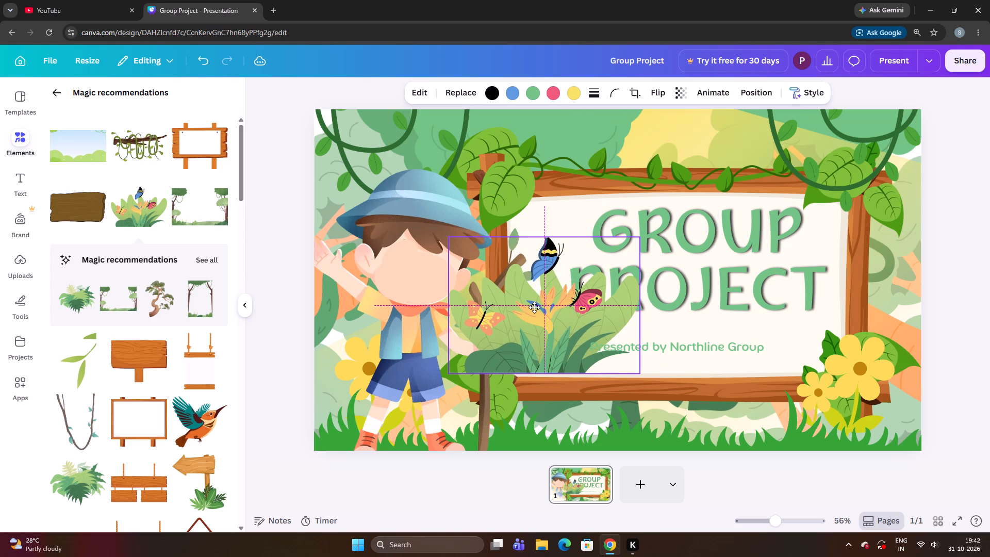
left_click_drag(534, 307, 534, 308)
left_click_drag(534, 308, 533, 309)
left_click_drag(533, 309, 529, 313)
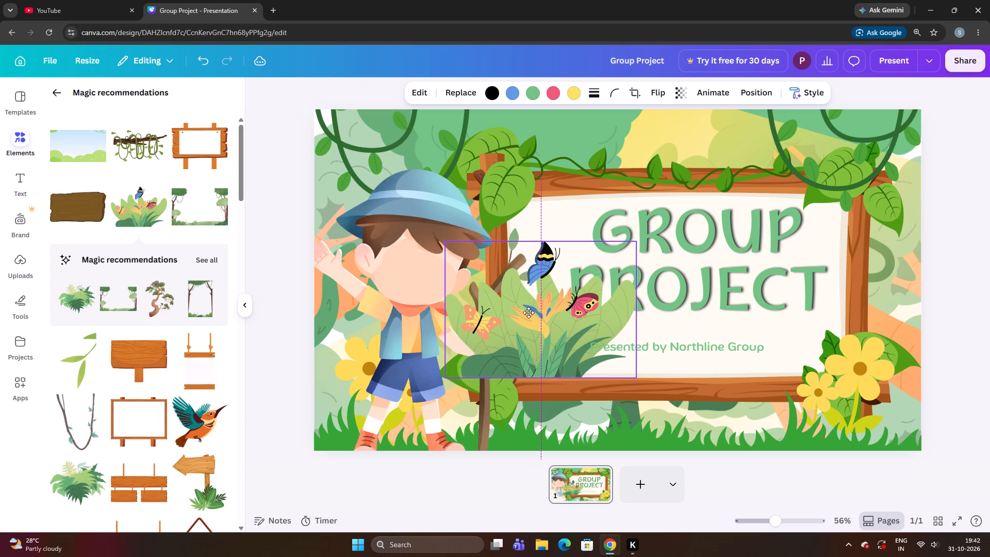
left_click_drag(529, 313, 524, 317)
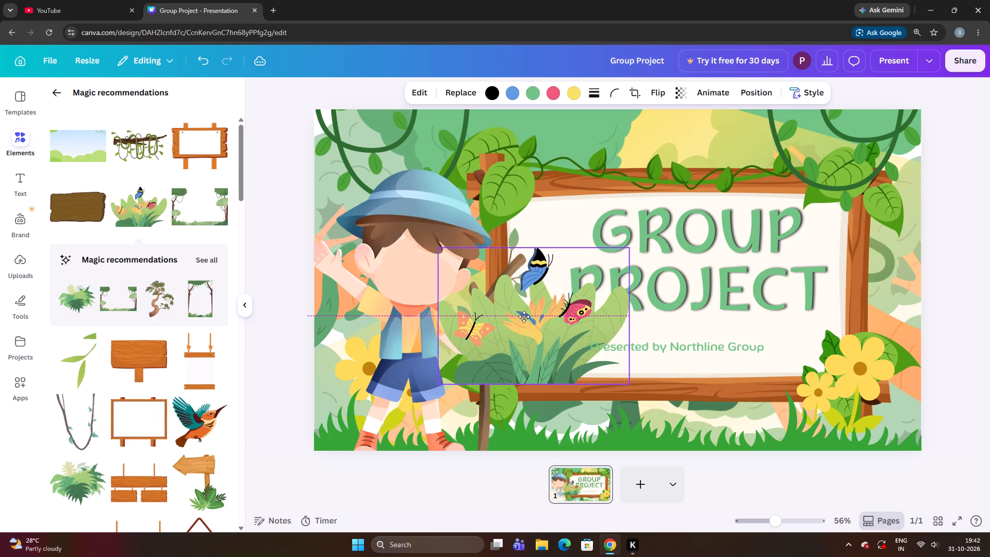
left_click_drag(524, 317, 514, 325)
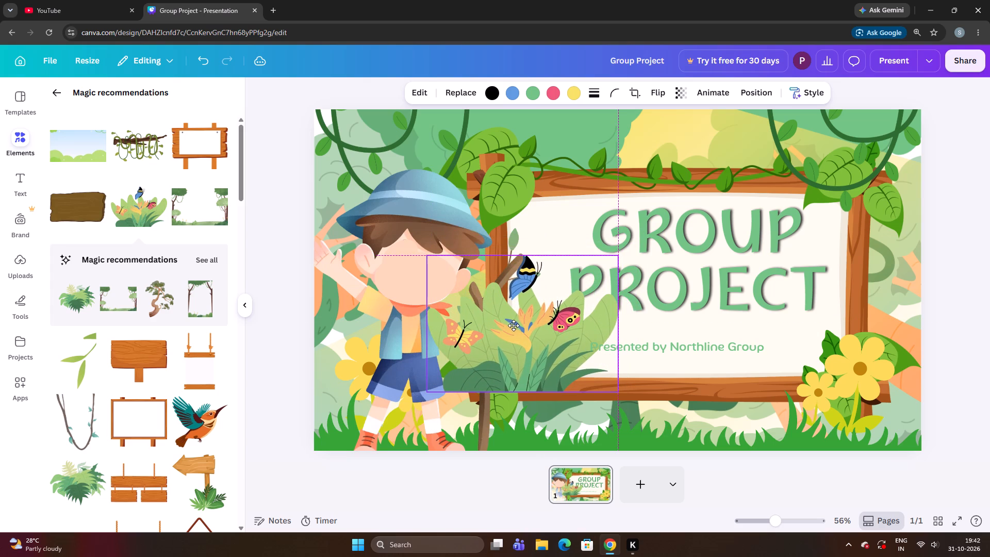
left_click_drag(514, 325, 501, 339)
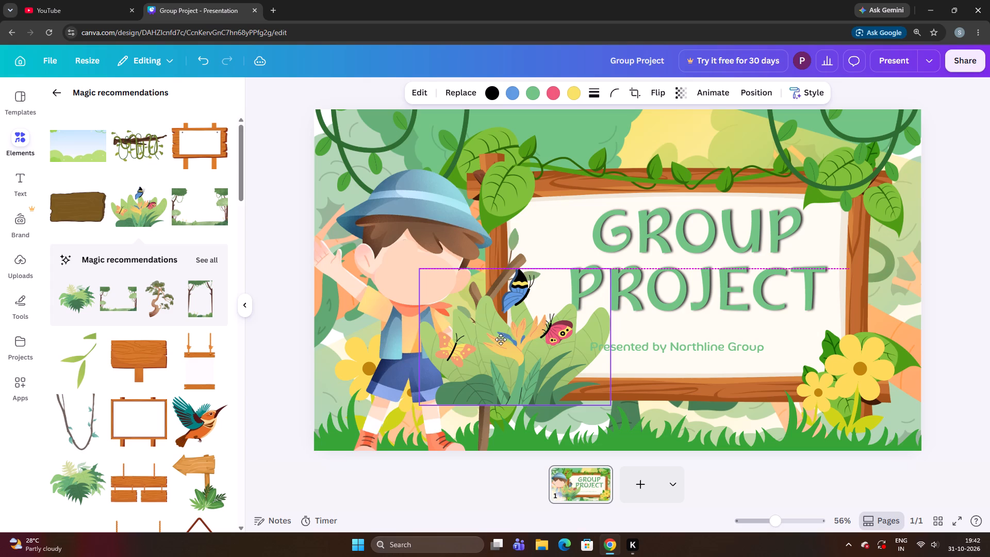
left_click_drag(501, 339, 491, 346)
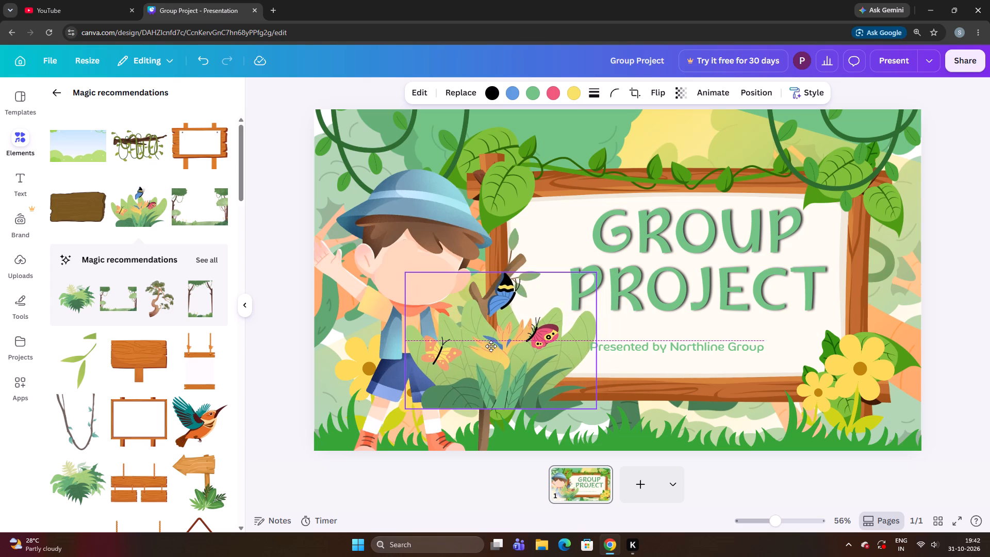
left_click_drag(491, 346, 490, 341)
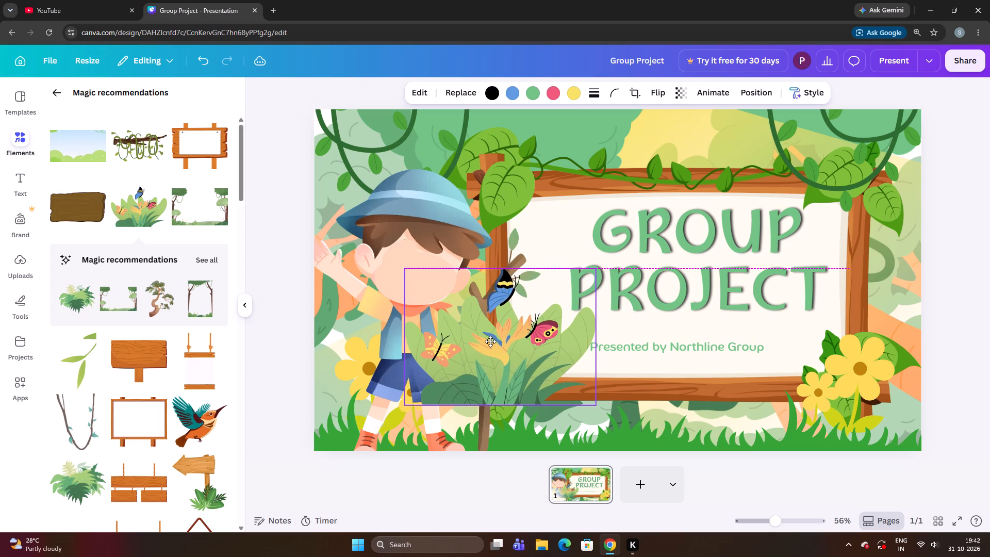
left_click_drag(490, 341, 489, 346)
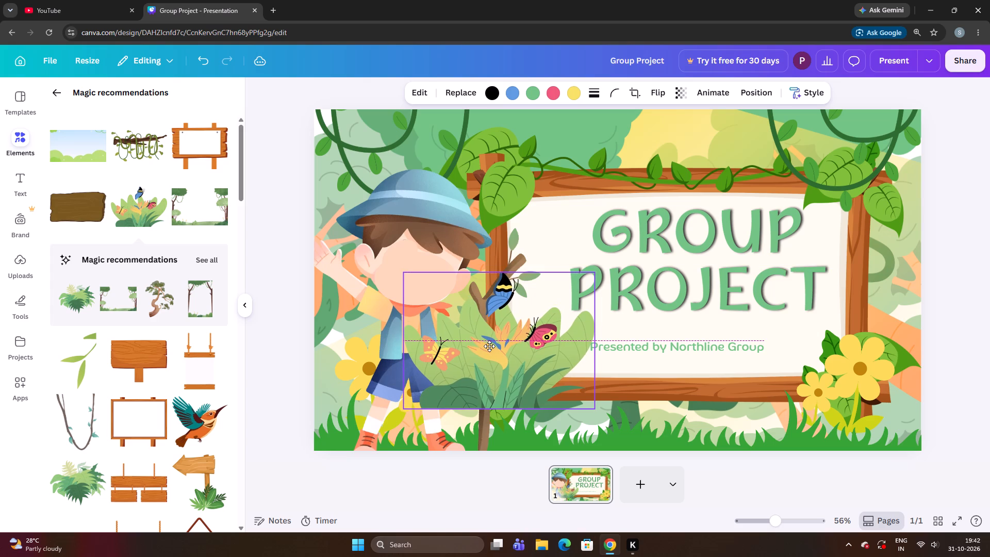
left_click_drag(489, 346, 489, 351)
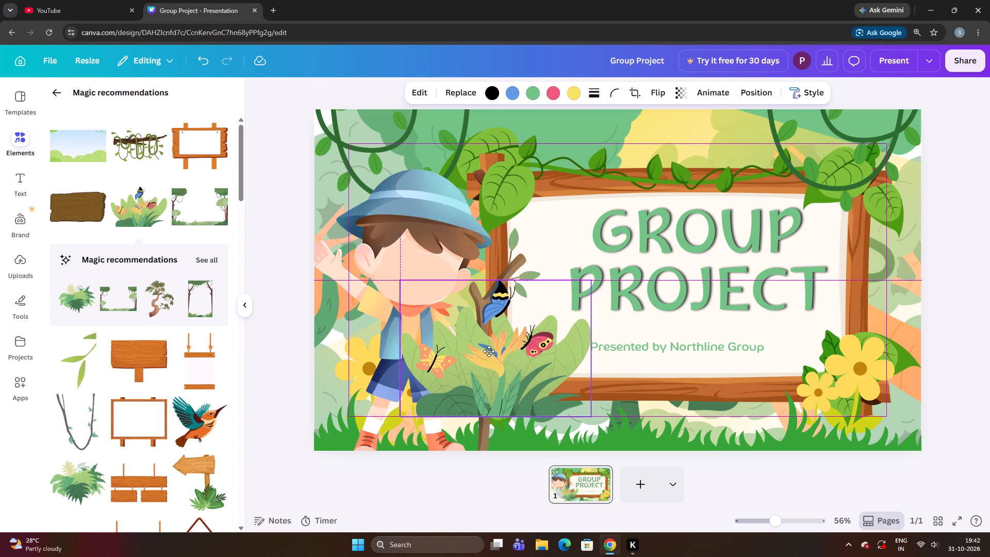
left_click_drag(489, 351, 493, 344)
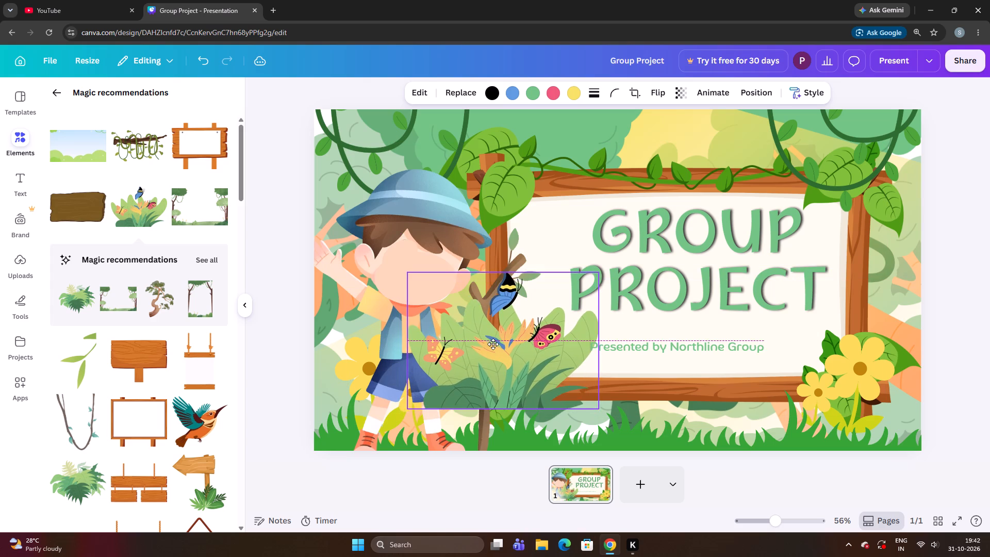
left_click_drag(493, 344, 506, 332)
left_click_drag(506, 330, 518, 307)
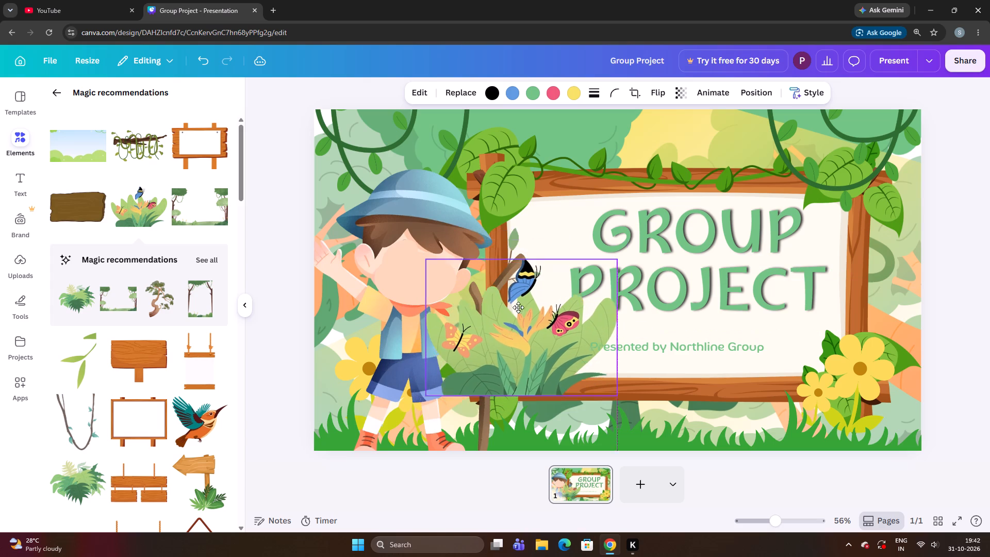
left_click_drag(518, 307, 525, 292)
Shrink the butterfly plant graphic to roughly half its size and place it on the signboard's lower-left corner, beside the boy's hand.
left_click_drag(632, 359, 580, 312)
left_click_drag(563, 287, 563, 288)
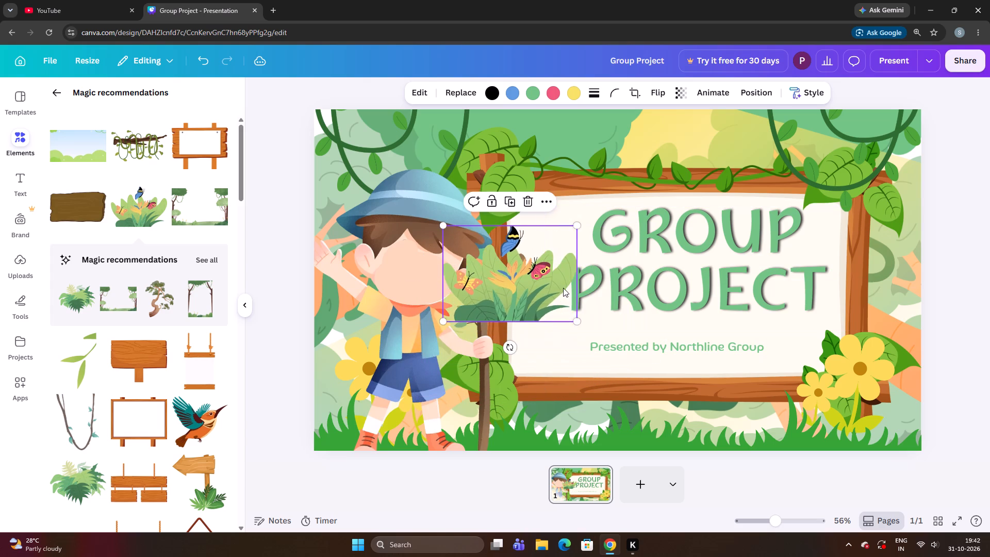
left_click_drag(563, 288, 560, 312)
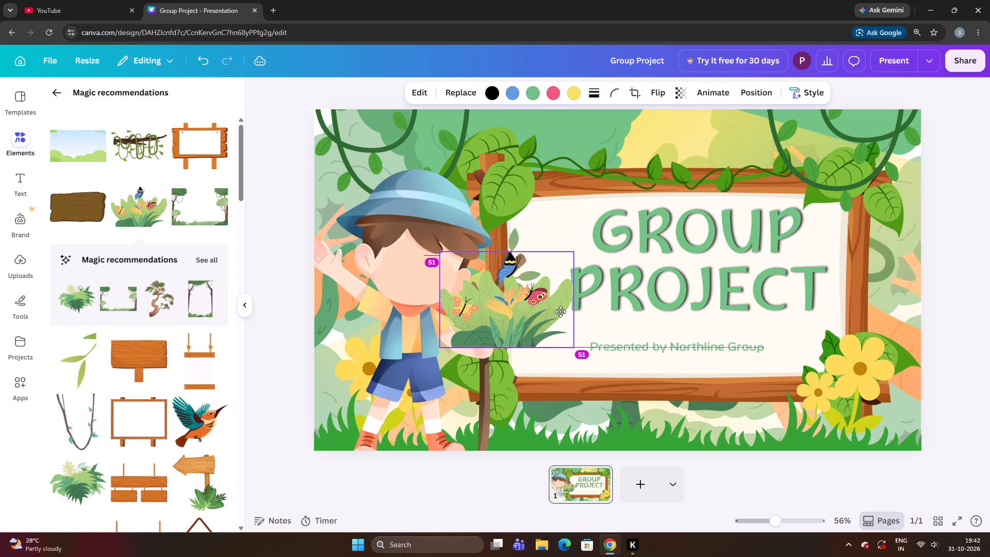
left_click_drag(560, 312, 575, 310)
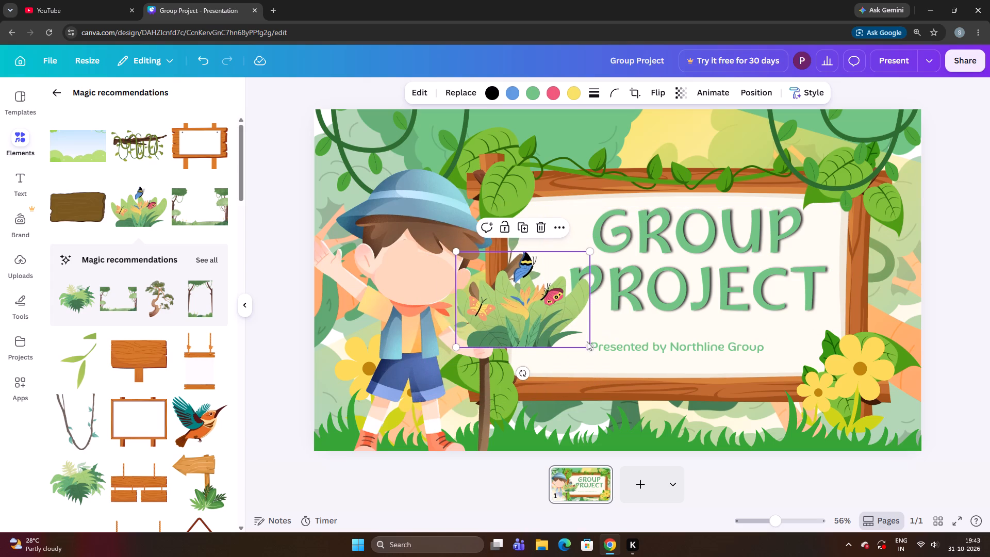
left_click_drag(589, 344, 567, 308)
left_click_drag(534, 285, 522, 315)
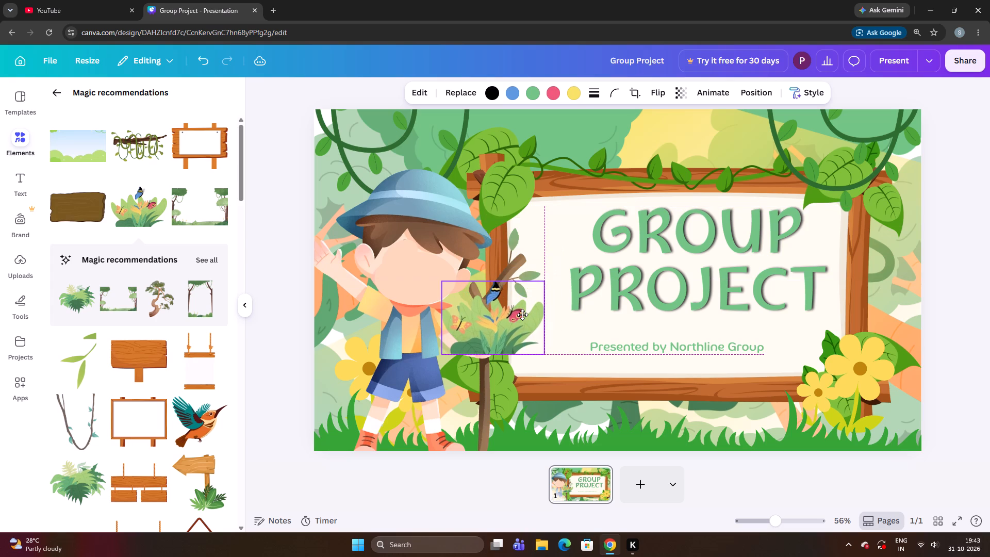
left_click_drag(522, 315, 585, 312)
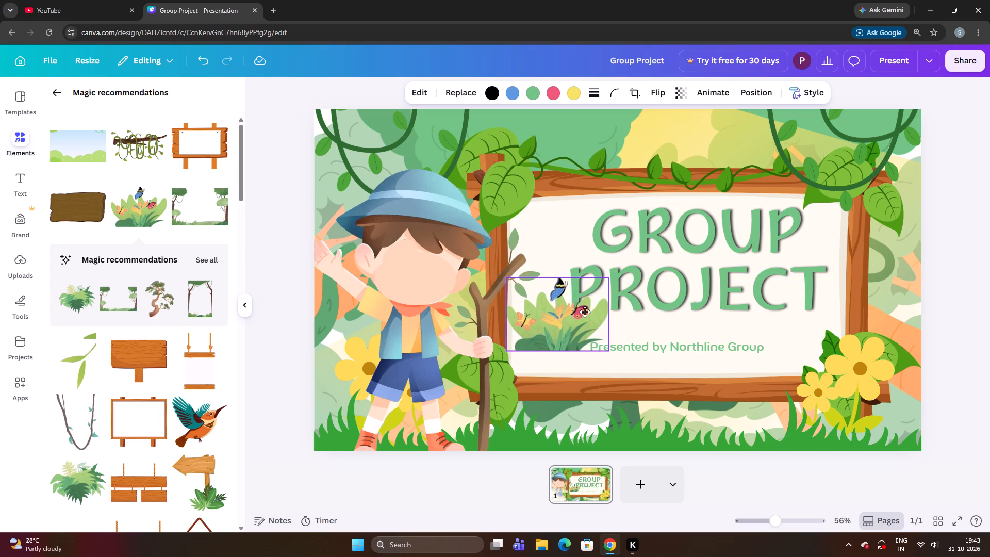
left_click_drag(585, 312, 568, 327)
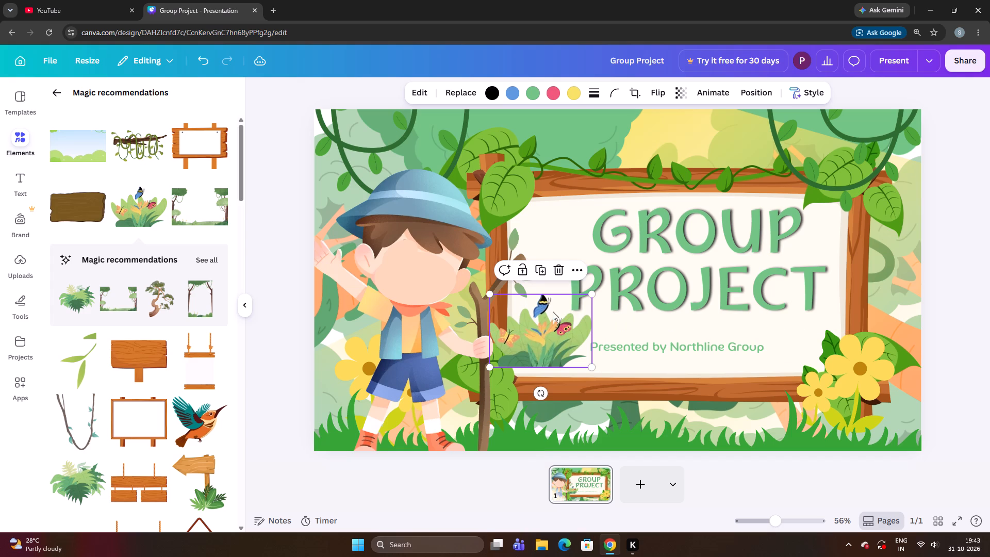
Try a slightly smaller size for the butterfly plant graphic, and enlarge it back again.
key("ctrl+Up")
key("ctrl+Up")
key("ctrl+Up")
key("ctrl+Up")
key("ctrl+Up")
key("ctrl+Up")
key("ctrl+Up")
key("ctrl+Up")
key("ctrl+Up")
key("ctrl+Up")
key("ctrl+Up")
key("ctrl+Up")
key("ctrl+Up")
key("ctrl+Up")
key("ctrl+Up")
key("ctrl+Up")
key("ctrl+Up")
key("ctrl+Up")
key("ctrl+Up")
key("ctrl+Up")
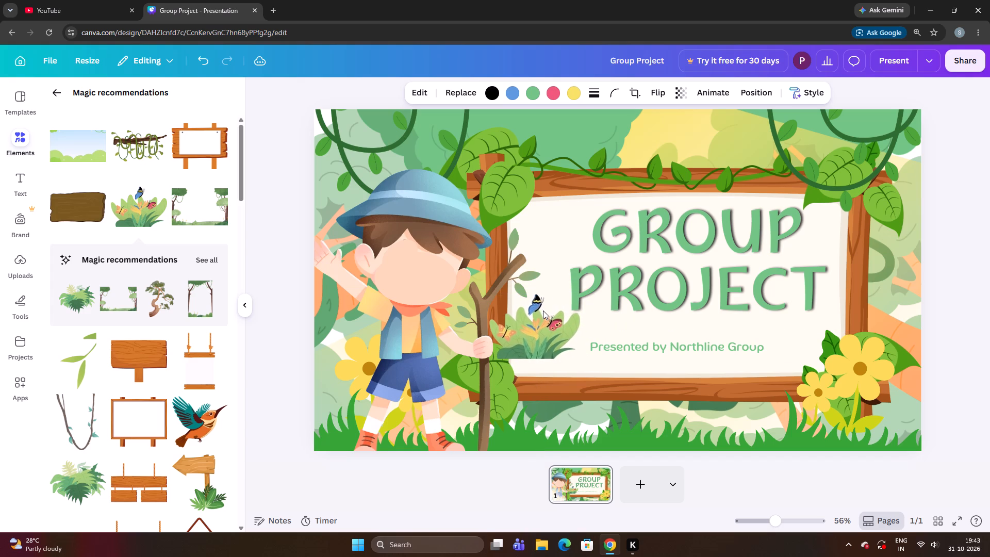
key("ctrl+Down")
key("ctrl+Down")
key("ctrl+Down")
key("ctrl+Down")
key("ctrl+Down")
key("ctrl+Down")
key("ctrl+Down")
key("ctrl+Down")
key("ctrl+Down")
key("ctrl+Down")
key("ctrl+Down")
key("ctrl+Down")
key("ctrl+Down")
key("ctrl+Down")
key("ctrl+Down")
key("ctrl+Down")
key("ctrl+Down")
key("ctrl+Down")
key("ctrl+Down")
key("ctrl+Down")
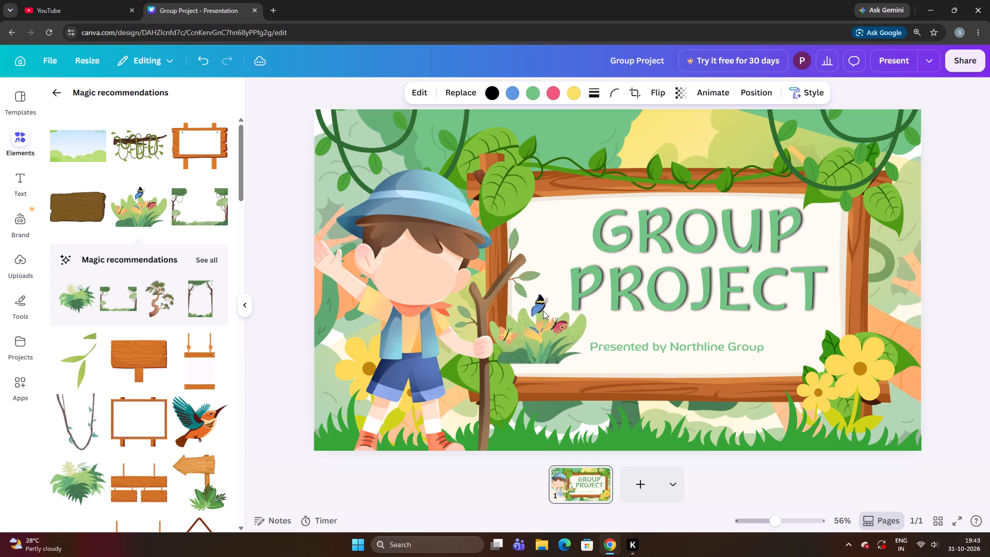
Nudge the butterfly plant graphic slightly down so its base rests on the signboard's bottom wooden frame.
key("Down")
key("Down")
key("Down")
key("Down")
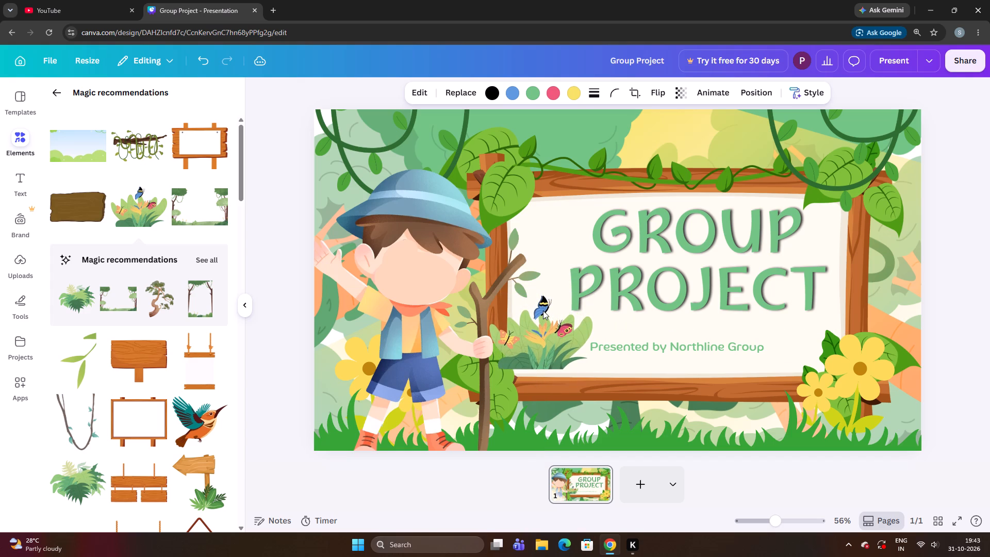
key("Down")
key("Down")
key("Down")
key("Down")
key("Down")
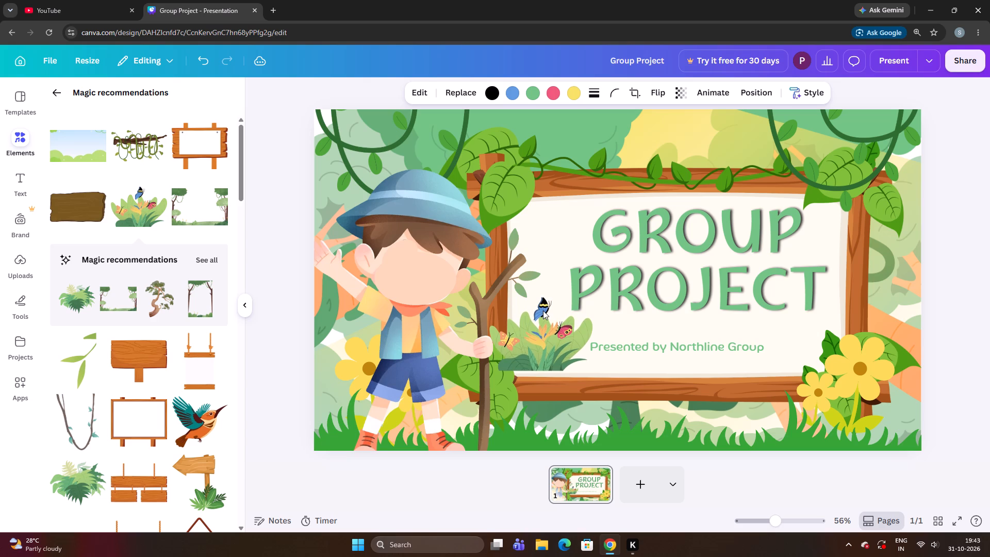
key("Down")
key("Down")
key("Down")
key("Down")
key("Down")
key("Down")
key("Down")
key("Down")
key("Down")
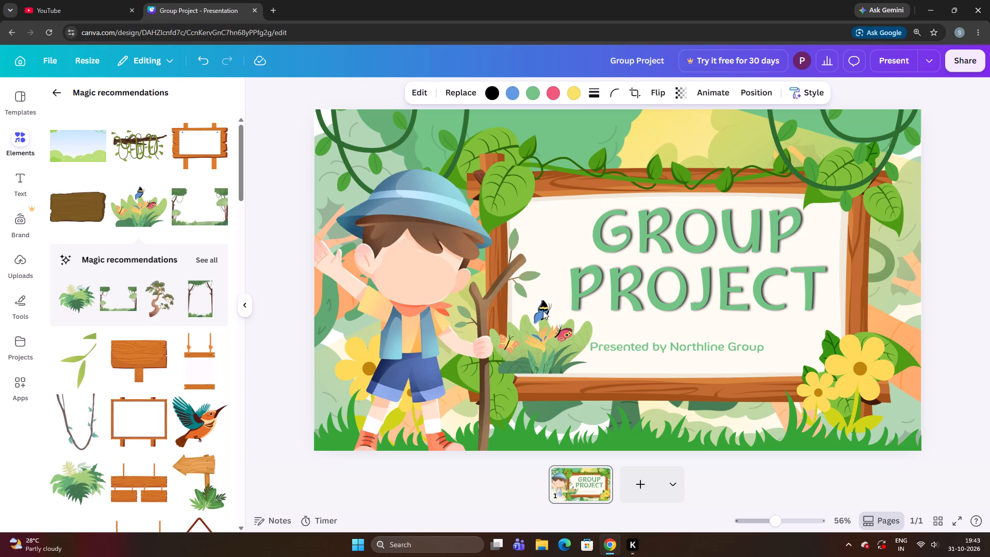
key("Down")
key("Down")
key("Down")
key("Down")
key("Up")
key("Up")
key("Up")
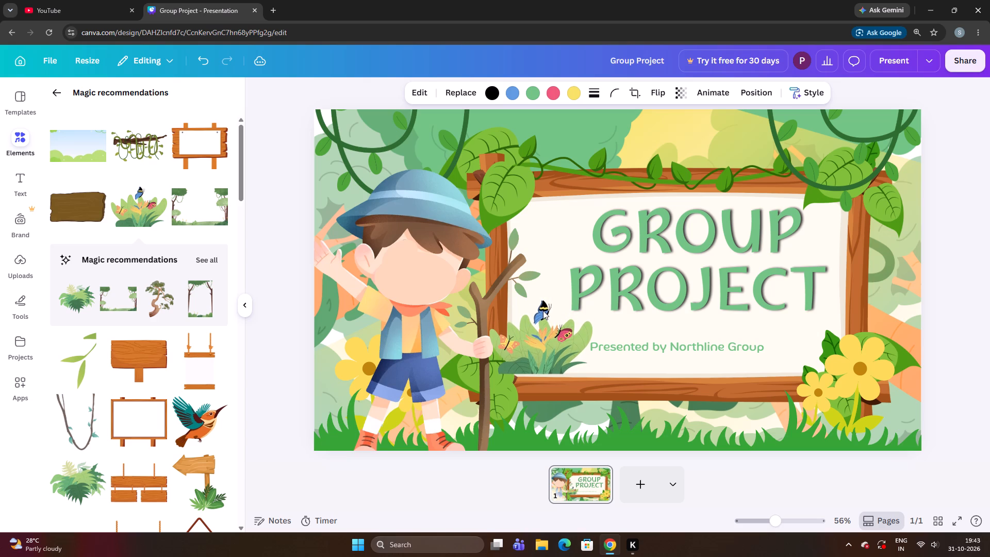
Nudge the butterfly plant graphic left until its leaves overlap the boy's staff and hand, and raise it very slightly.
key("Left")
key("Left")
key("Left")
key("Left")
key("Left")
key("Left")
key("Left")
key("Left")
key("Left")
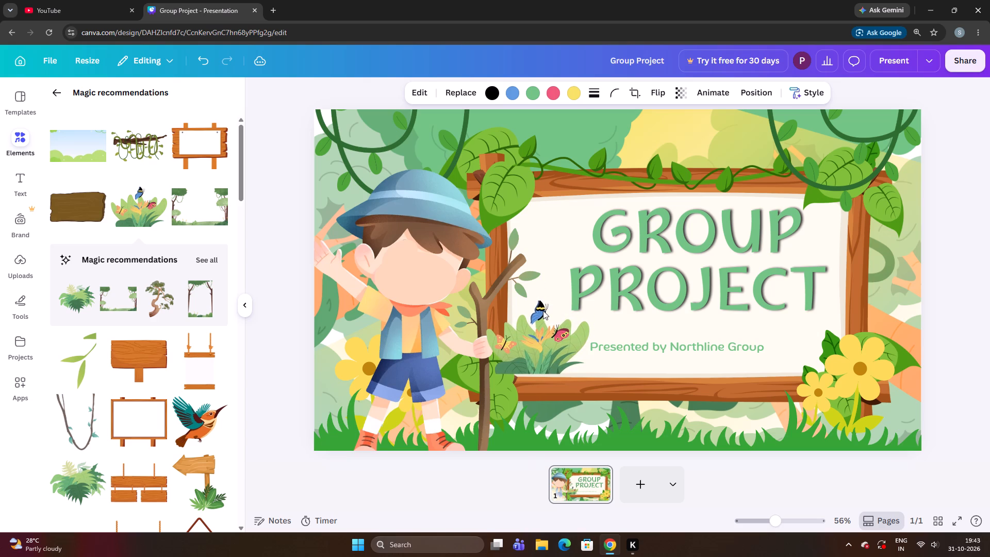
key("Left")
key("Left")
key("Left")
key("Left")
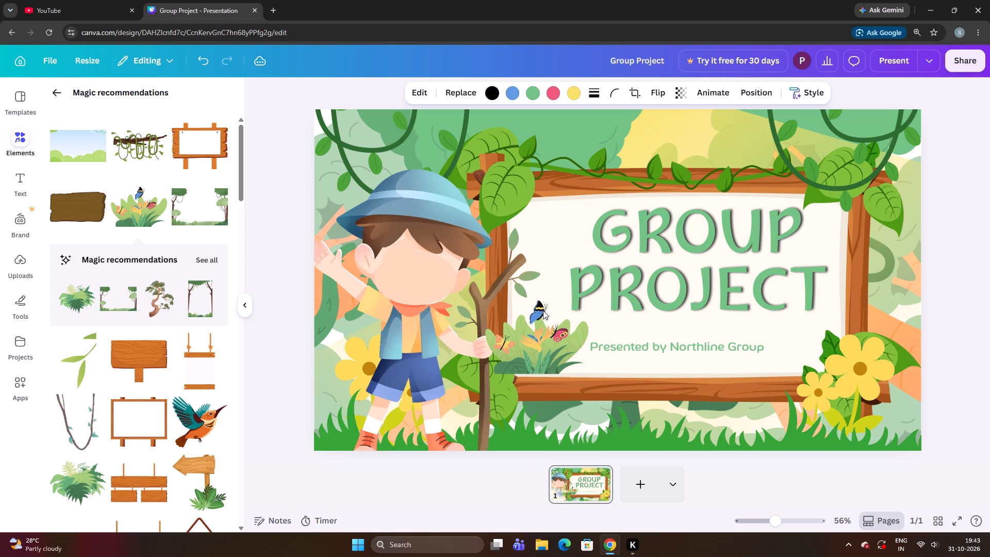
key("Left")
key("Left")
key("Left")
key("Left")
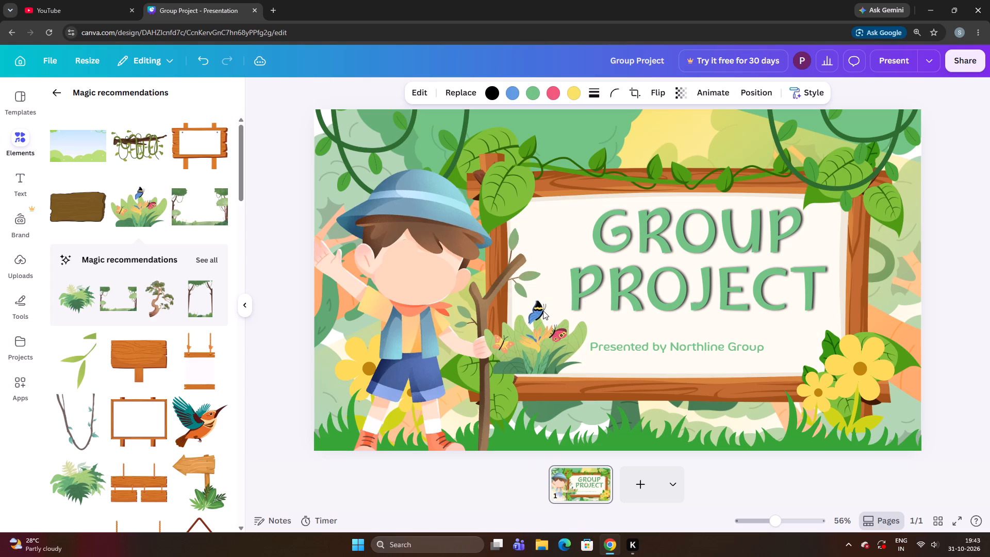
key("Left")
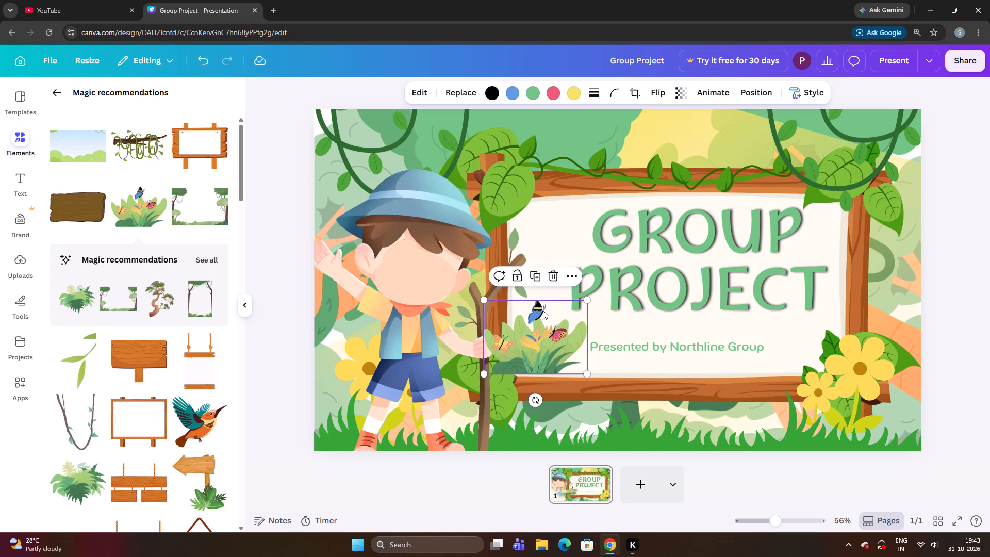
key("Left")
key("Left")
key("Left")
key("Left")
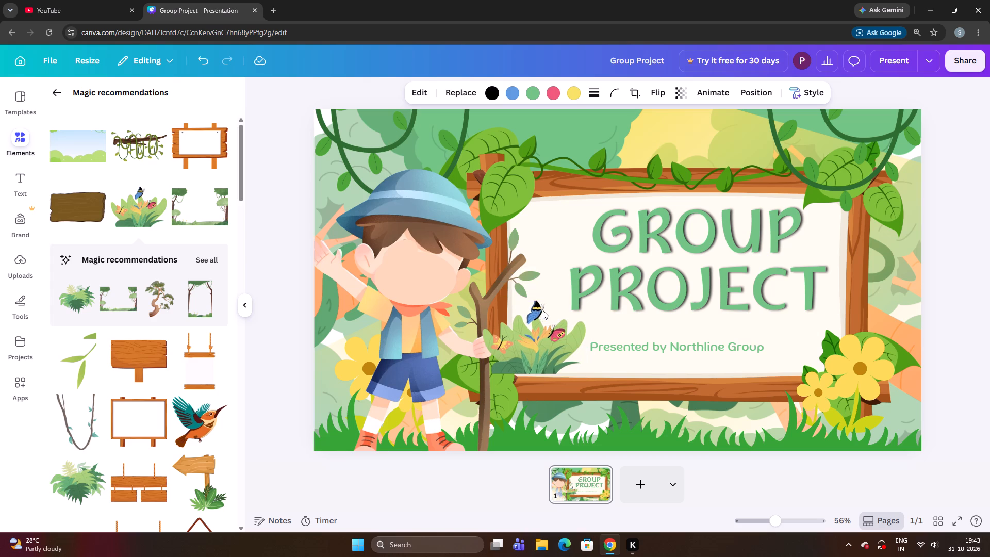
key("Left")
key("Left")
key("Left")
key("Left")
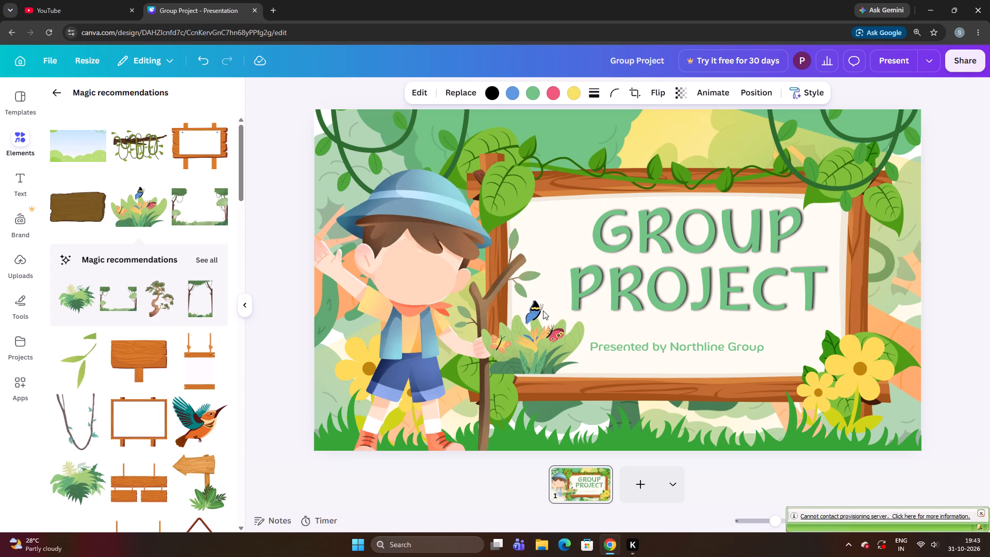
key("Left")
key("Left")
key("Left")
key("Left")
key("Left")
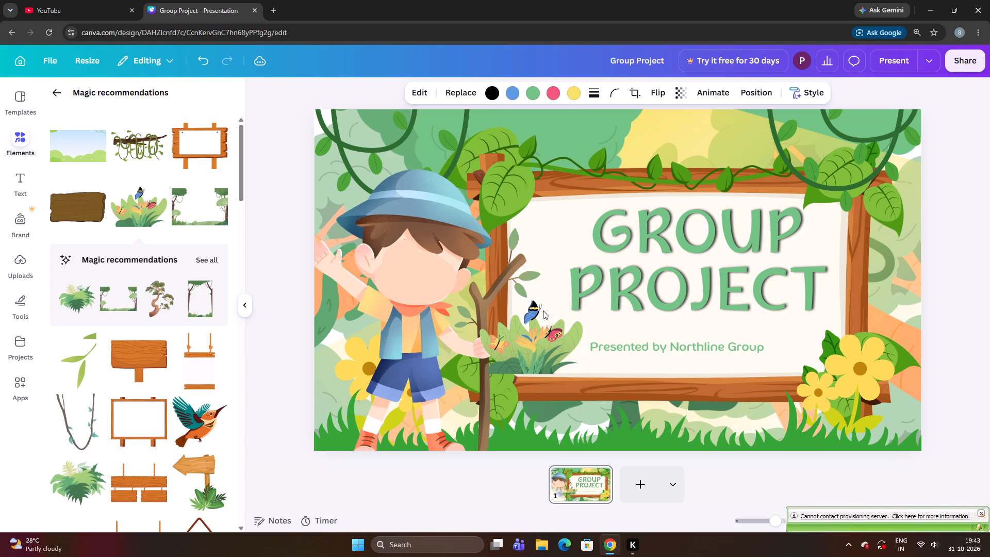
key("Left")
key("Left")
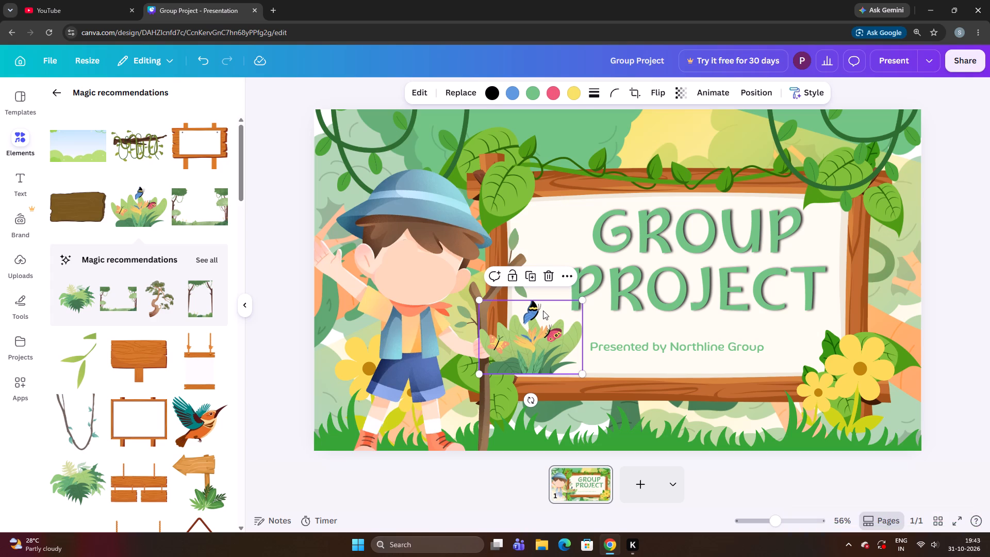
key("Left")
key("Left")
key("Left")
key("Left")
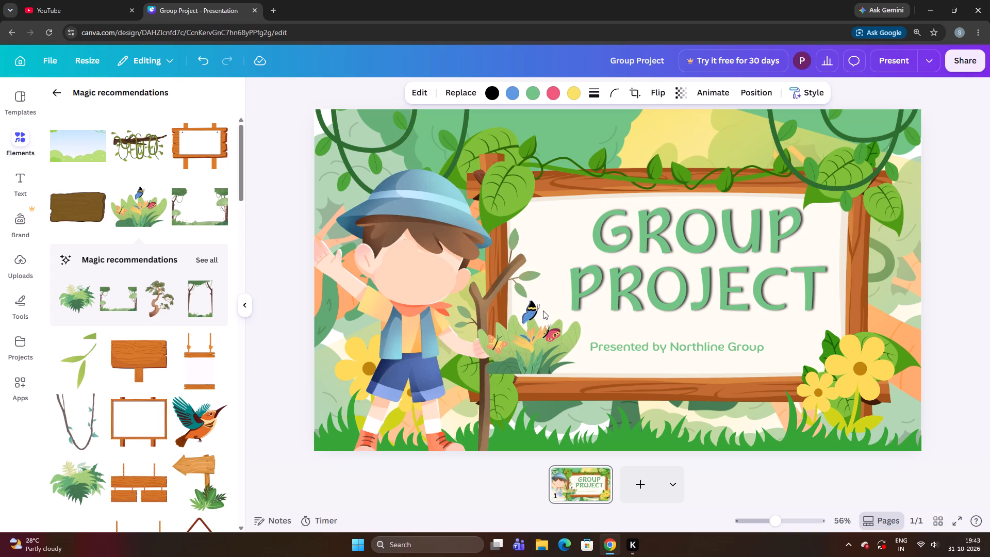
key("Left")
key("Left")
key("Left")
key("Left")
key("Left")
key("Left")
key("Left")
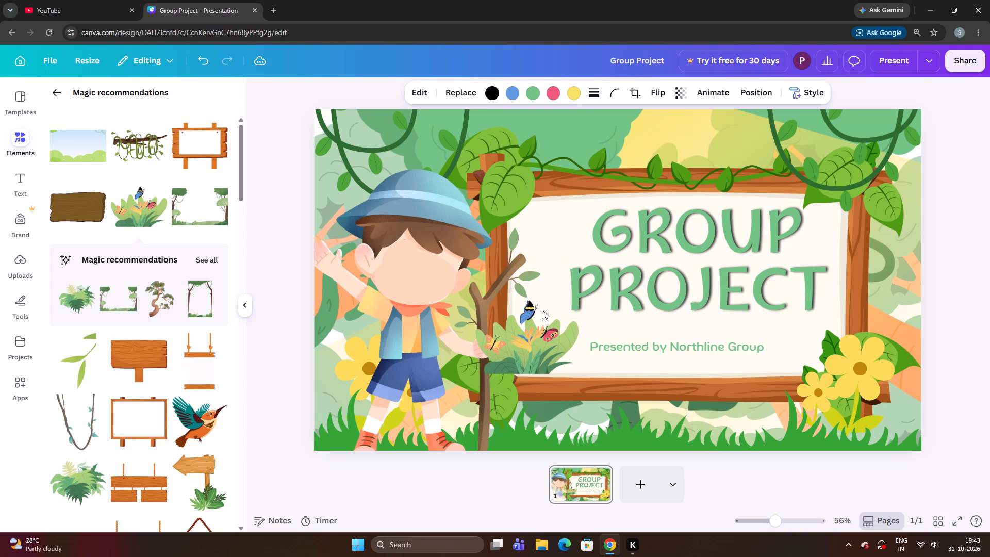
key("Left")
key("Left")
key("Left")
key("Left")
key("Left")
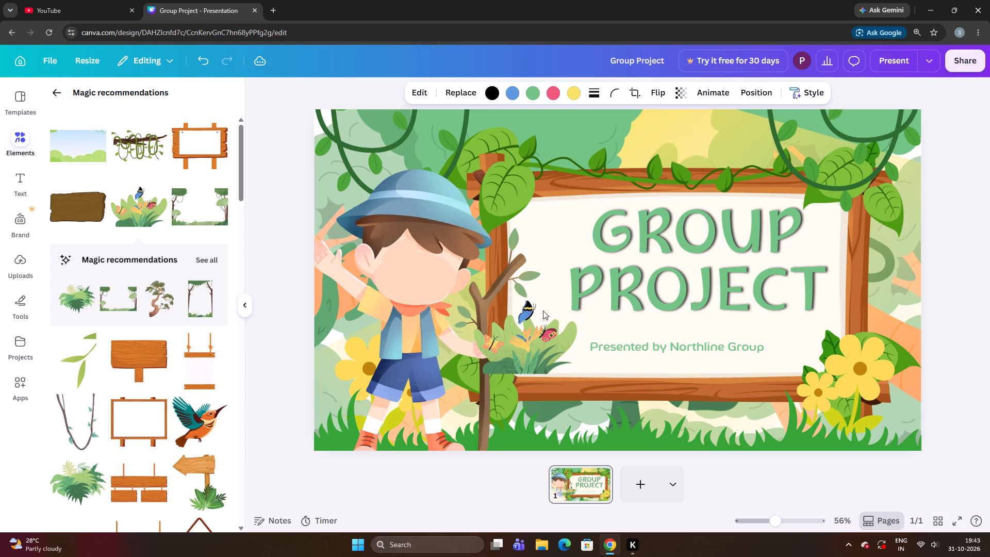
key("Left")
key("Left")
key("Left")
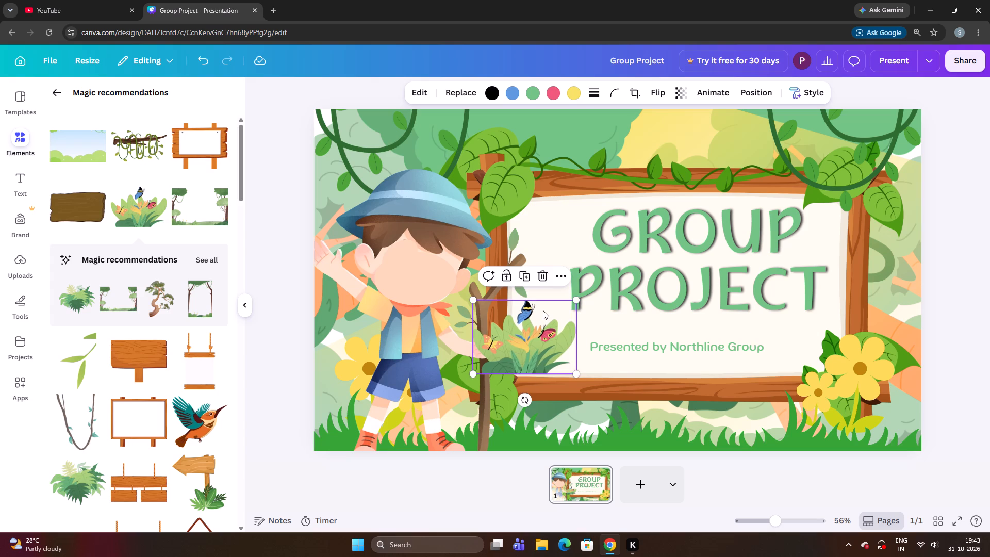
key("Left")
key("Left")
key("Left")
key("Left")
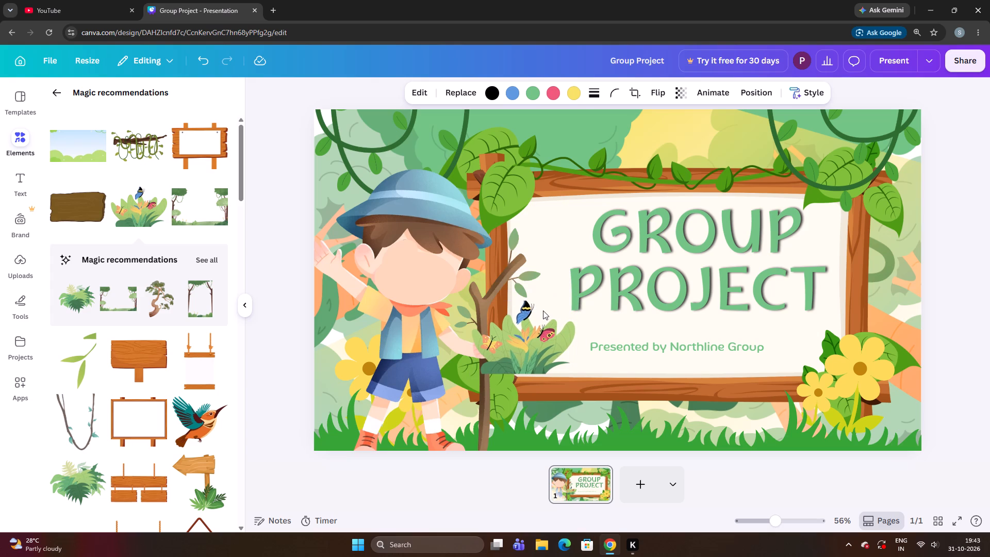
key("Left")
key("Left")
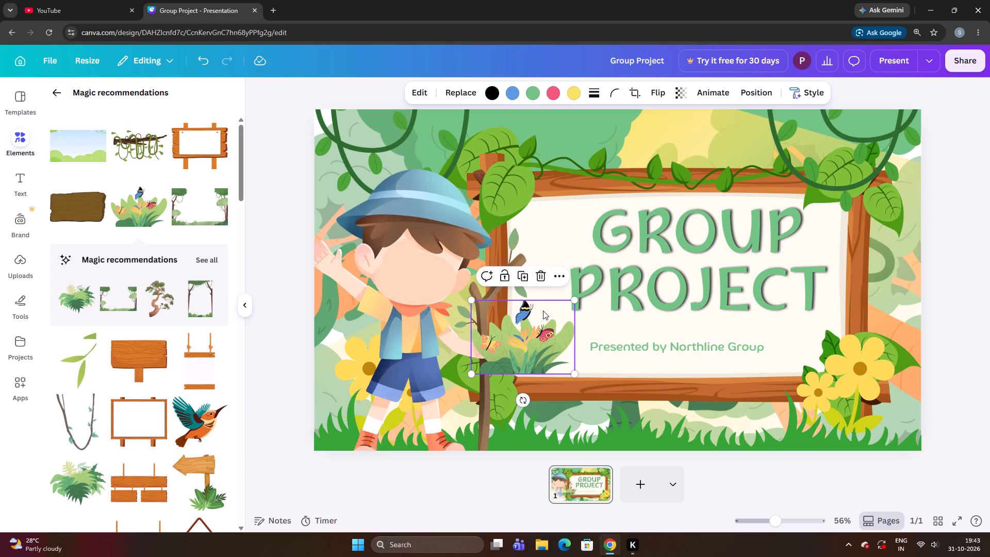
key("Left")
key("Left")
key("Left")
key("Left")
key("Left")
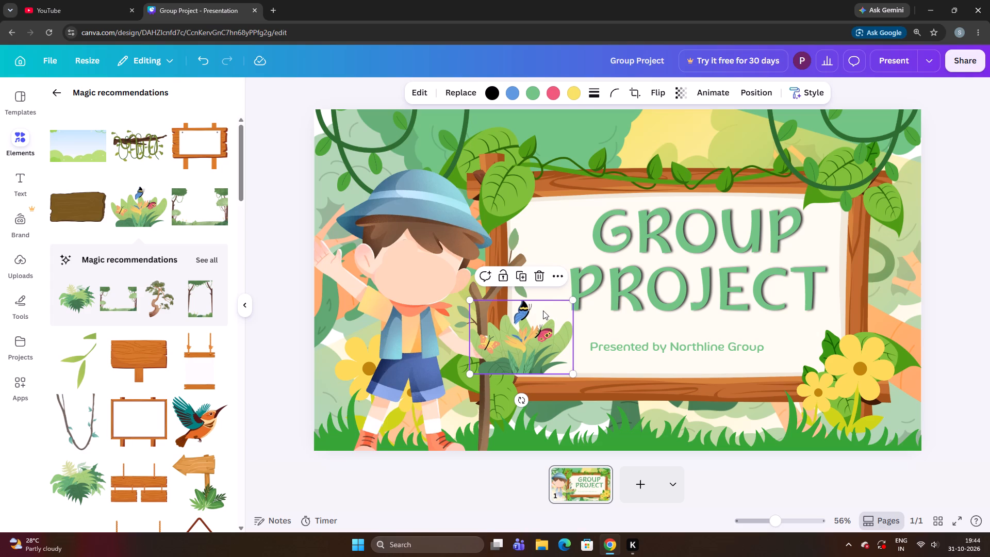
key("Left")
key("Left")
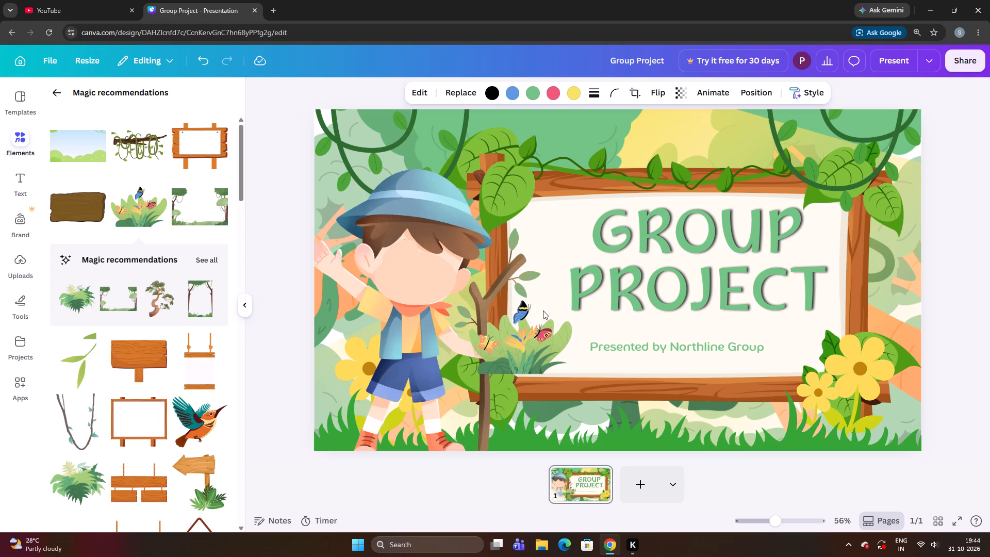
key("Left")
key("Left")
key("Left")
key("Left")
key("Left")
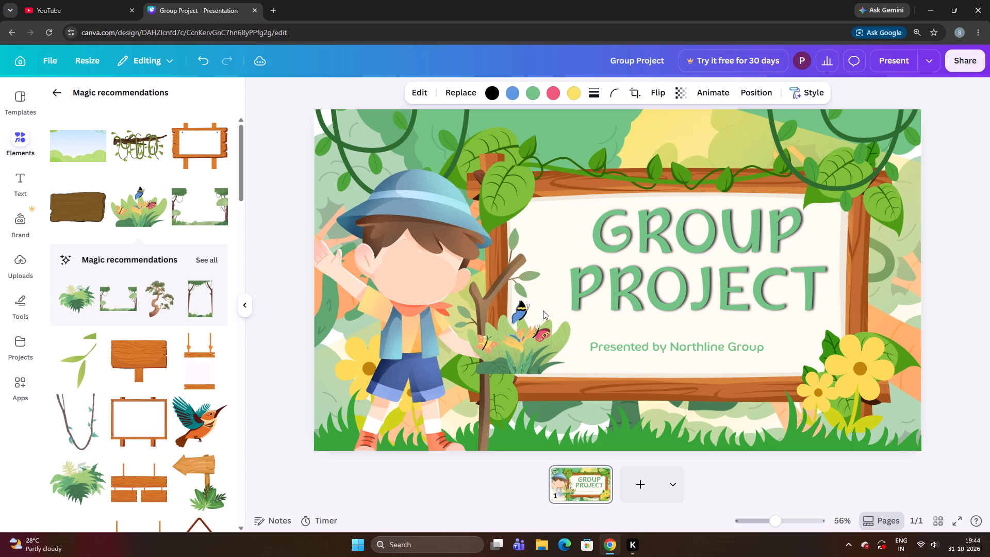
key("Left")
key("Left")
key("Up")
key("Up")
key("Up")
key("Left")
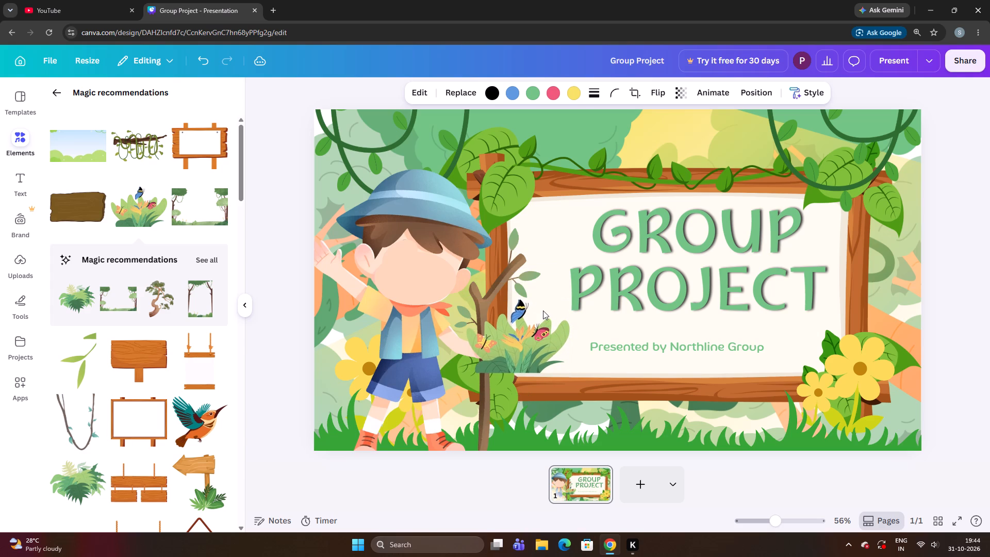
Enlarge the butterfly plant graphic to about one and a half times its size, extending it down over the signboard's bottom wooden frame.
key("ctrl+Down")
key("ctrl+Down")
key("ctrl+Down")
key("ctrl+Down")
key("ctrl+Down")
key("ctrl+Down")
key("ctrl+Down")
key("ctrl+Down")
key("ctrl+Down")
key("ctrl+Down")
key("ctrl+Down")
key("ctrl+Down")
key("ctrl+Down")
key("ctrl+Down")
key("ctrl+Down")
key("ctrl+Down")
key("ctrl+Down")
key("ctrl+Down")
key("ctrl+Down")
key("ctrl+Down")
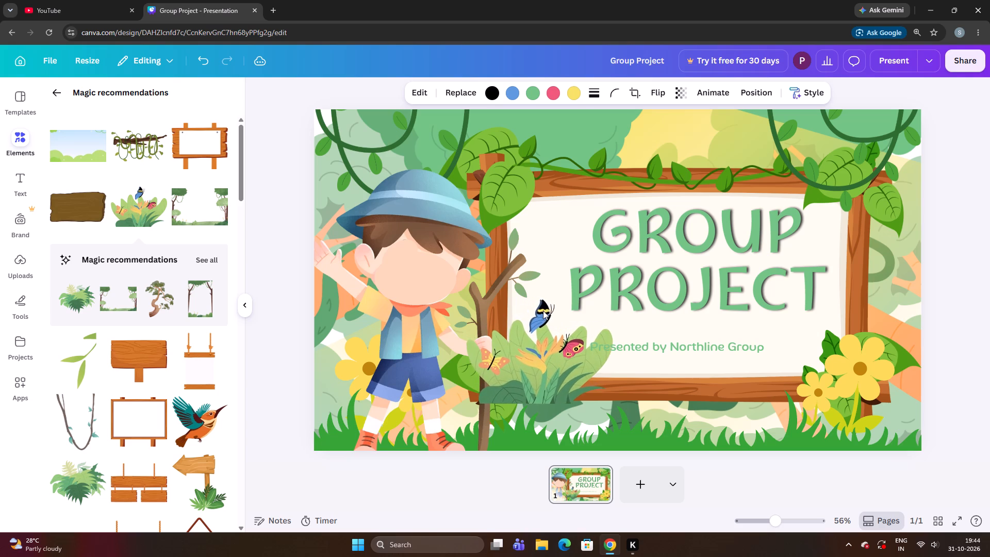
Nudge the enlarged butterfly plant graphic slightly left so its leaves overlap the boy's staff and hand.
key("Left")
key("Left")
key("Left")
key("Left")
key("Left")
key("Left")
key("Left")
key("Left")
key("Left")
key("Left")
key("Left")
key("Left")
key("Left")
key("Left")
key("Left")
key("Left")
key("Left")
key("Left")
key("Left")
key("Left")
key("Left")
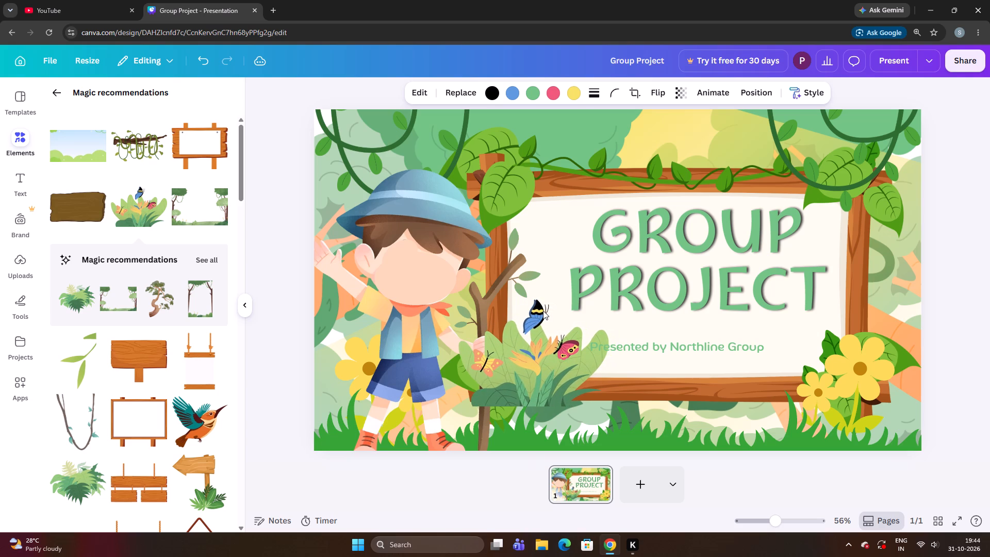
key("Left")
key("Left")
key("Left")
key("Left")
key("Left")
key("Left")
key("Left")
key("Left")
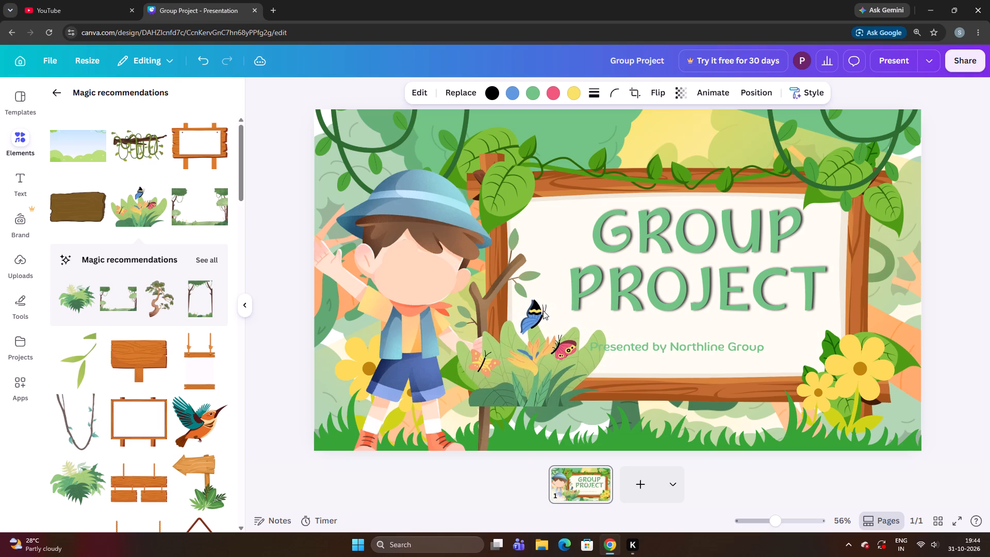
key("Left")
key("Left")
key("Left")
key("Left")
key("Left")
key("Left")
Raise the butterfly plant graphic gradually until its base rests along the upper edge of the signboard's bottom wooden frame.
key("Up")
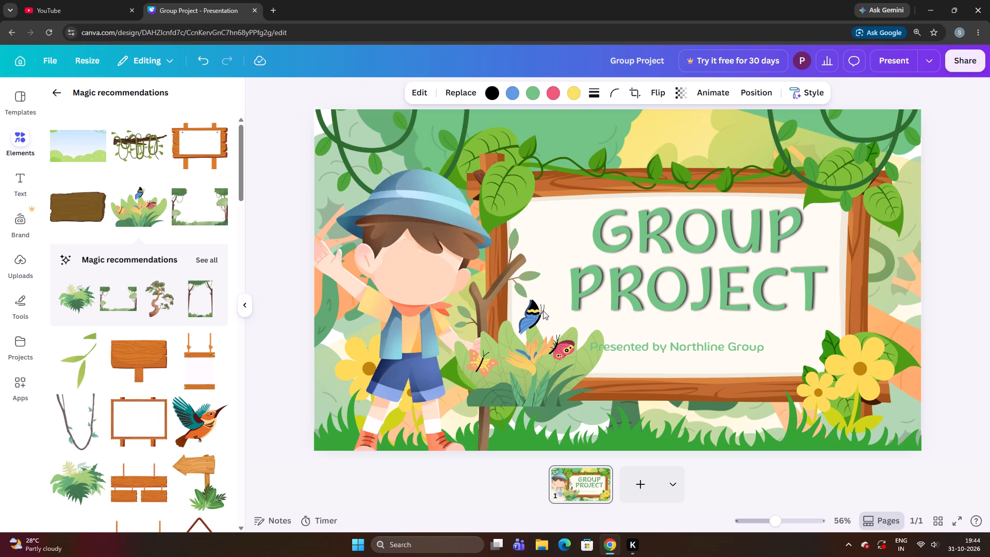
key("Up")
key("Up")
key("Up")
key("Up")
key("Up")
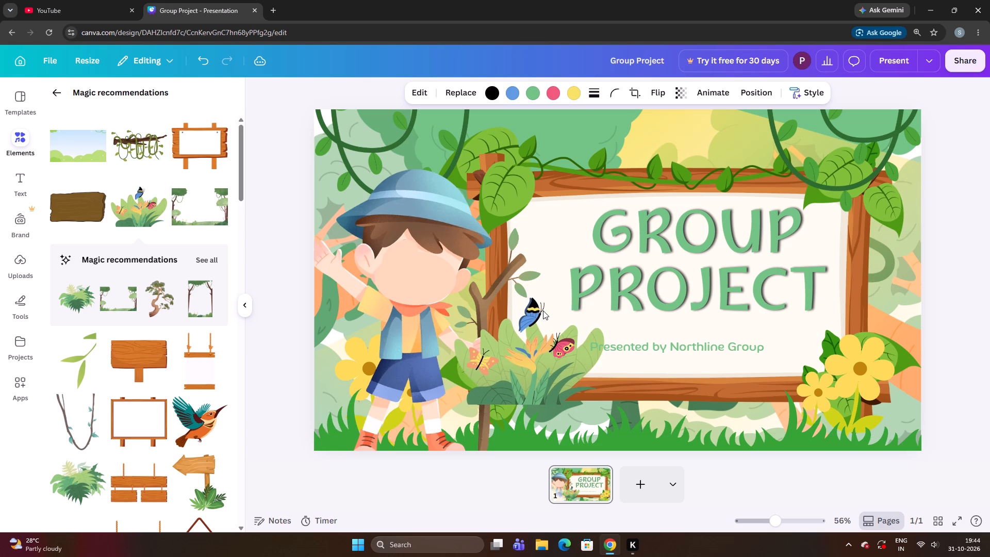
key("Up")
key("Up")
key("Up")
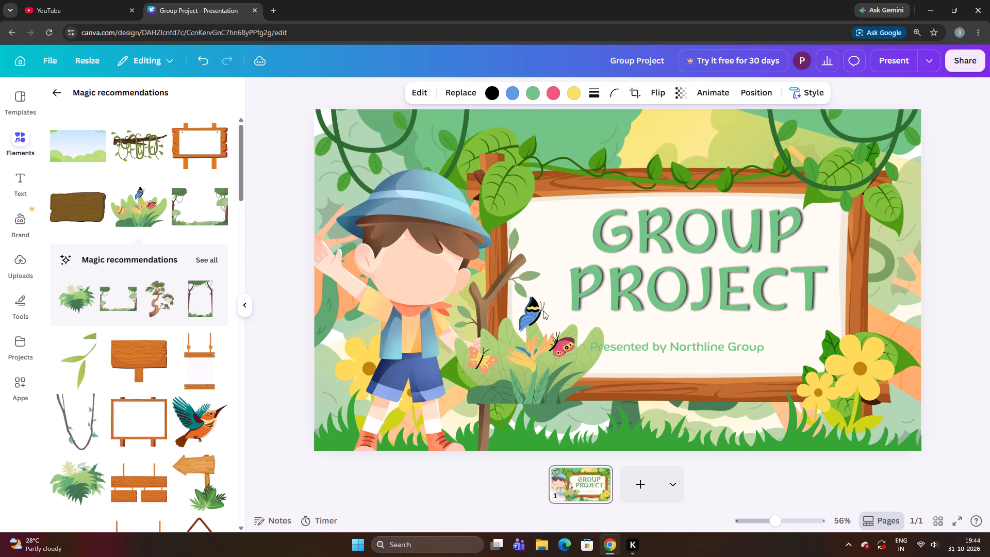
key("Up")
key("Up")
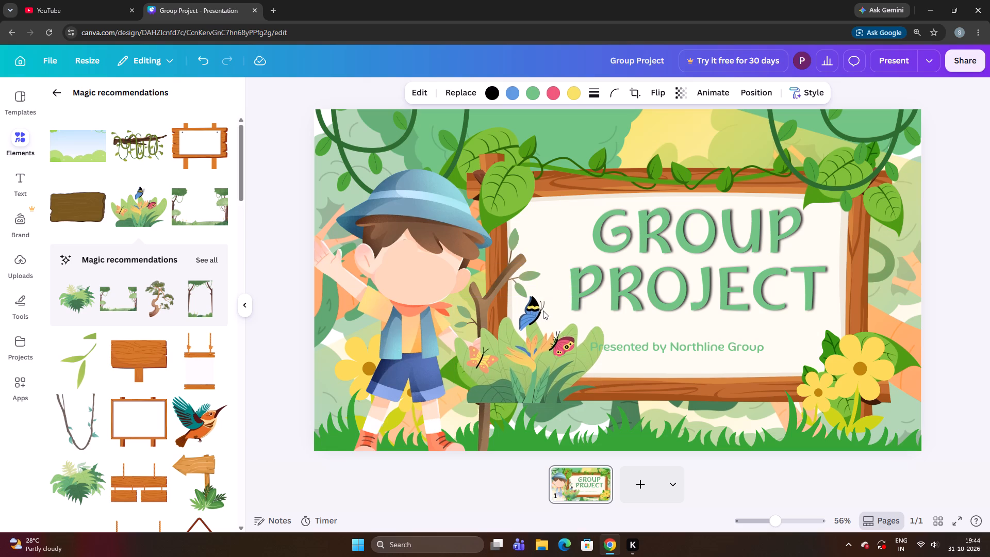
key("Up")
key("Up")
key("Up")
key("Up")
key("Up")
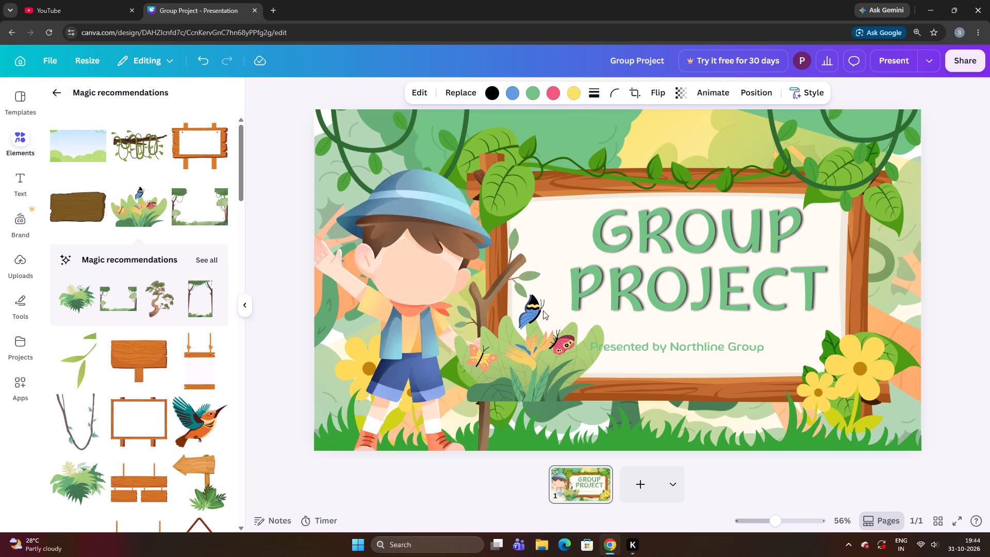
key("Up")
key("Up")
key("Up")
key("Up")
key("Up")
key("Up")
key("Up")
key("Up")
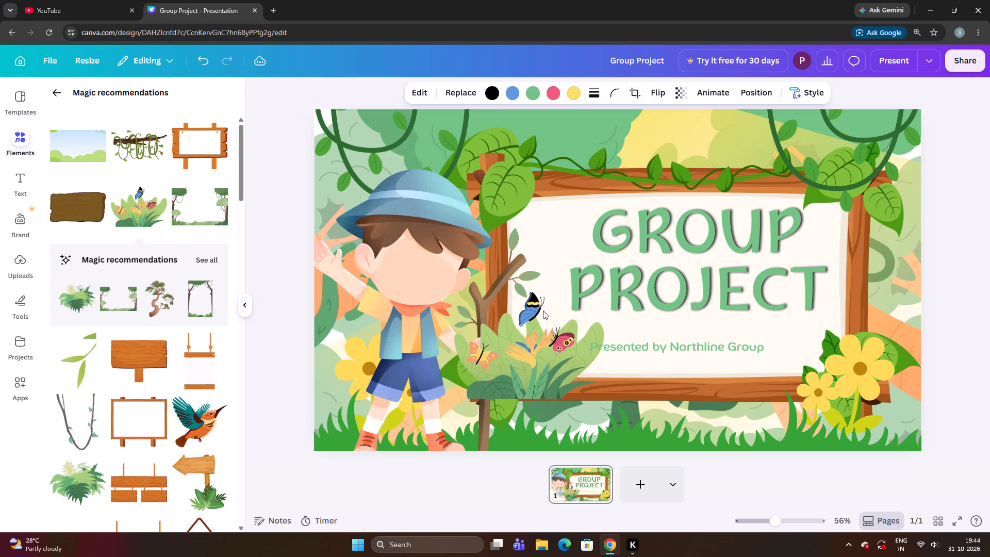
key("Up")
key("Up")
key("Up")
key("Up")
key("Up")
key("Up")
key("Up")
key("Up")
key("Up")
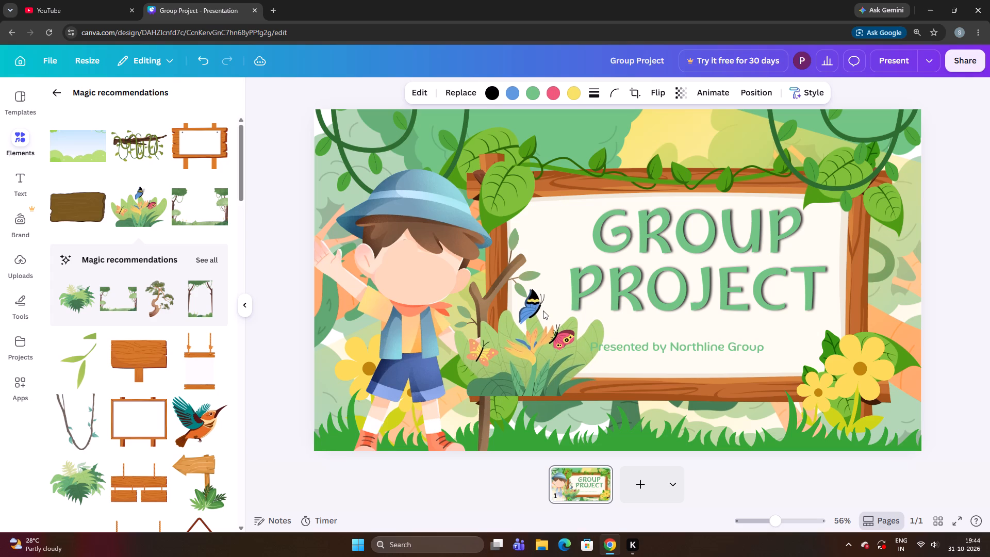
key("Up")
key("Up")
key("Up")
key("Up")
key("Up")
key("Up")
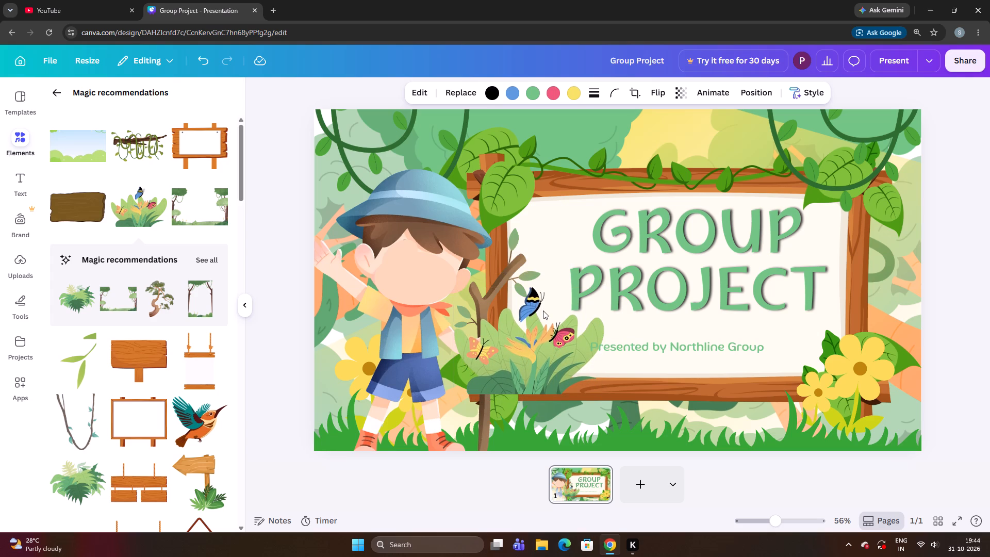
key("Up")
key("Up")
key("Up")
key("Up")
key("Up")
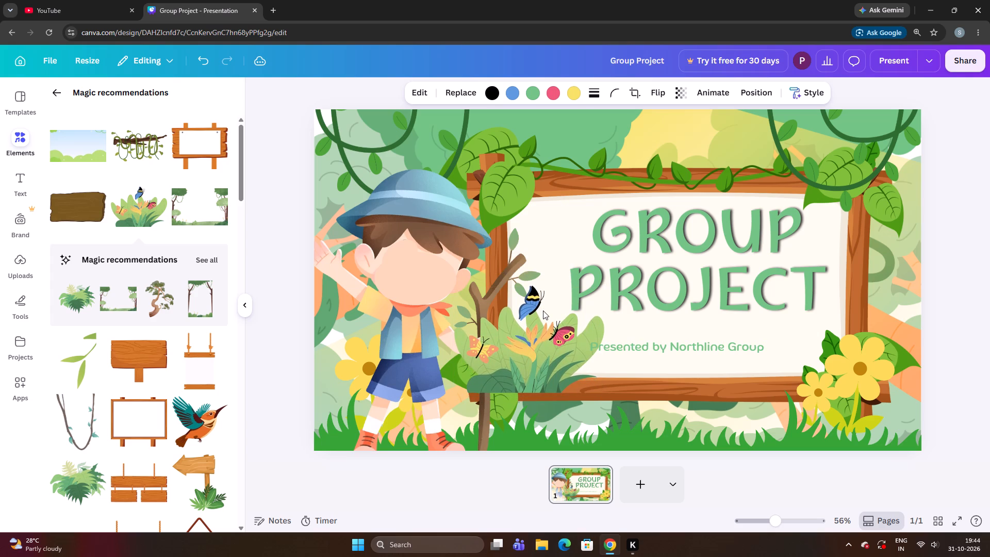
key("Up")
key("Up")
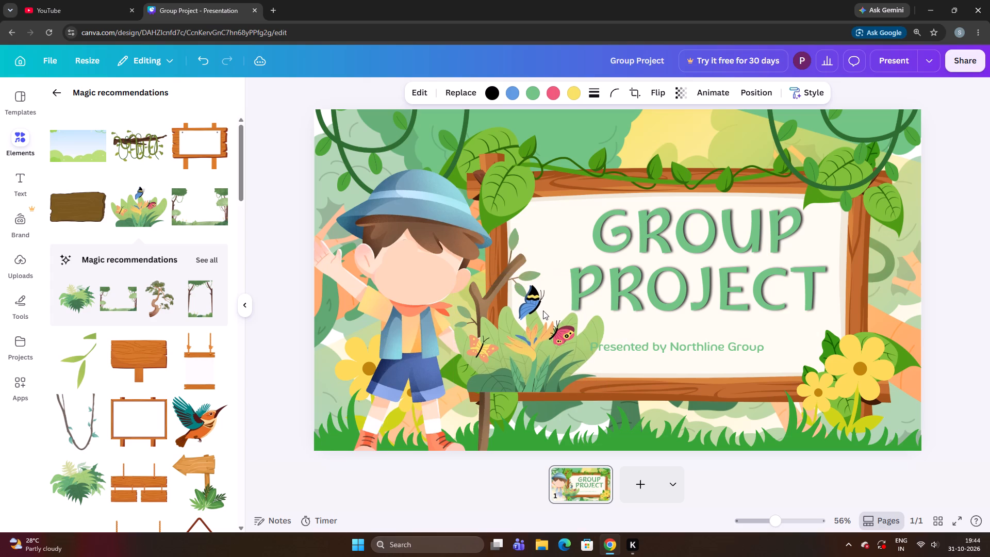
key("Up")
key("Up")
key("Up")
key("Up")
key("Up")
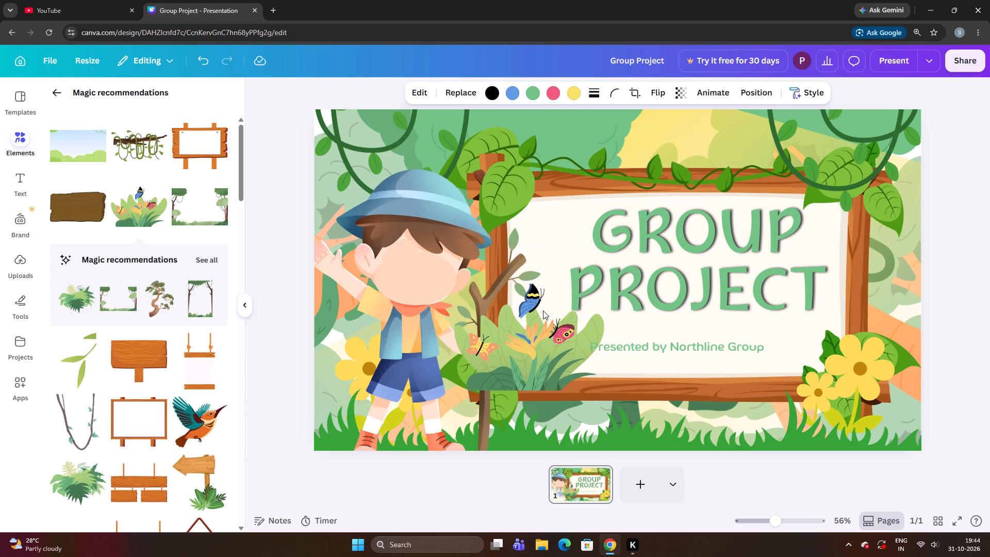
key("Up")
key("Up")
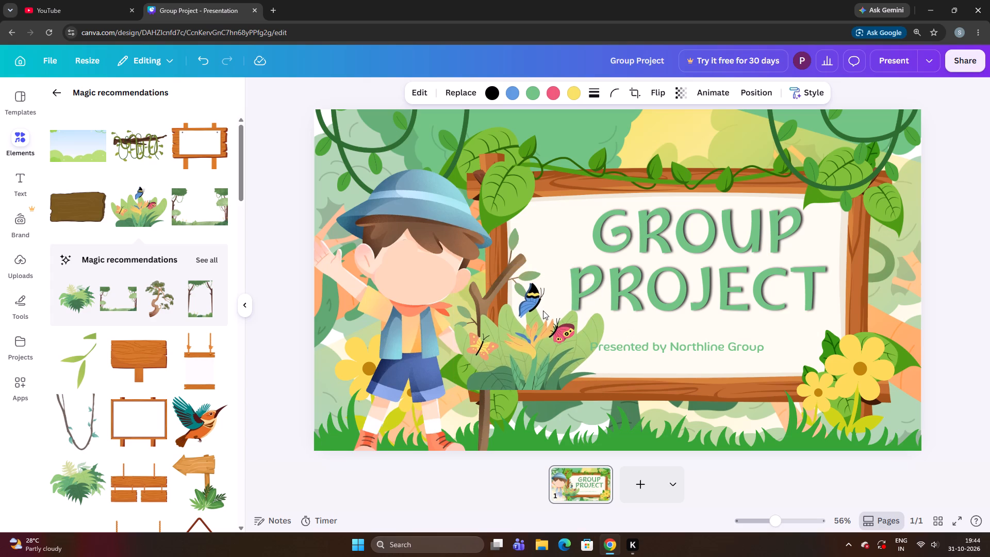
key("Up")
key("Up")
key("Up")
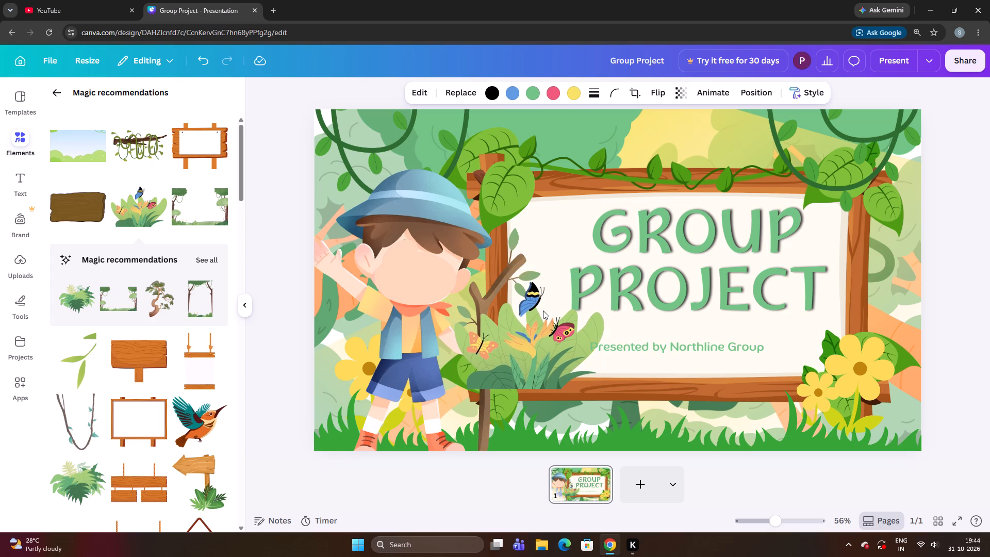
key("Up")
key("Up")
key("Up")
key("Up")
key("Up")
key("Up")
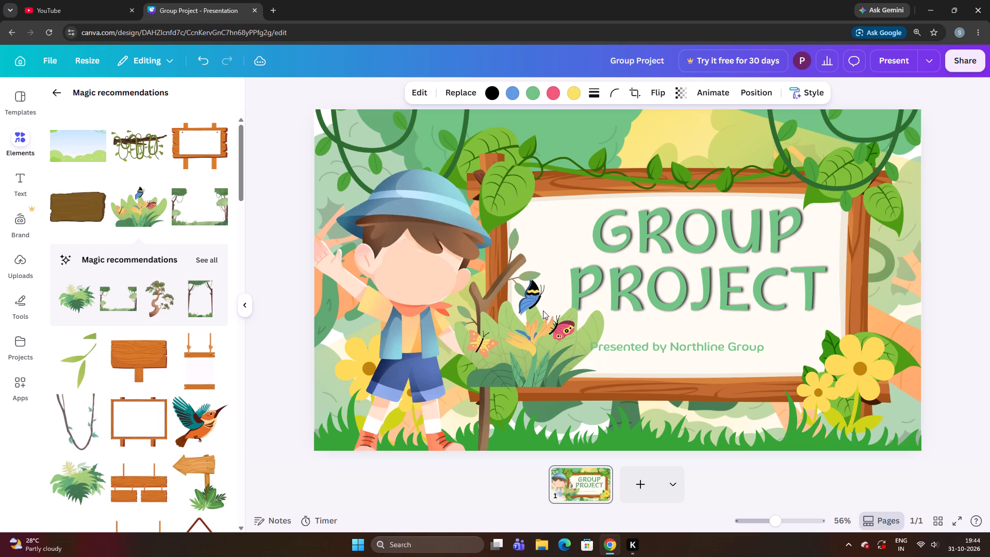
key("Up")
key("Up")
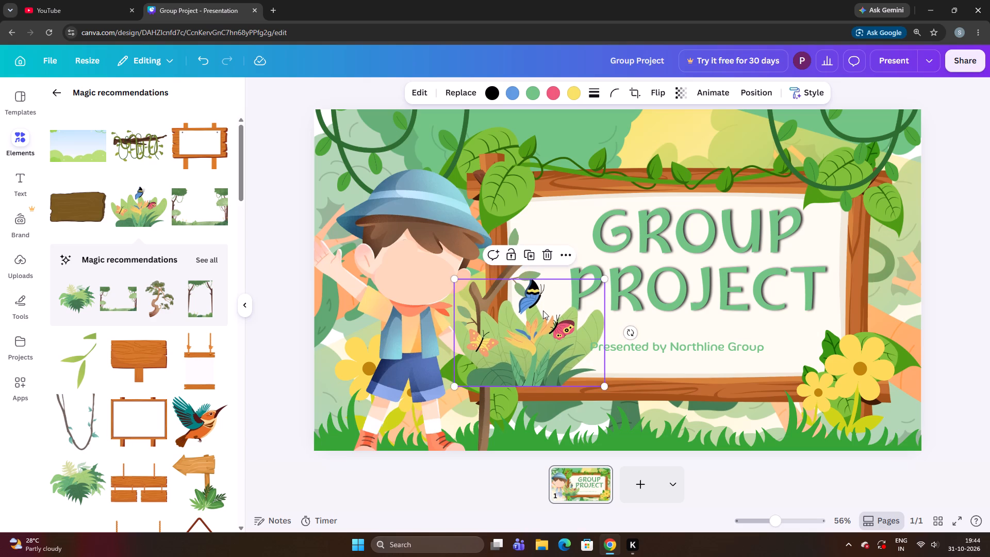
key("Up")
key("Up")
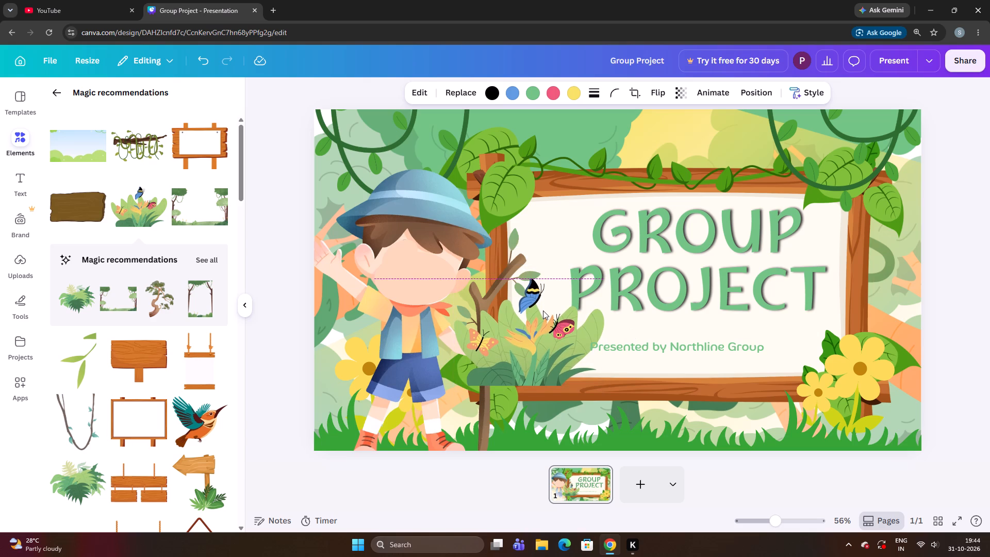
key("Up")
key("Up")
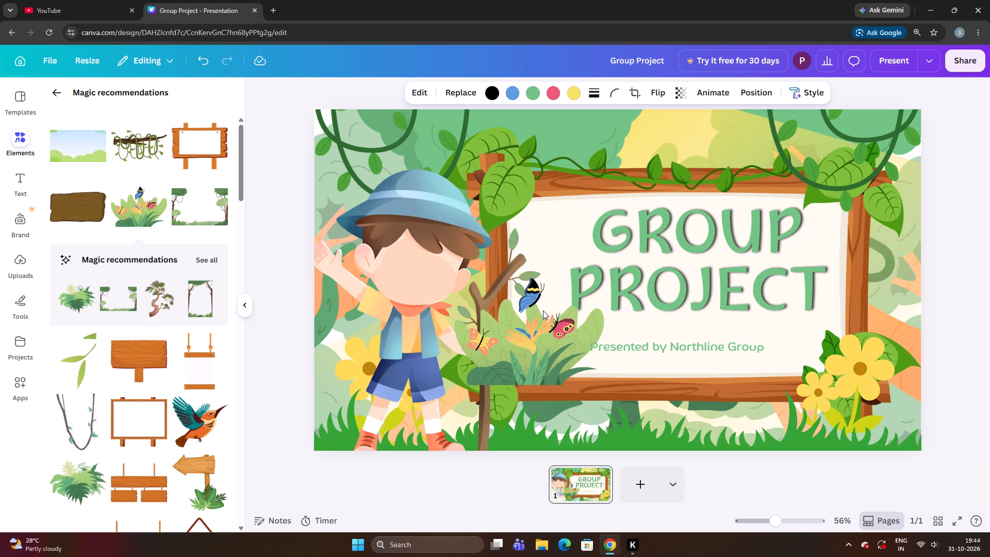
key("Up")
key("Up")
key("Up")
key("Up")
key("Up")
key("Up")
key("Up")
key("Up")
key("Up")
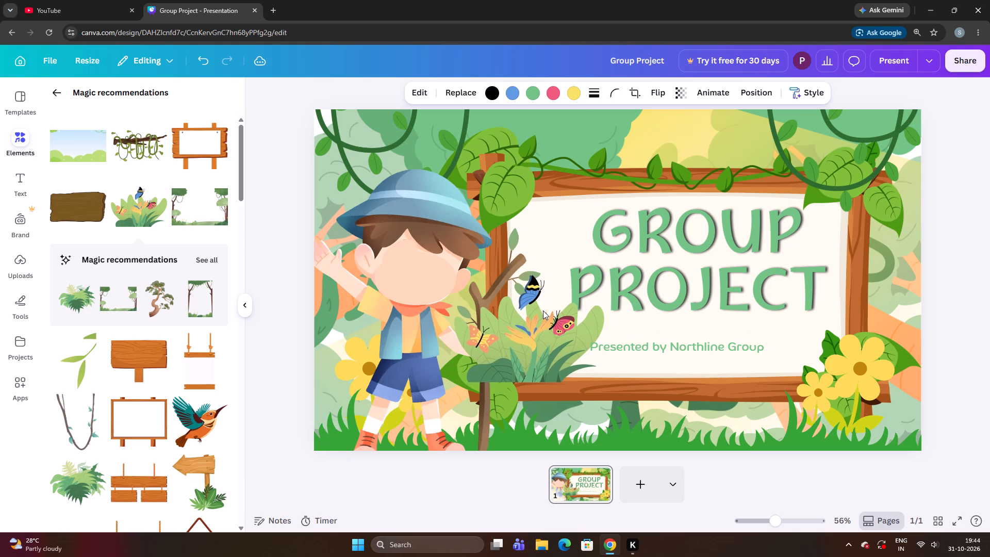
key("Up")
key("Up")
key("Up")
key("Up")
key("Up")
key("Up")
key("Up")
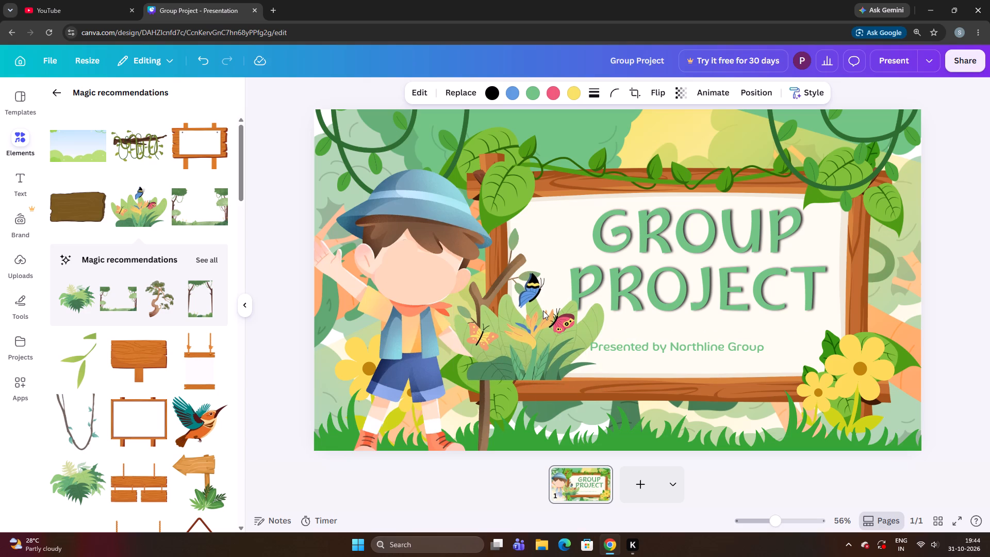
key("Up")
key("Up")
key("Up")
key("Up")
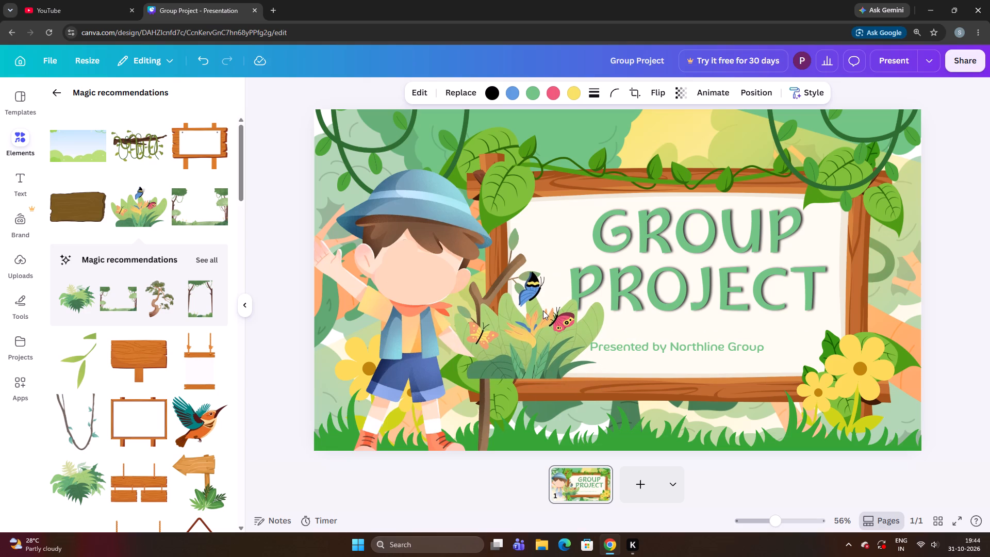
key("Up")
key("Up")
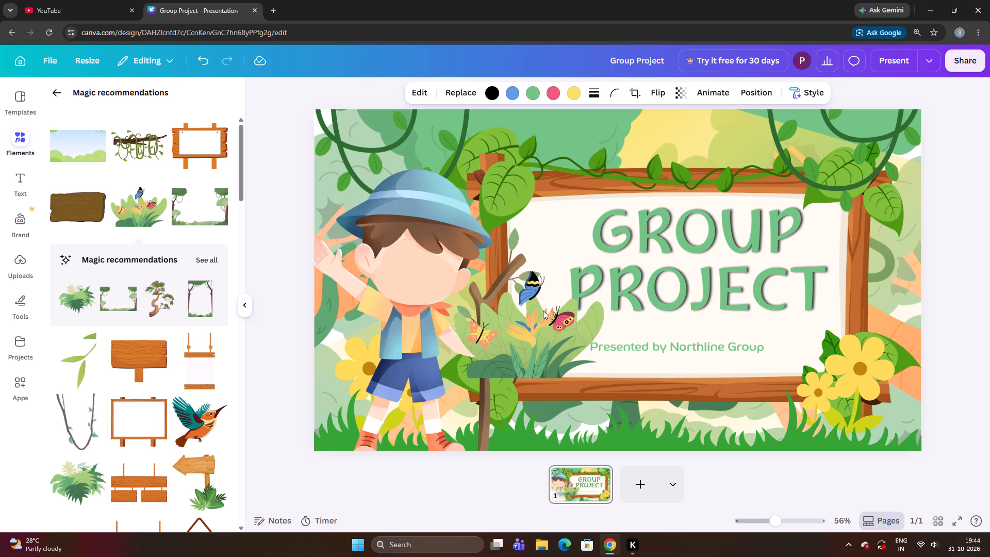
key("Up")
key("Up")
key("Up")
key("Up")
key("Up")
key("Up")
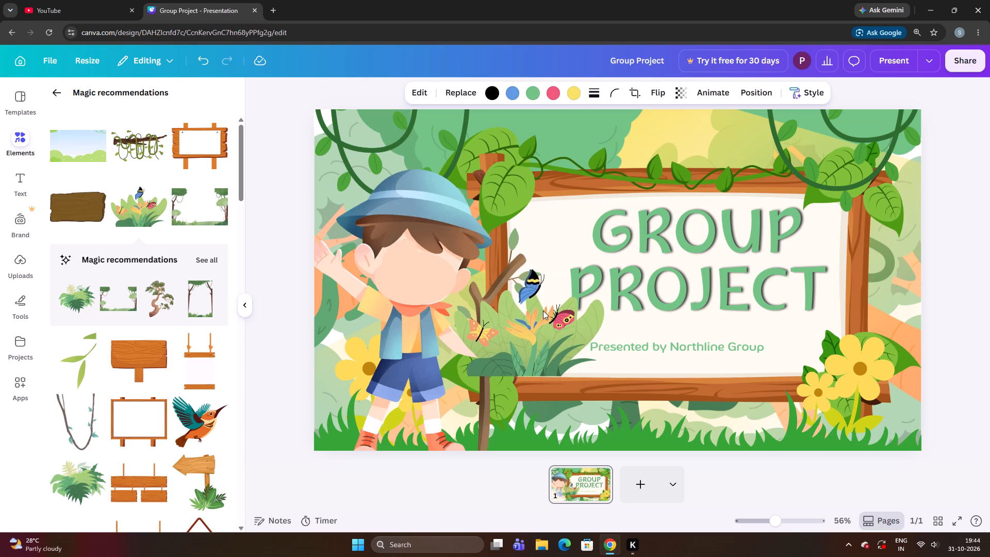
key("Up")
key("Up")
key("Up")
key("Up")
key("Up")
key("Up")
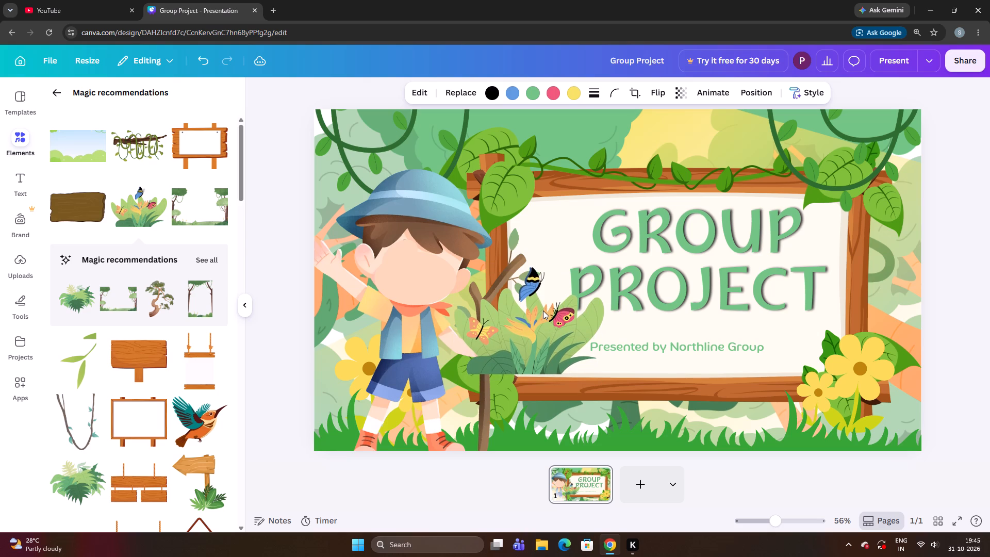
key("Up")
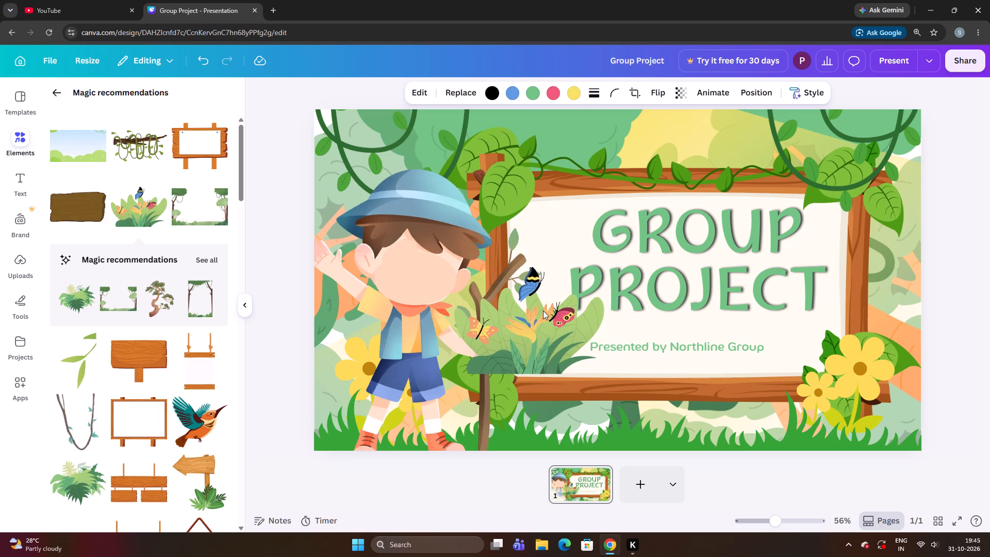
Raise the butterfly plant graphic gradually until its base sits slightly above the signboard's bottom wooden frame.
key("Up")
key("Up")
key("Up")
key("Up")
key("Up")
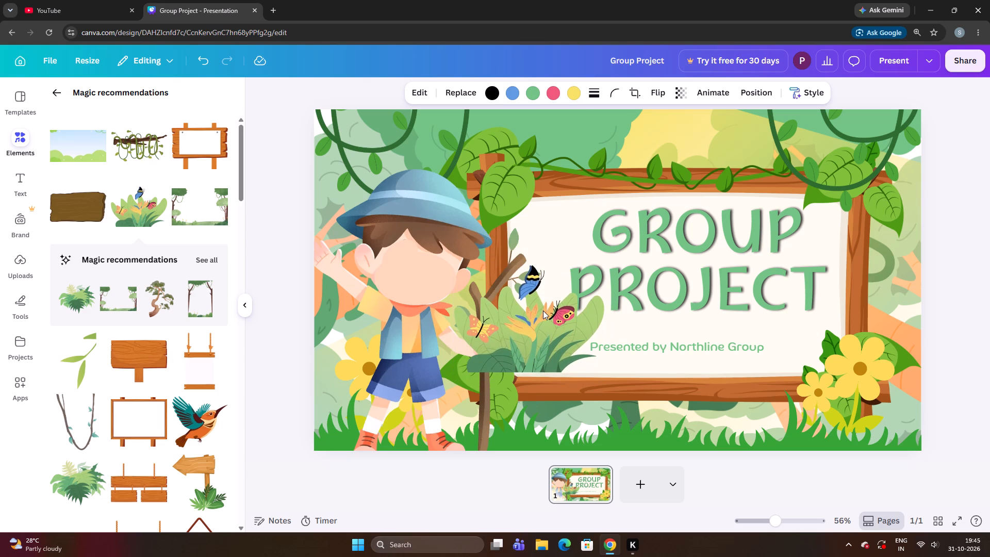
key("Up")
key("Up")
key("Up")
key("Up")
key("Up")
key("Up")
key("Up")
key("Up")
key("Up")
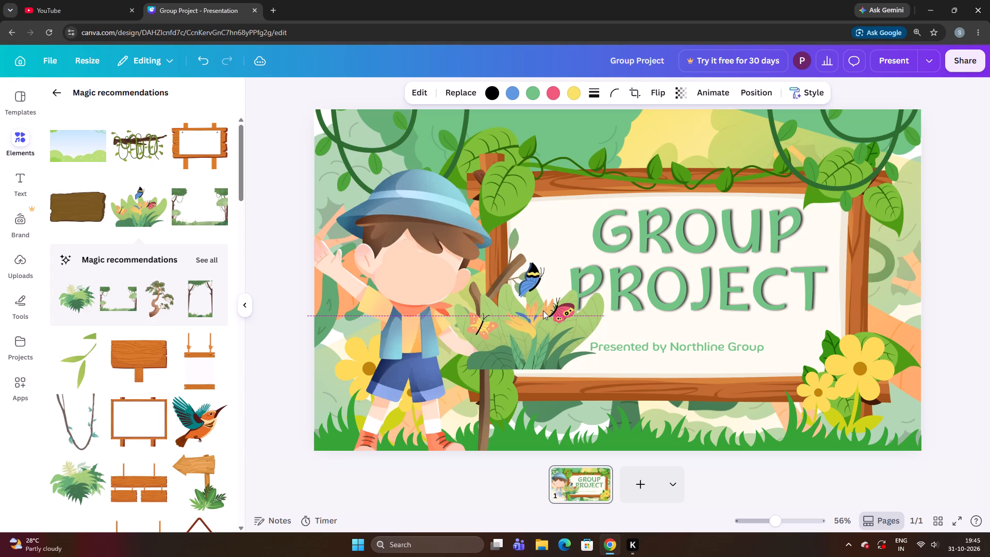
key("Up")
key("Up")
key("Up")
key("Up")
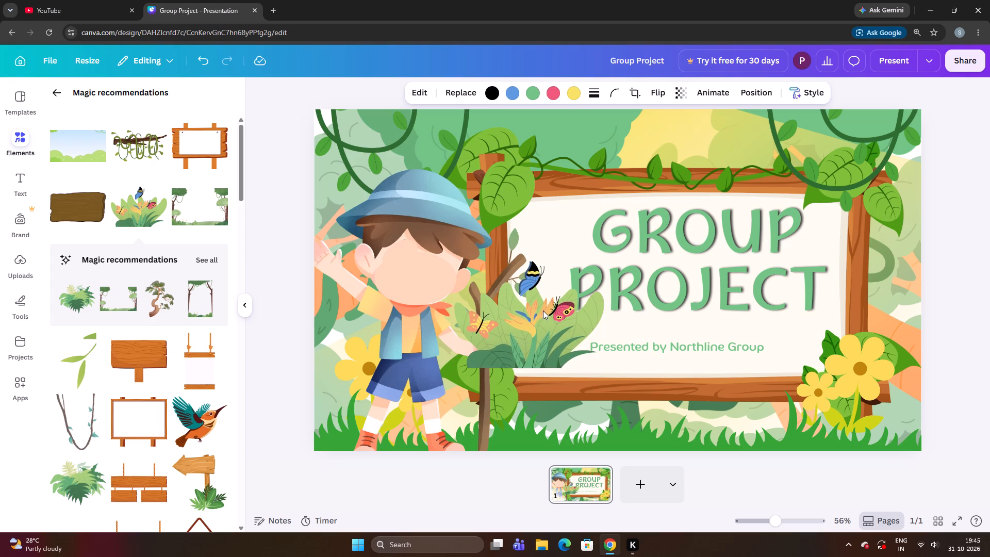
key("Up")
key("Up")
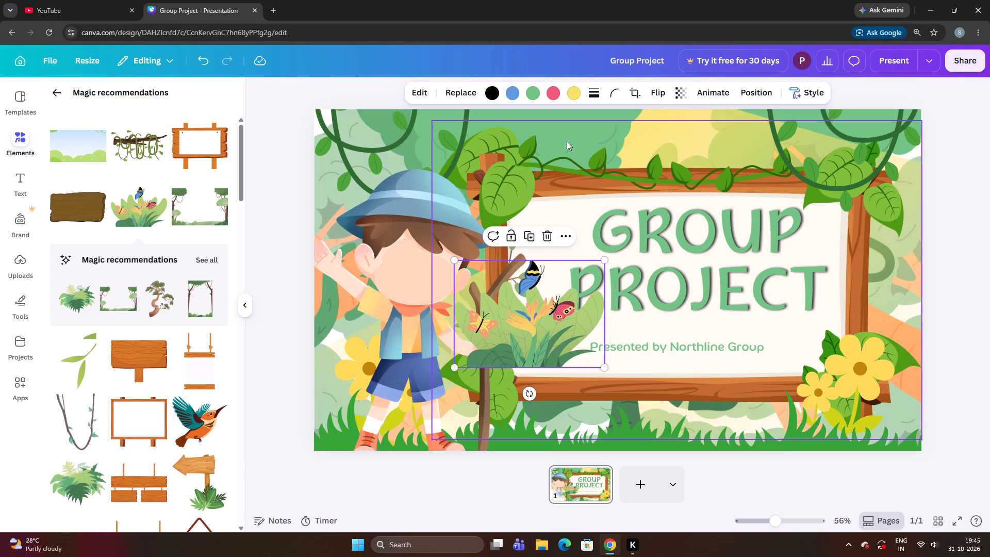
Shrink the butterfly plant graphic to about two-fifths of its size.
left_click_drag(542, 319, 507, 293)
left_click_drag(568, 337, 491, 251)
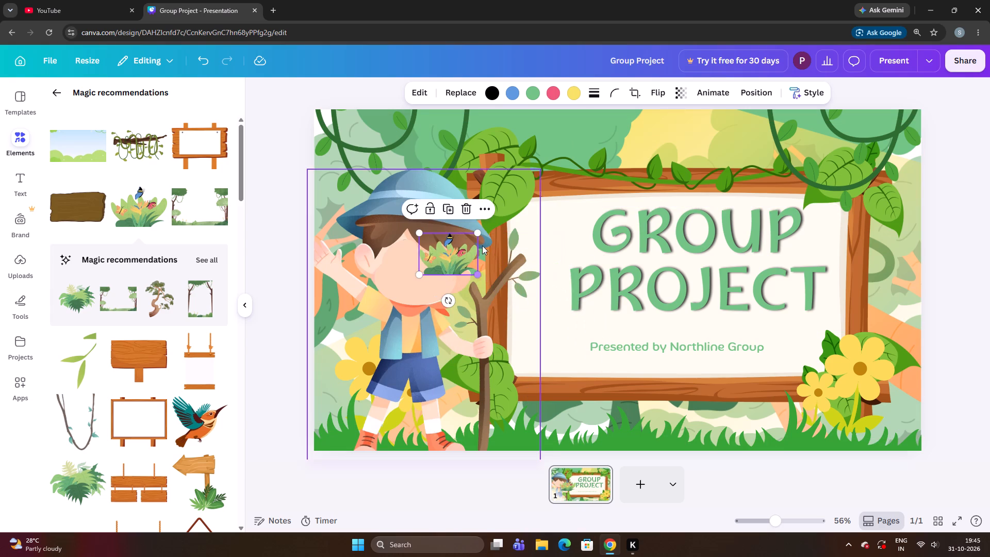
Place the small butterfly plant graphic on the signboard's paper, just before the start of the Presented by line.
left_click_drag(450, 254, 540, 357)
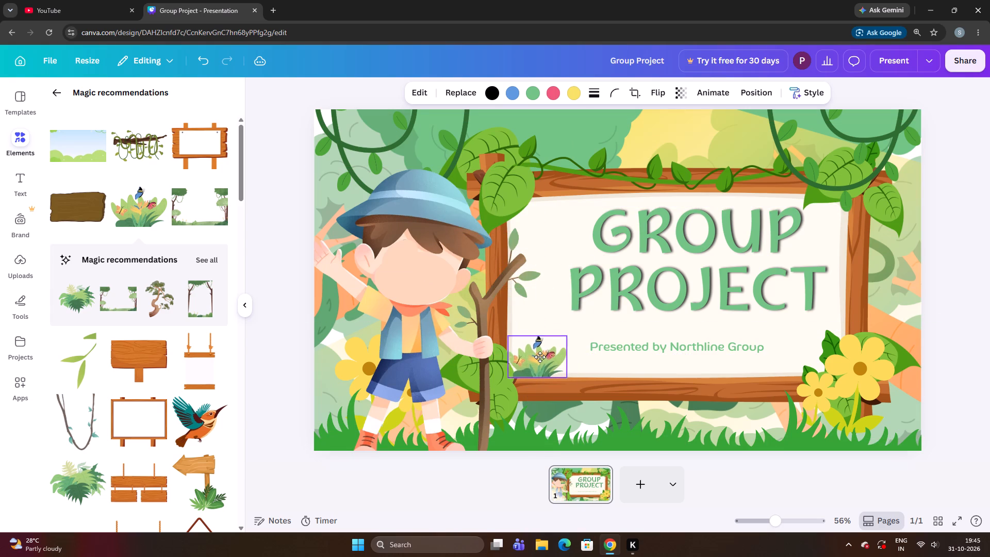
left_click_drag(540, 357, 327, 429)
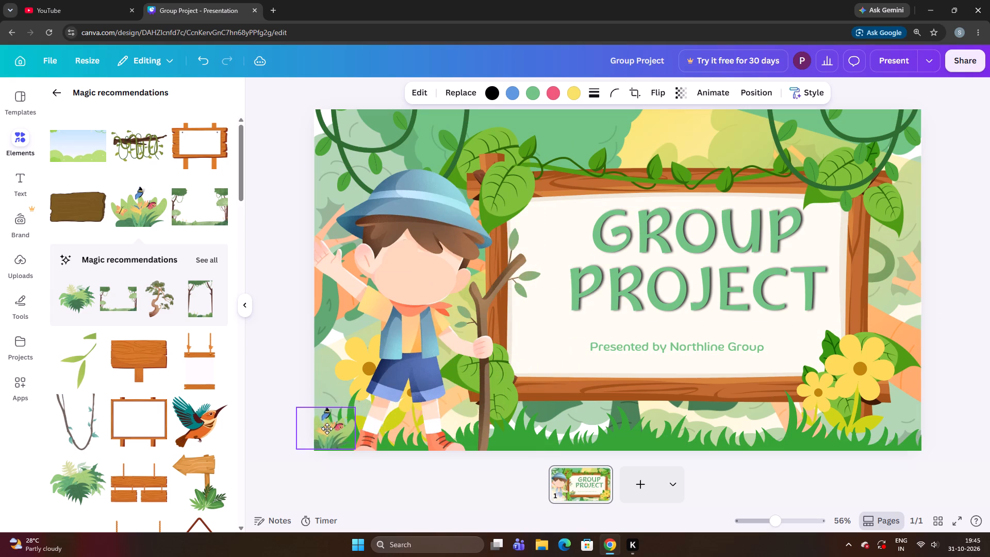
left_click_drag(327, 429, 538, 357)
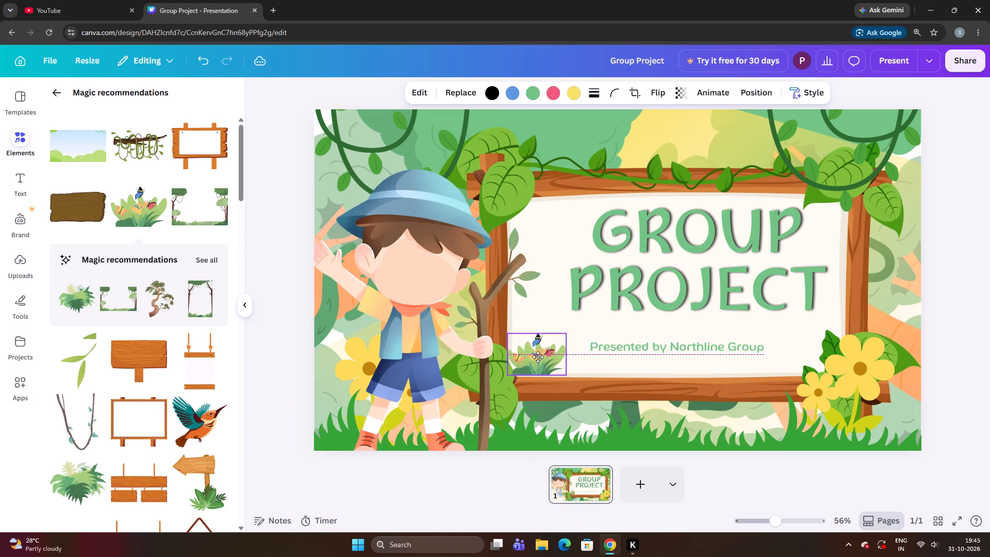
left_click_drag(538, 357, 538, 361)
left_click_drag(538, 361, 555, 356)
left_click_drag(555, 356, 535, 375)
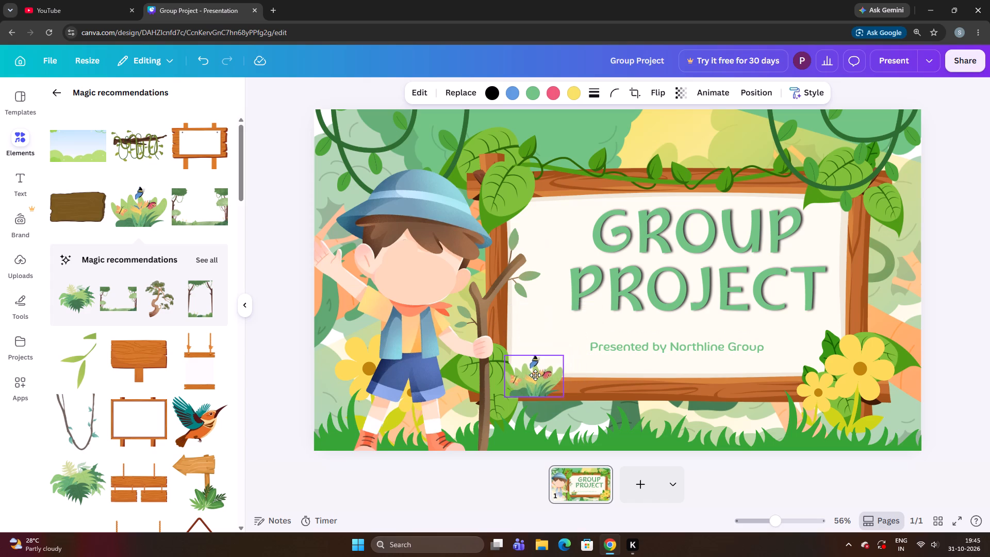
left_click_drag(535, 375, 543, 353)
left_click_drag(543, 353, 564, 347)
left_click(564, 346)
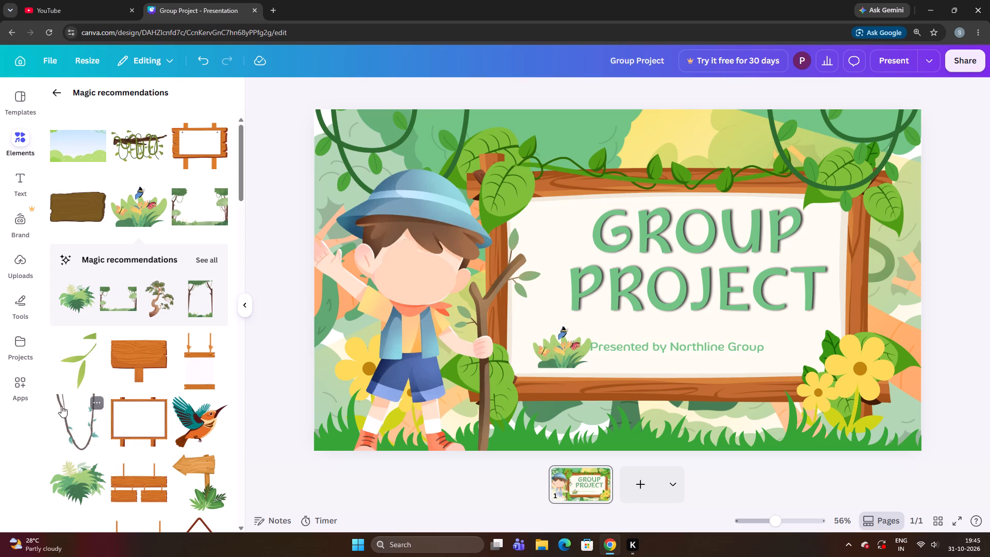
Add the hanging vine graphic with small blue-green leaves and place it over the signboard's paper at the title's beginning.
left_click(70, 423)
left_click_drag(626, 315, 579, 303)
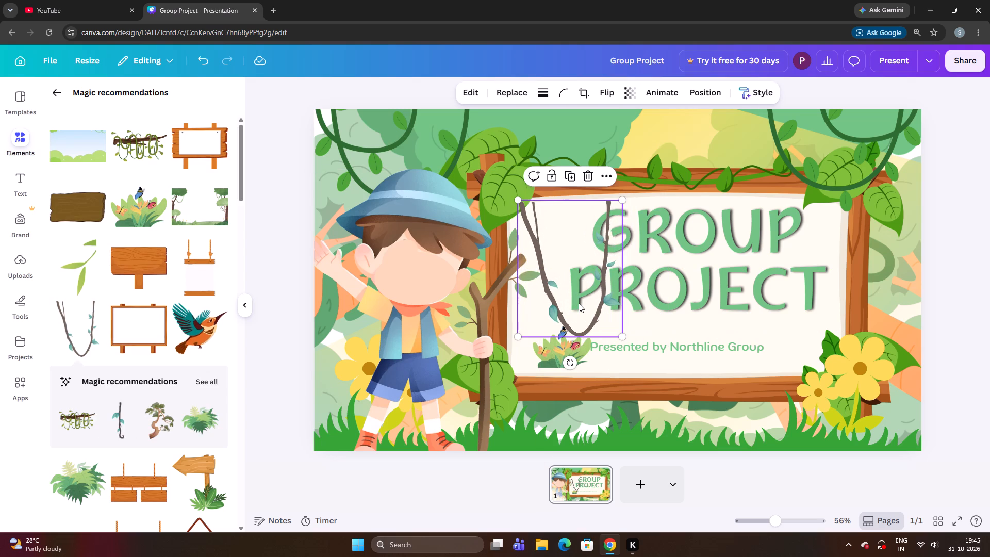
left_click_drag(579, 303, 575, 299)
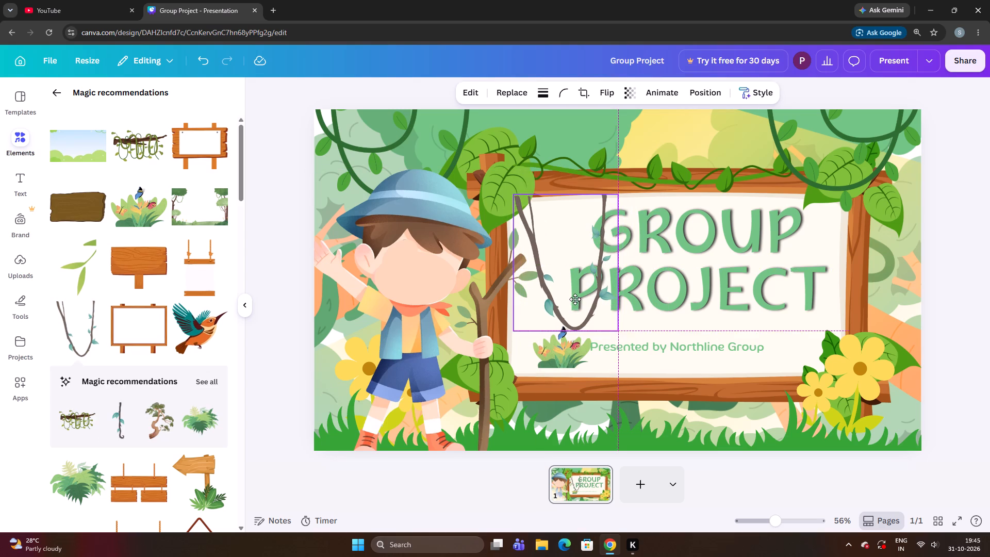
left_click_drag(575, 299, 574, 298)
Send the hanging vine graphic backward one layer.
left_click(506, 156)
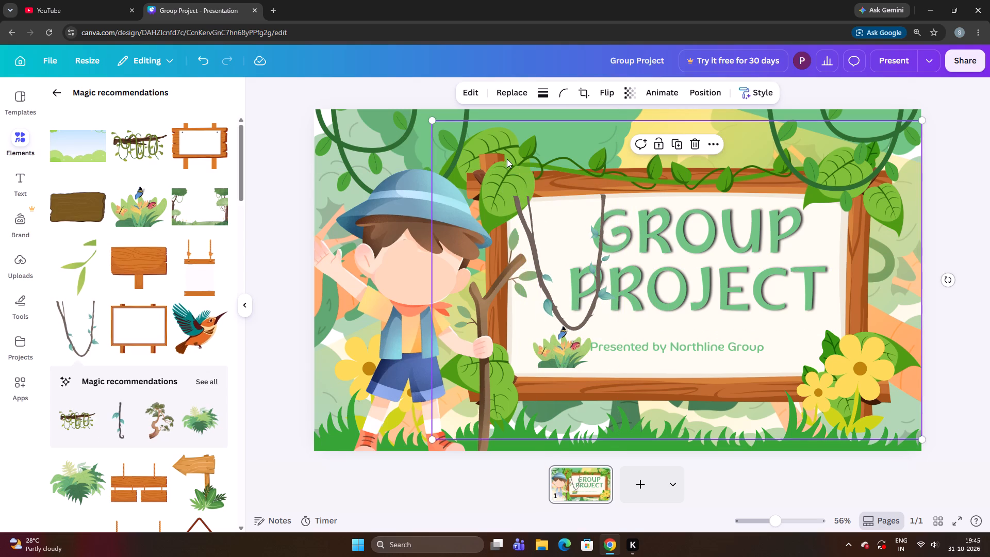
left_click(536, 237)
right_click(536, 237)
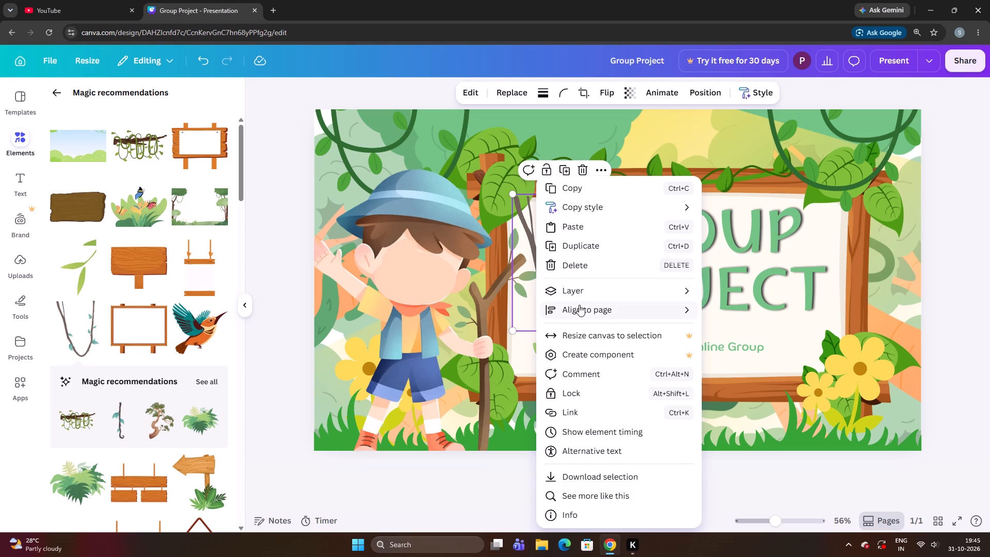
left_click(580, 296)
left_click(725, 334)
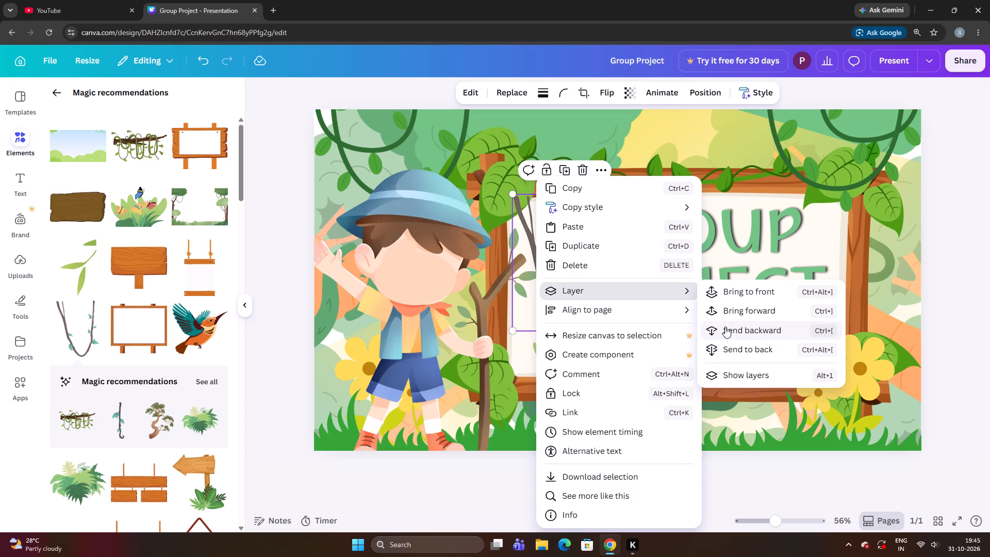
left_click(725, 326)
left_click(482, 336)
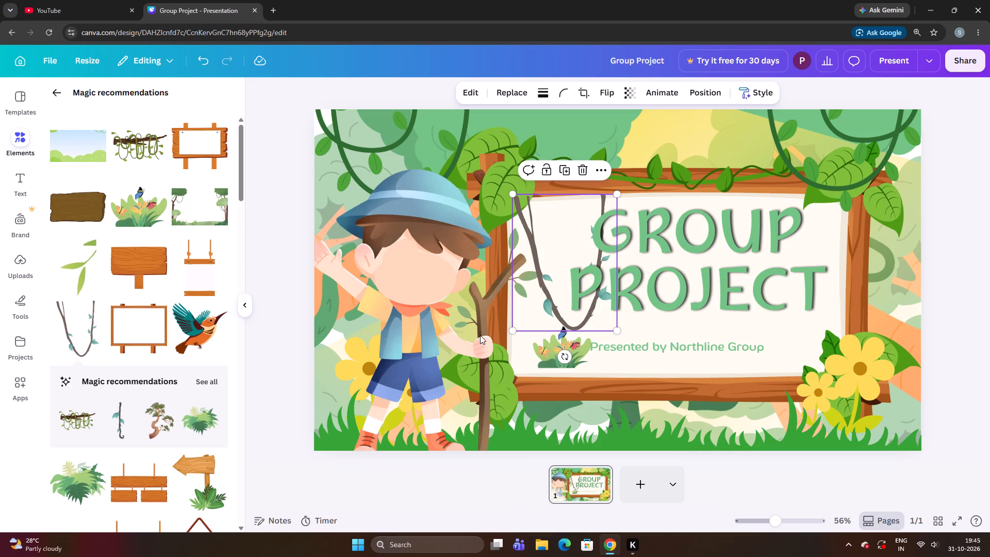
Shift the hanging vine graphic very slightly right and send it backward one more layer.
left_click_drag(529, 241, 553, 250)
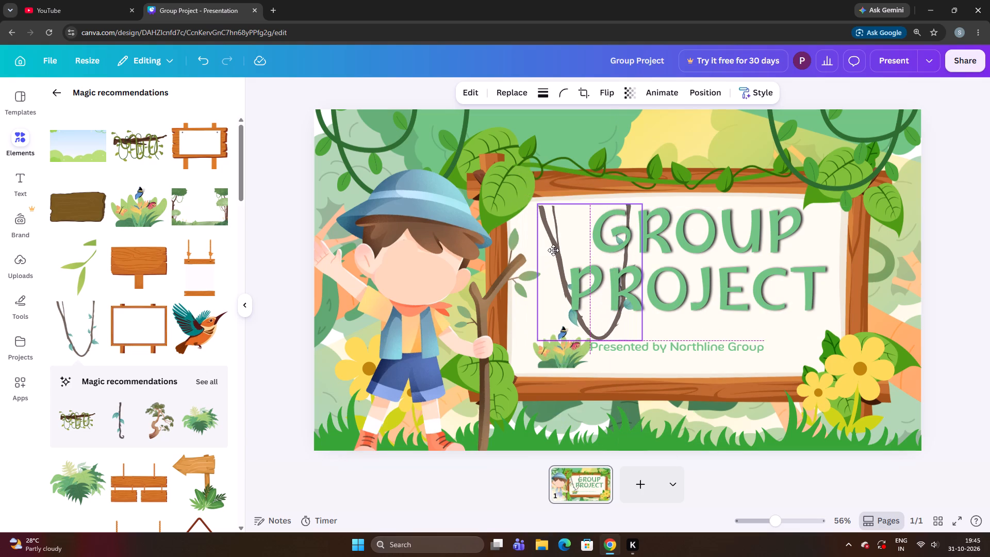
left_click_drag(553, 250, 534, 244)
right_click(532, 243)
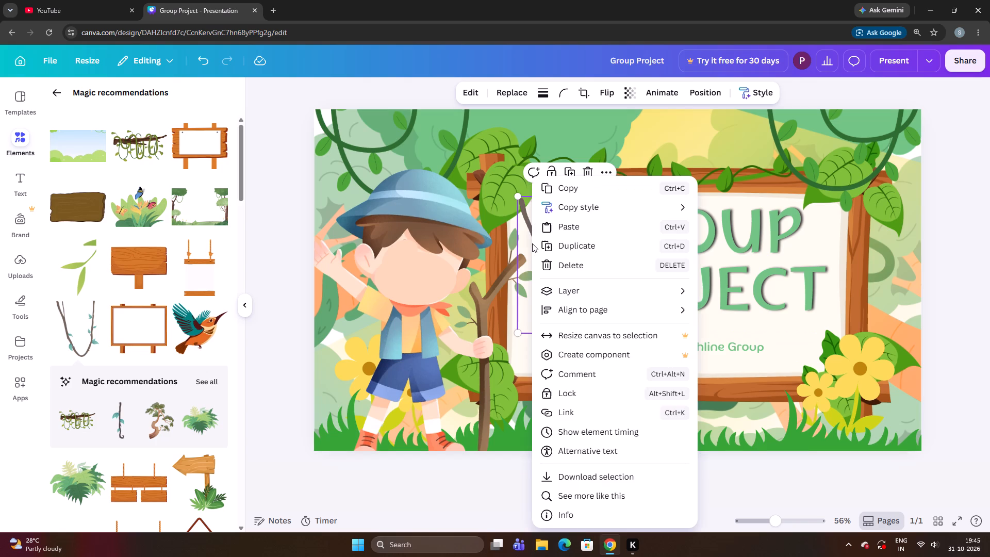
left_click(532, 243)
left_click(561, 283)
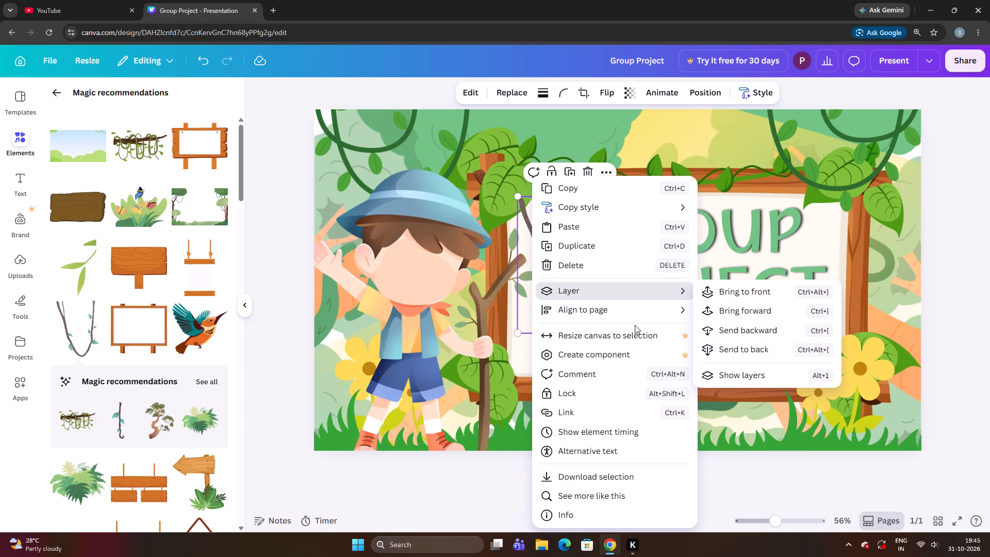
left_click(712, 330)
left_click(424, 335)
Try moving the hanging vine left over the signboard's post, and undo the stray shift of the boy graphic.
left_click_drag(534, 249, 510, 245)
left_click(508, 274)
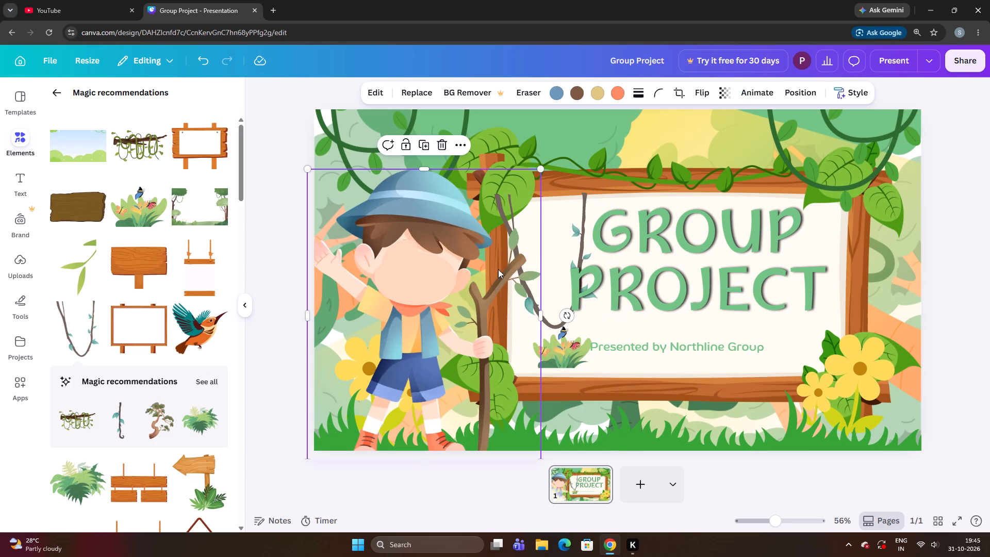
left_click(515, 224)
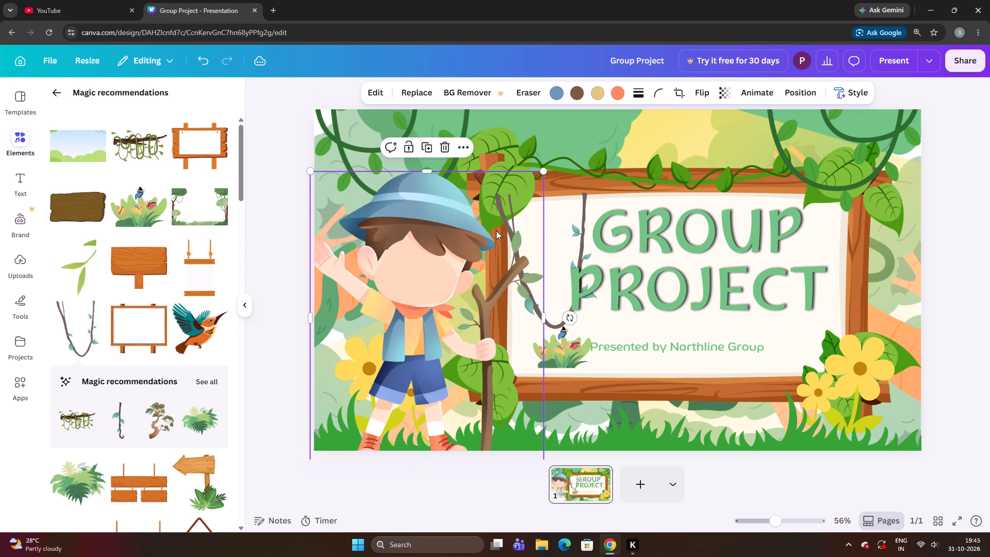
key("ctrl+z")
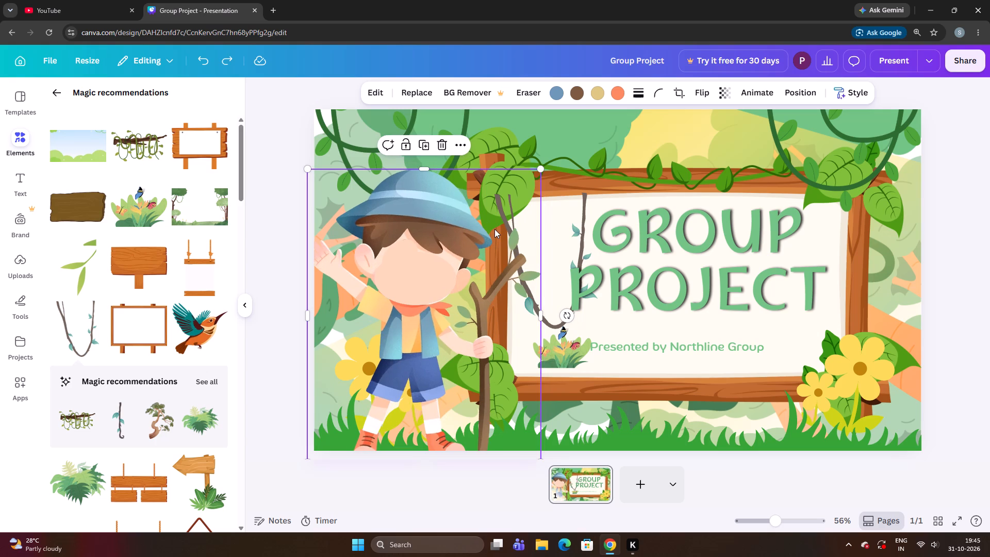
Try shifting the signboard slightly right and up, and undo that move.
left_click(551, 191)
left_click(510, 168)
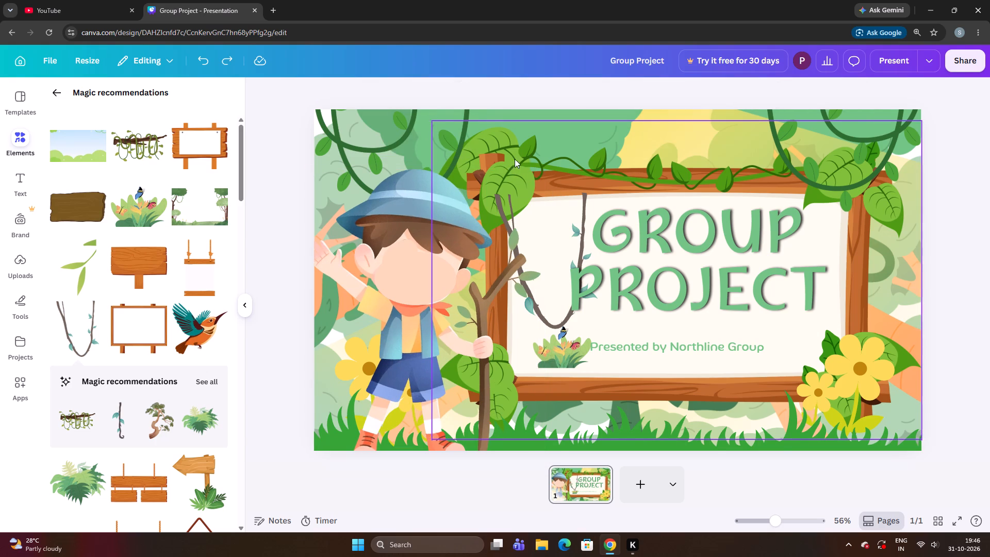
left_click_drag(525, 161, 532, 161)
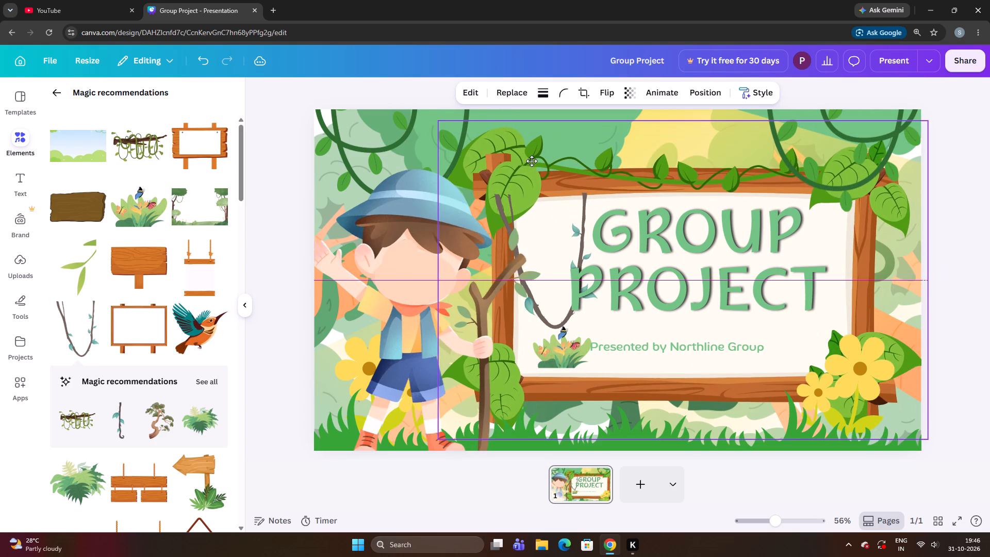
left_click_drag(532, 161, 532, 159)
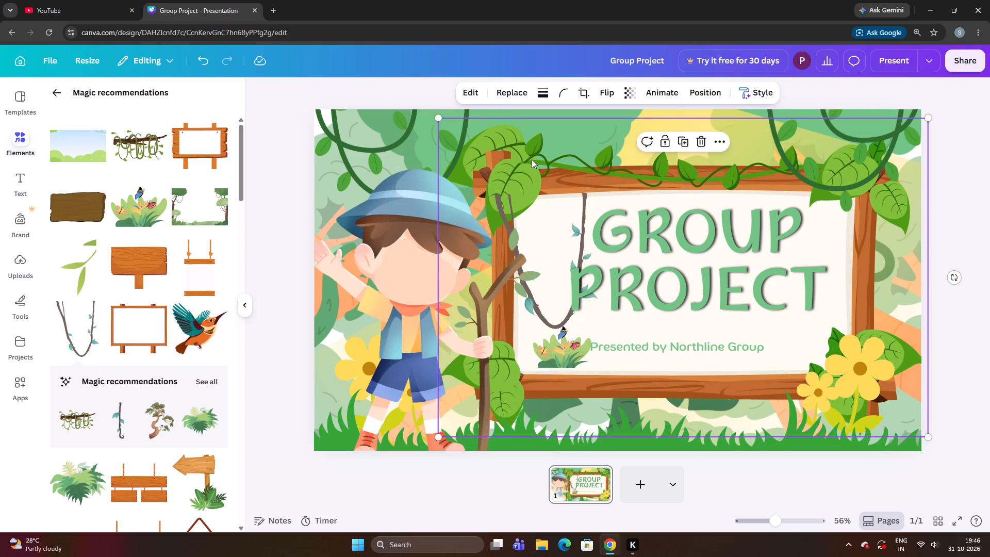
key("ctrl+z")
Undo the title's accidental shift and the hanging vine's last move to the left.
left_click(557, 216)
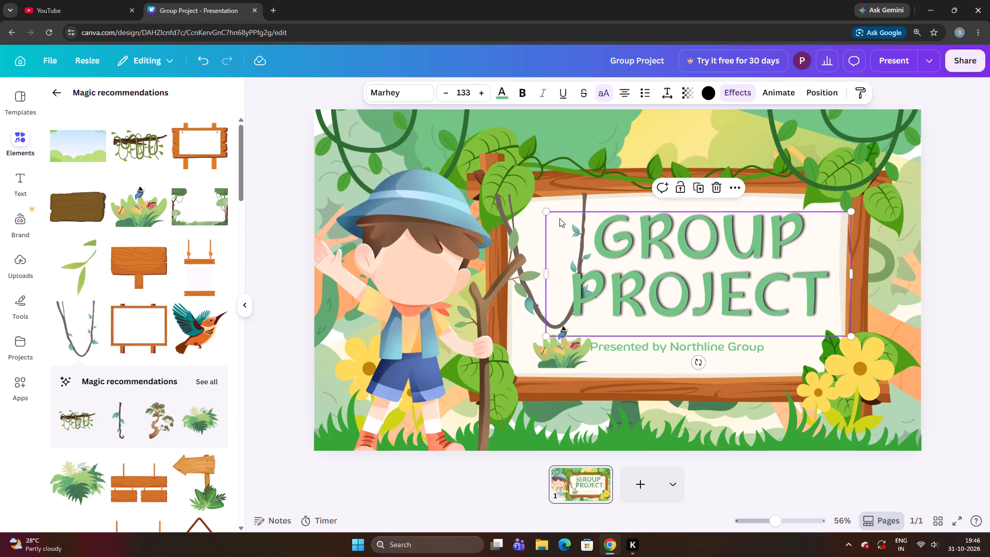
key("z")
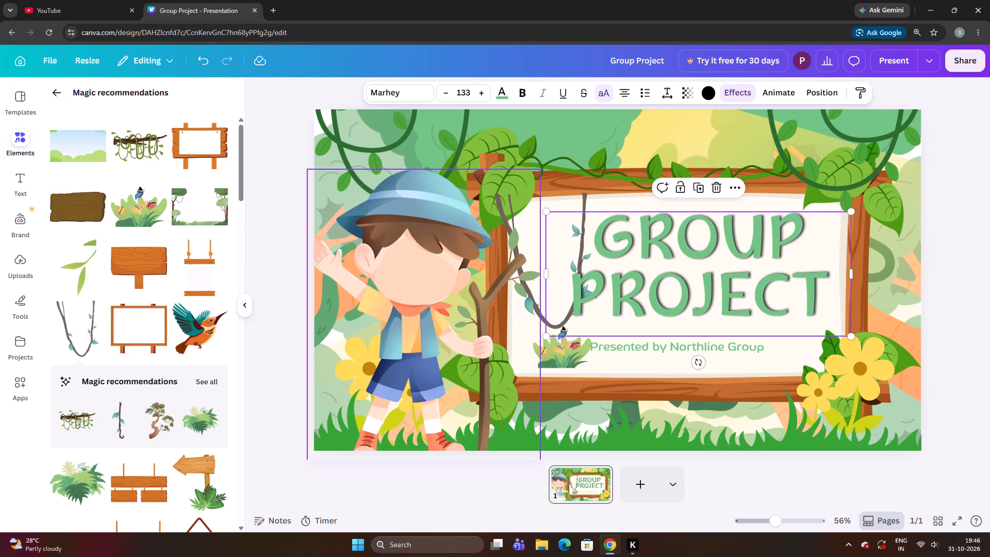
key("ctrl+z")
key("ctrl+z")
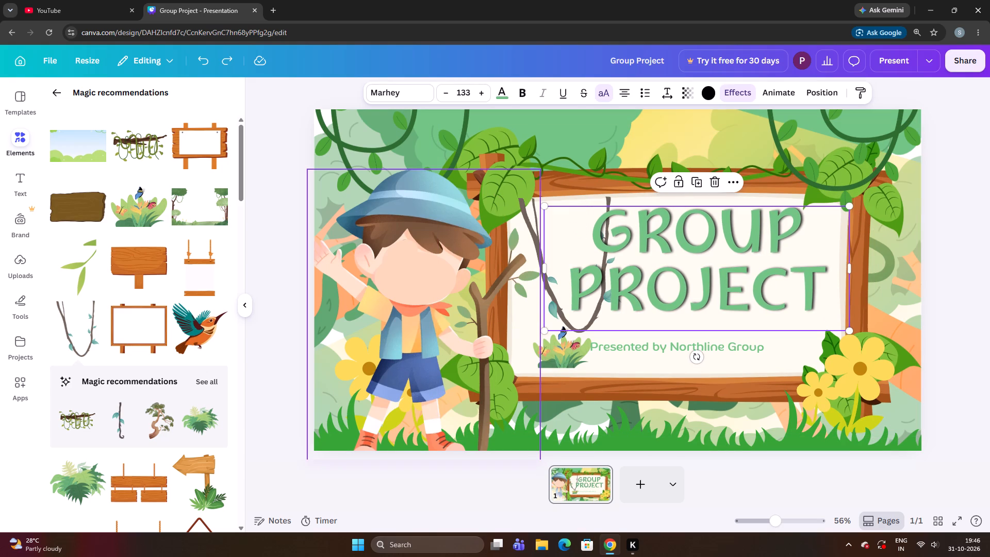
Move the hanging vine right over the signboard so it hangs from the upper frame behind the title's first letters.
left_click(582, 187)
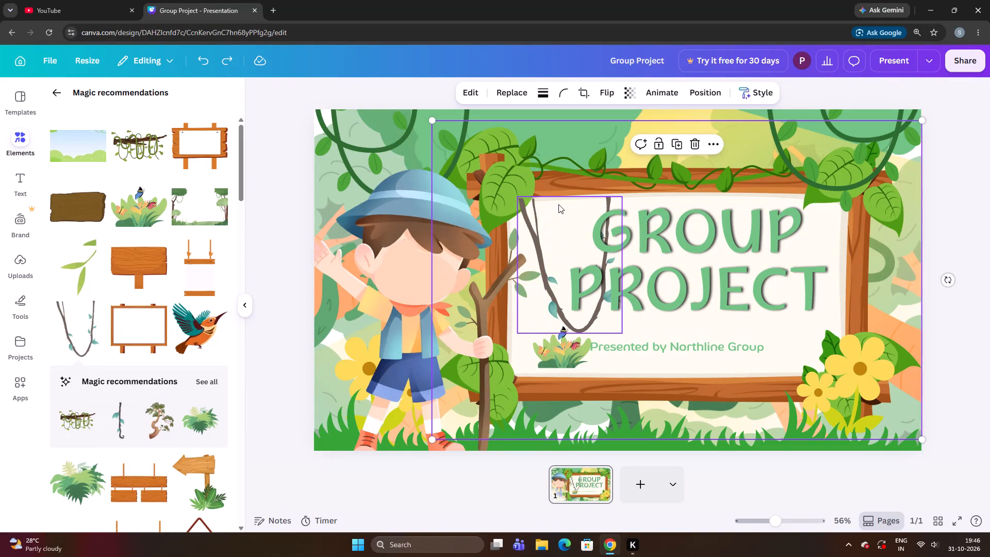
left_click_drag(558, 204, 622, 202)
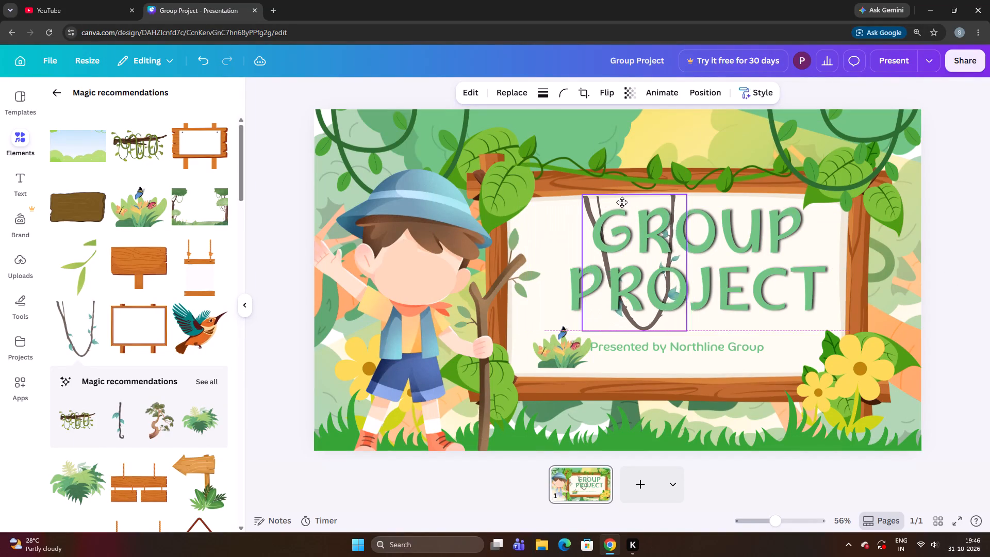
left_click_drag(622, 202, 598, 204)
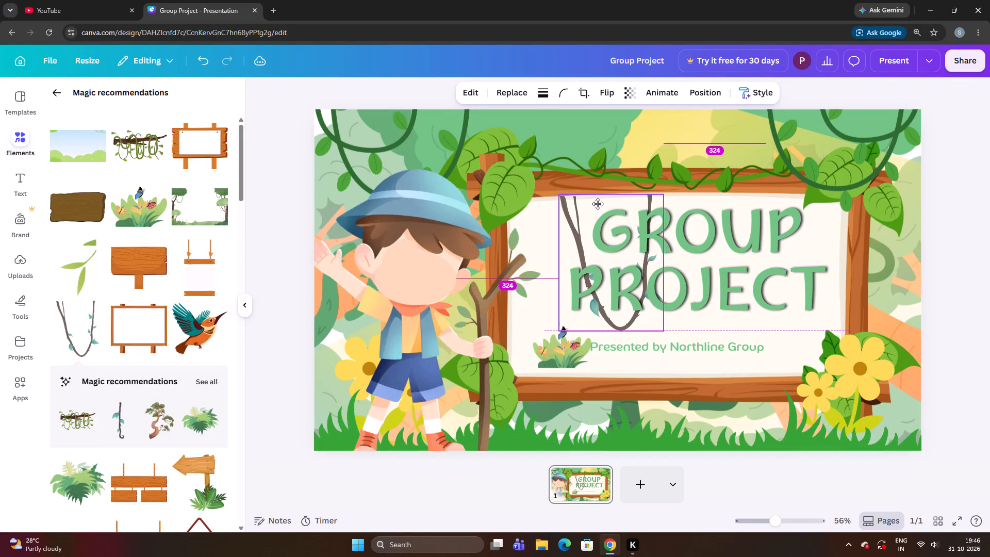
left_click_drag(598, 204, 598, 207)
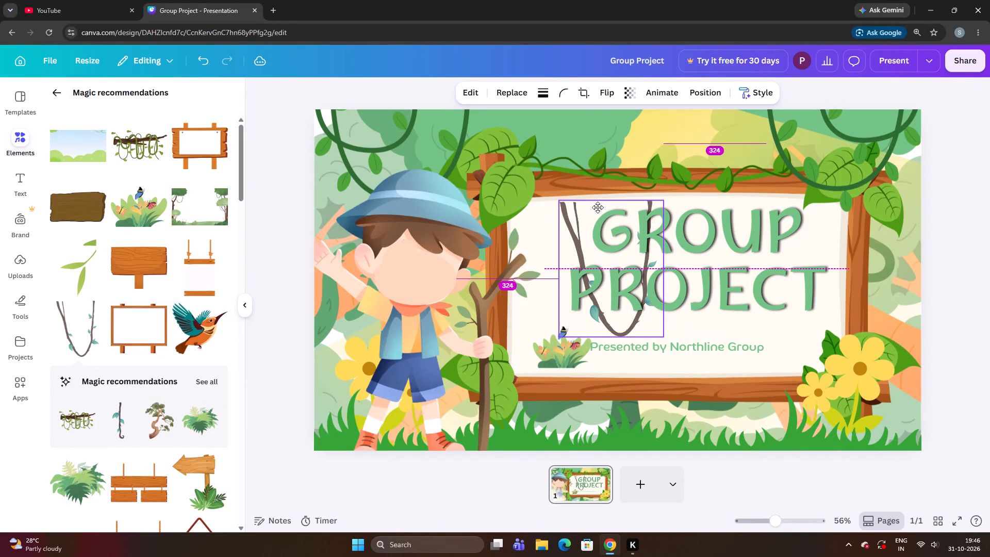
left_click_drag(598, 207, 602, 206)
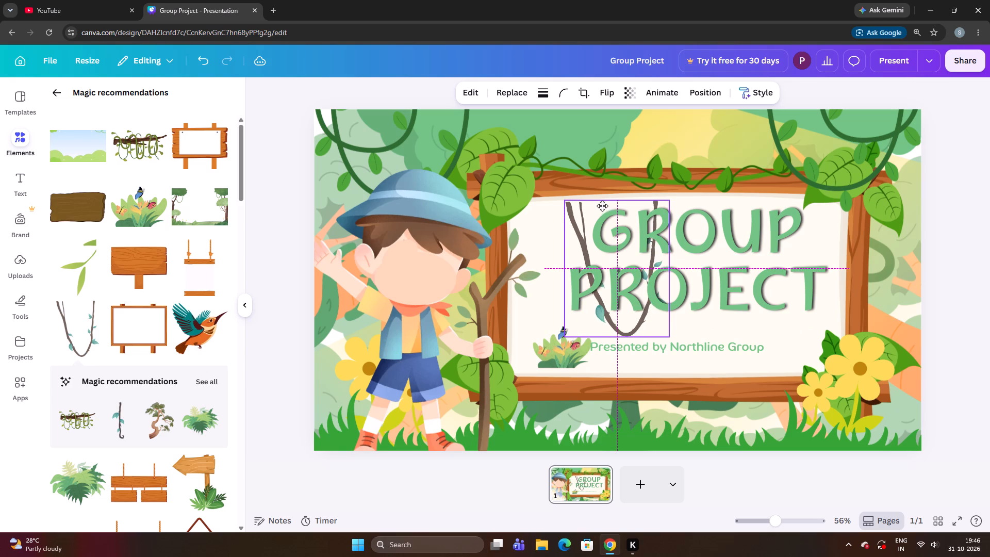
left_click_drag(602, 206, 595, 204)
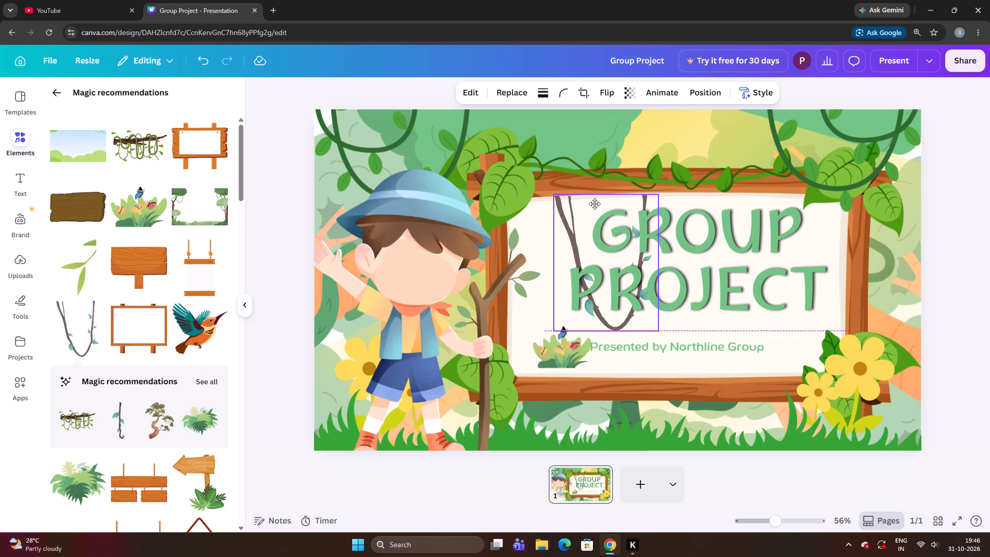
left_click_drag(595, 204, 597, 204)
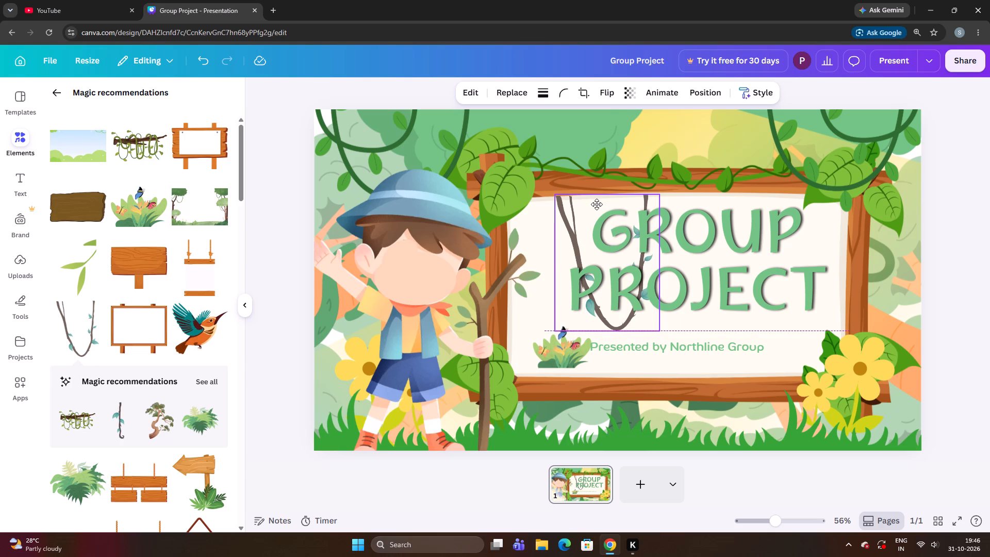
left_click_drag(597, 204, 592, 206)
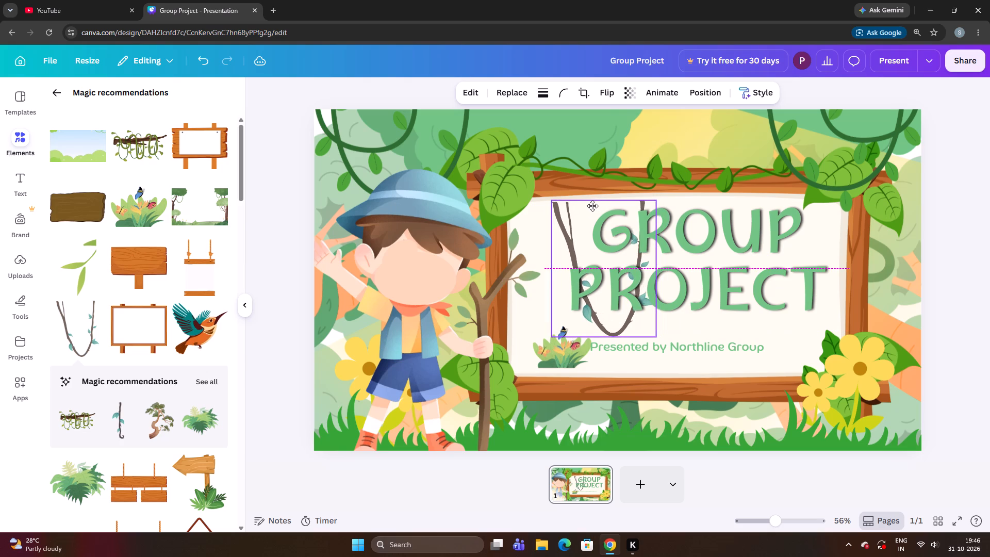
left_click_drag(592, 206, 598, 204)
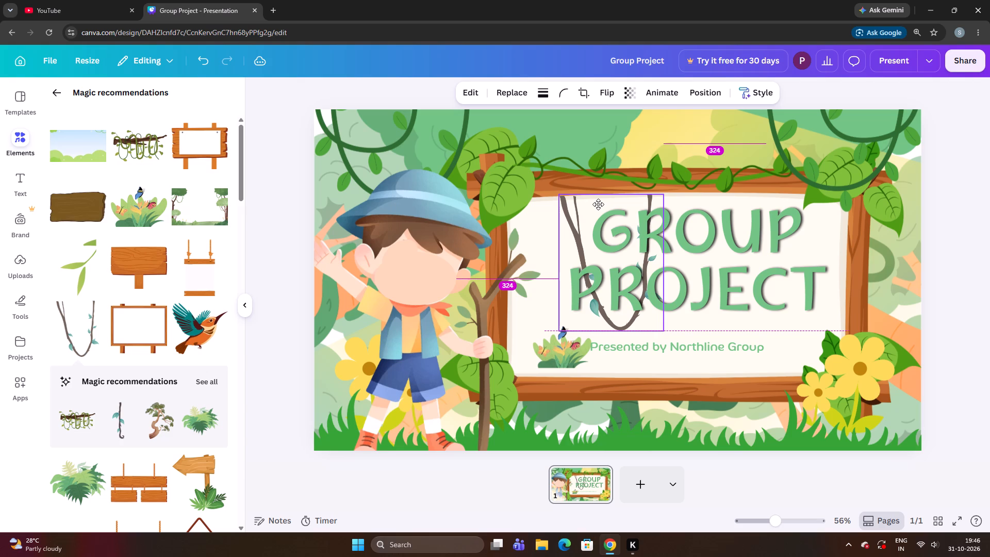
left_click_drag(598, 204, 586, 201)
Nudge the hanging vine slightly down and a touch right so its tips sit just below the signboard's upper frame.
key("Down")
key("Down")
key("Down")
key("Down")
key("Right")
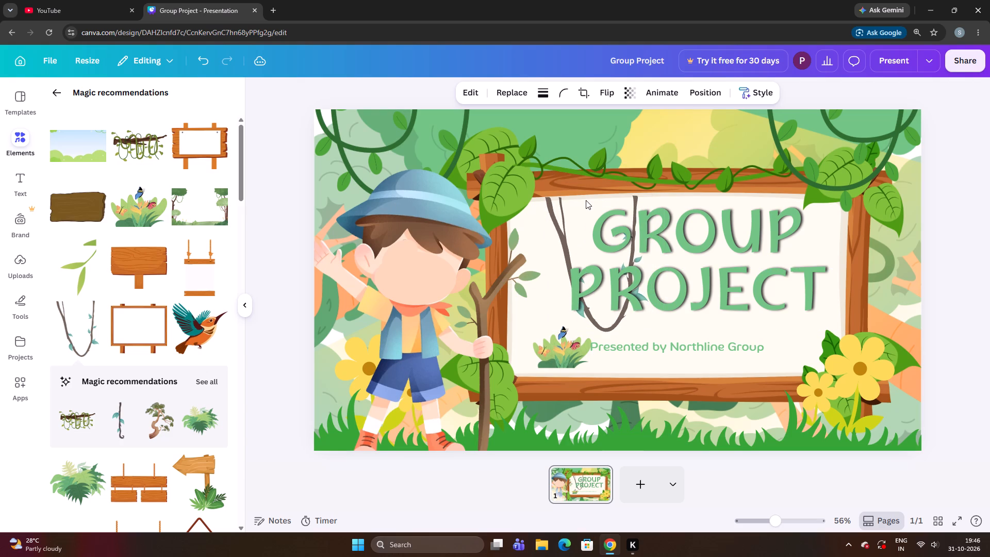
key("Right")
key("Right")
key("Down")
key("Down")
key("Down")
key("Down")
key("Down")
key("Down")
key("Down")
key("Down")
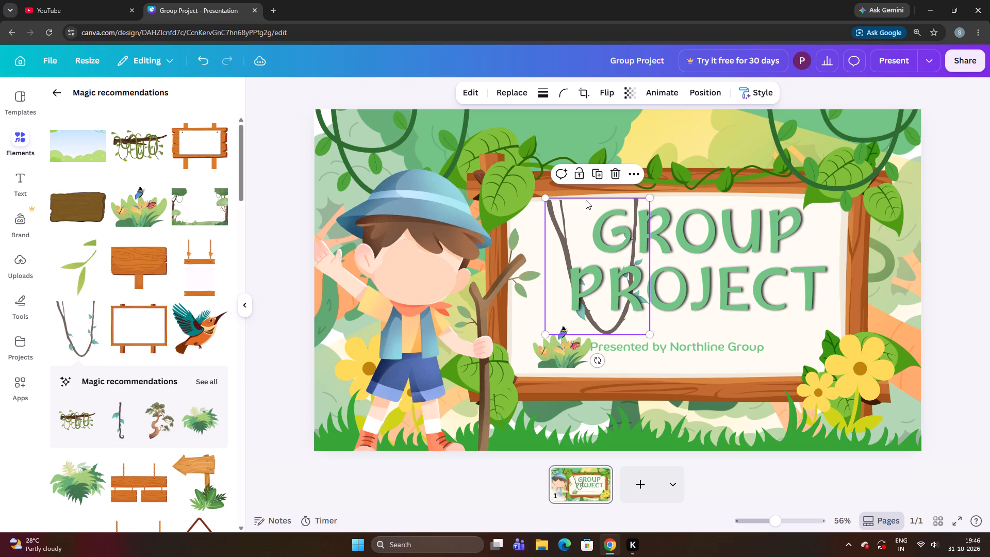
key("Right")
key("Right")
key("Down")
key("Down")
key("Down")
key("Down")
key("Up")
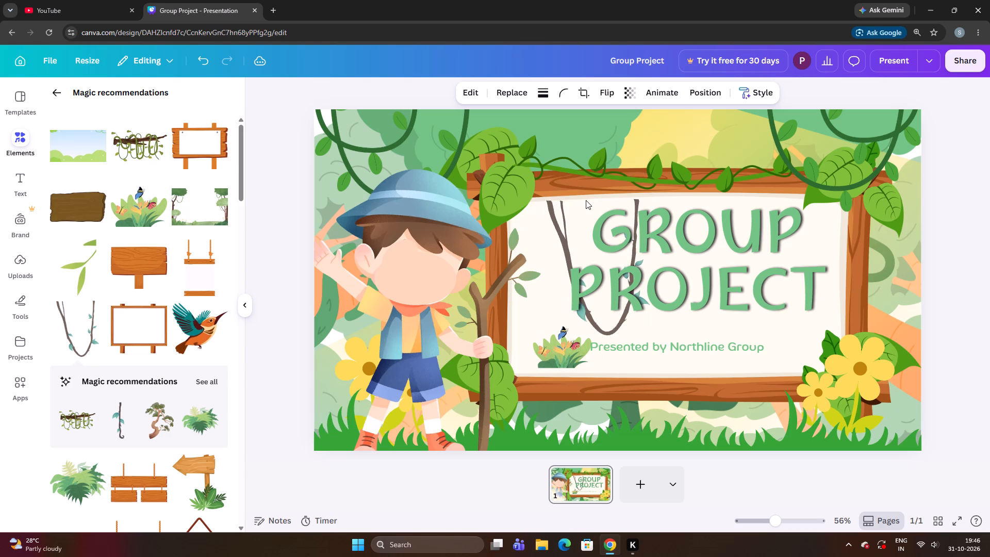
Nudge the hanging vine further right, placing its left strand closer to the G of GROUP.
key("Right")
key("Right")
key("Right")
key("Right")
key("Right")
key("Right")
key("Right")
key("Right")
key("Right")
key("Right")
key("Right")
key("Right")
key("Right")
key("Right")
key("Right")
key("Right")
key("Right")
key("Right")
key("Right")
key("Right")
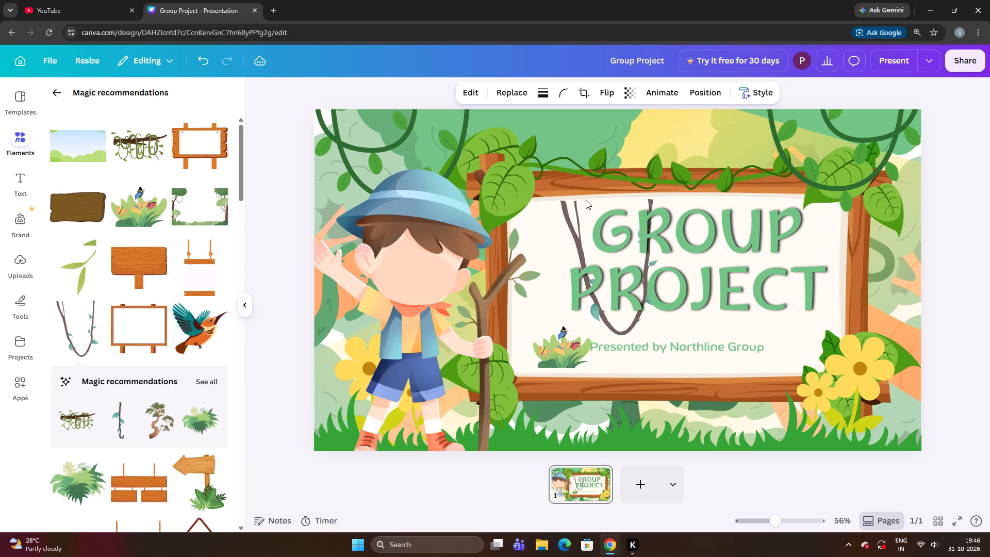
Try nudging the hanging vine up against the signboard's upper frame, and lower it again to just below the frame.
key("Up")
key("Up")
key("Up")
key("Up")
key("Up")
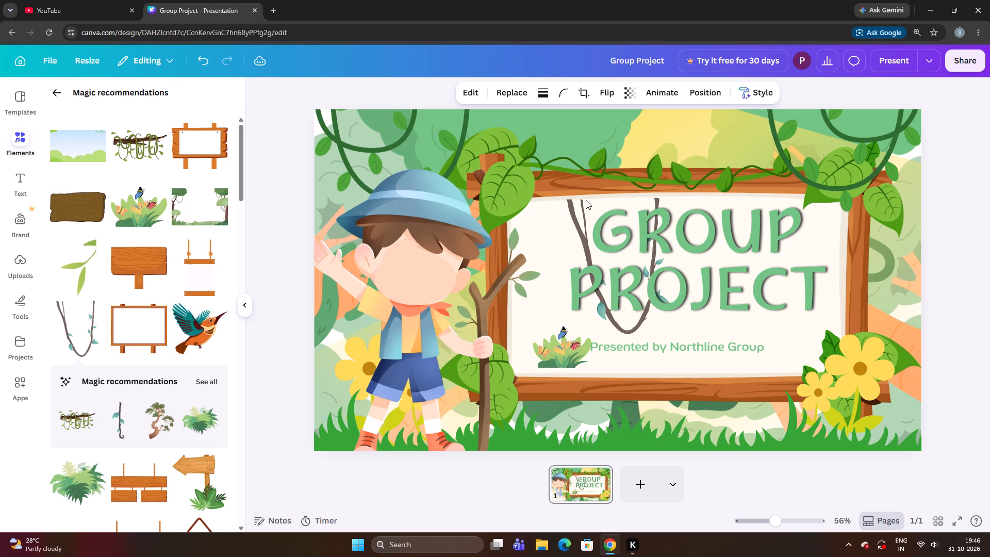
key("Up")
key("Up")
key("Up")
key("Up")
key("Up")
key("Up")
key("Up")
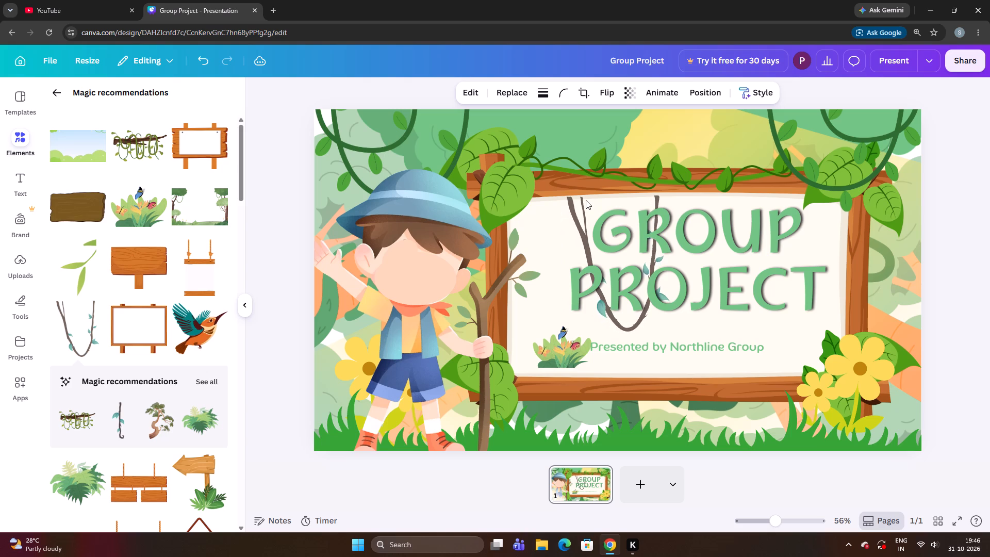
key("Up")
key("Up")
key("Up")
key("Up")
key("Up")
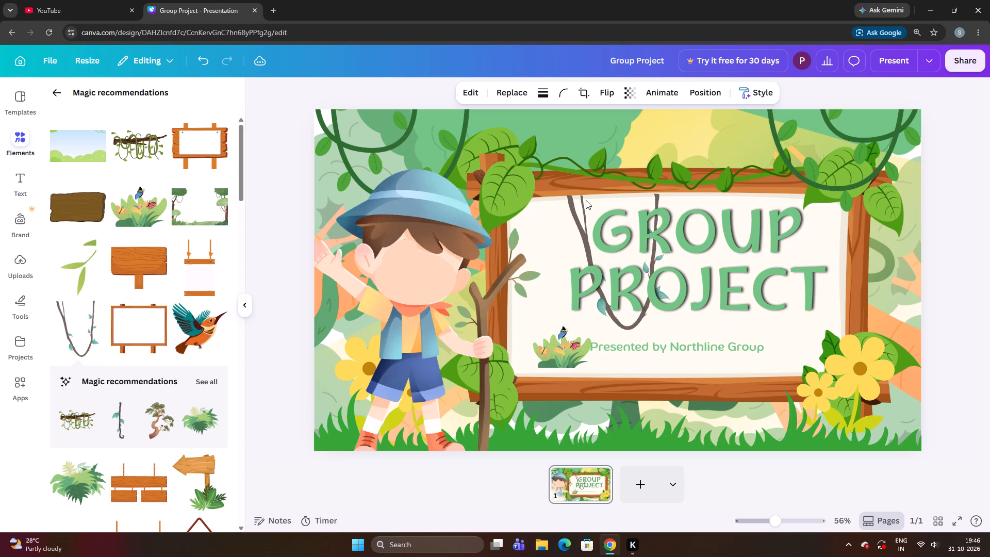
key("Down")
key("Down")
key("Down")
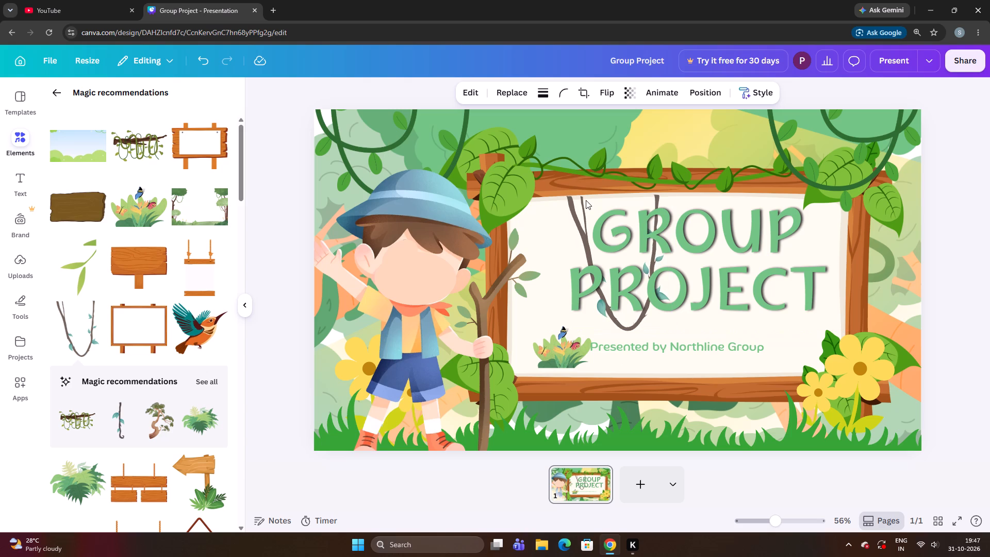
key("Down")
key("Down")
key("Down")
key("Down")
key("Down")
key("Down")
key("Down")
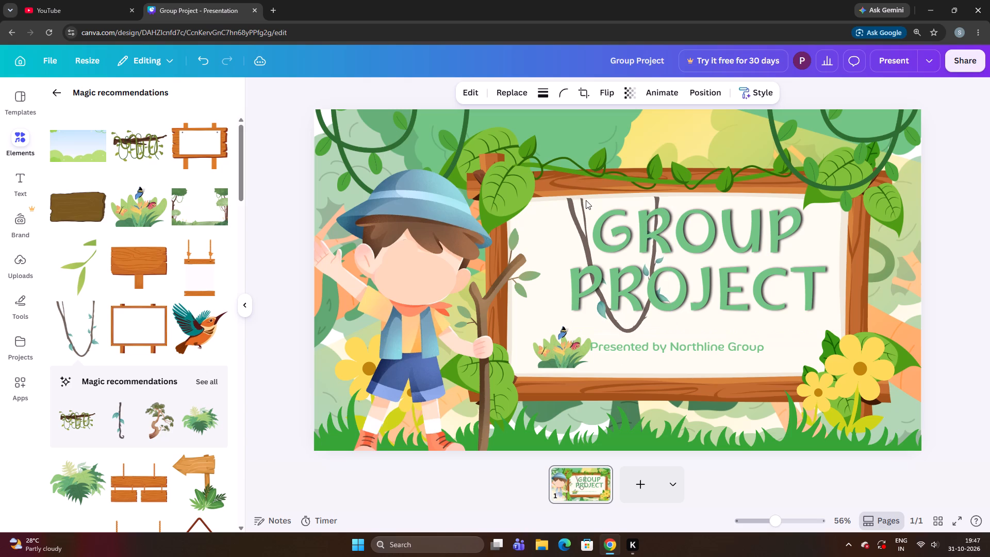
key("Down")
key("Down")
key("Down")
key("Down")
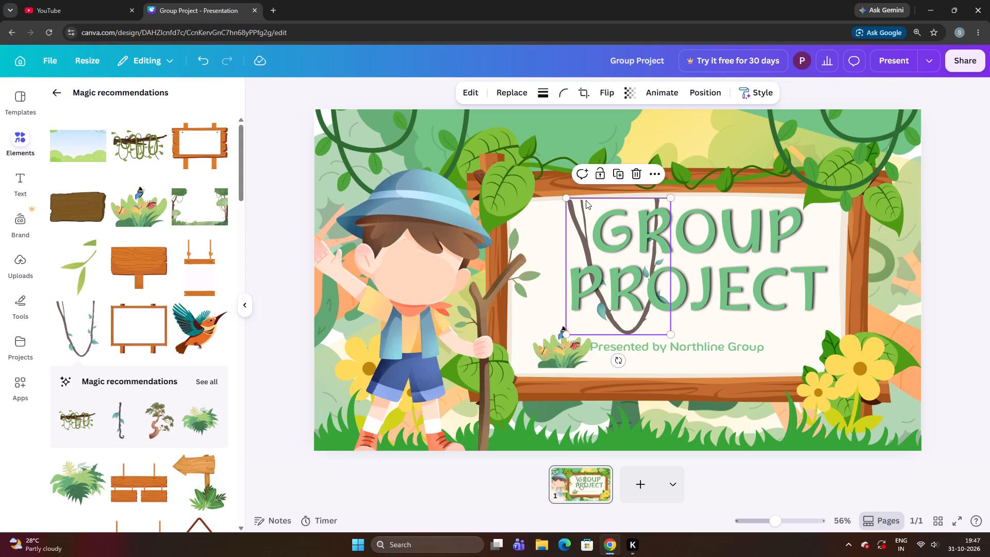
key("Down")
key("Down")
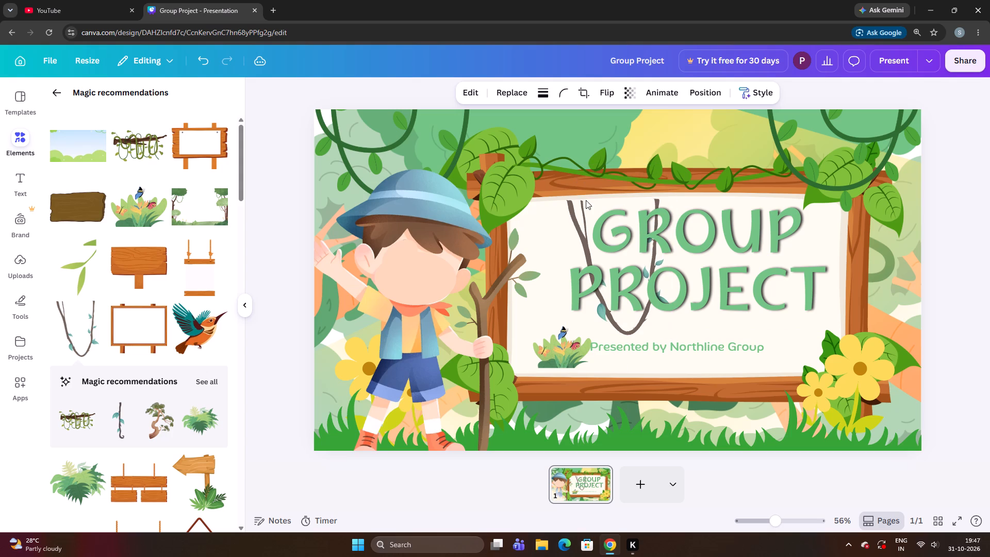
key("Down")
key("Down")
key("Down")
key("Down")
Nudge the hanging vine a little further right behind the title's first letters.
key("Right")
key("Right")
key("Right")
key("Right")
key("Right")
key("Right")
key("Right")
key("Right")
key("Right")
key("Right")
key("Right")
key("Right")
key("Right")
key("Right")
key("Right")
key("Right")
key("Right")
key("Right")
key("Right")
key("Right")
key("Right")
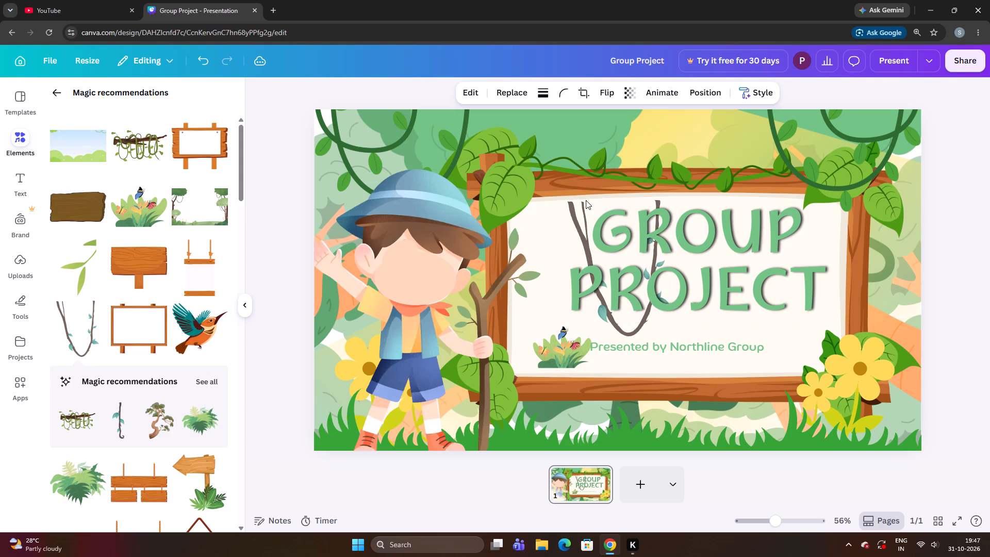
Fine-tune the hanging vine's height, raising it briefly and settling it slightly lower under the signboard's upper frame.
key("Up")
key("Up")
key("Up")
key("Up")
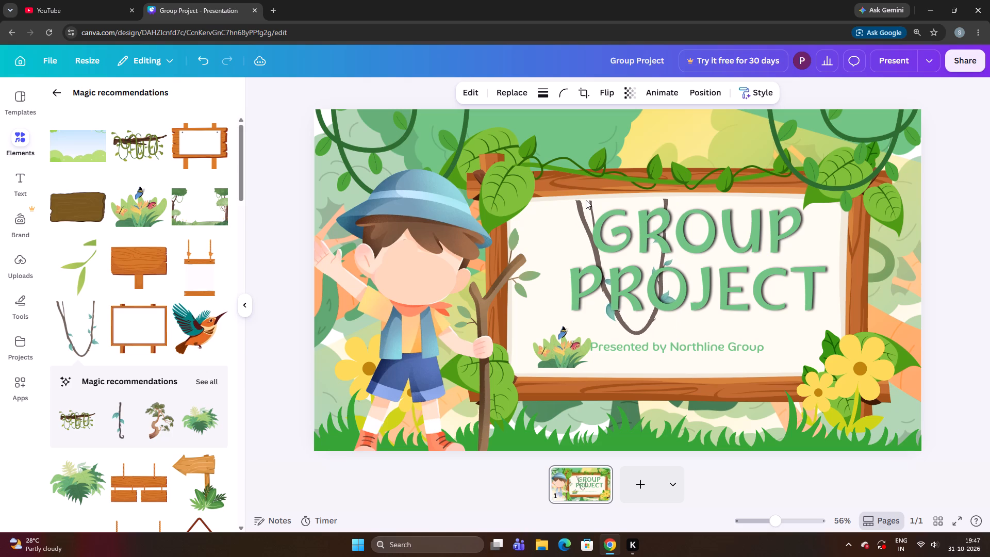
key("Up")
key("Up")
key("Up")
key("Up")
key("Up")
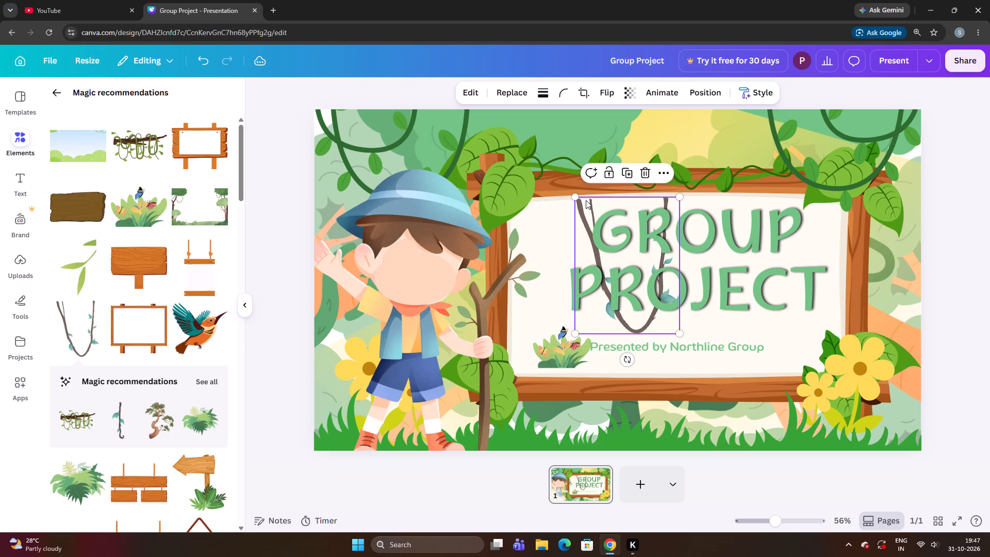
key("Down")
key("Down")
key("Down")
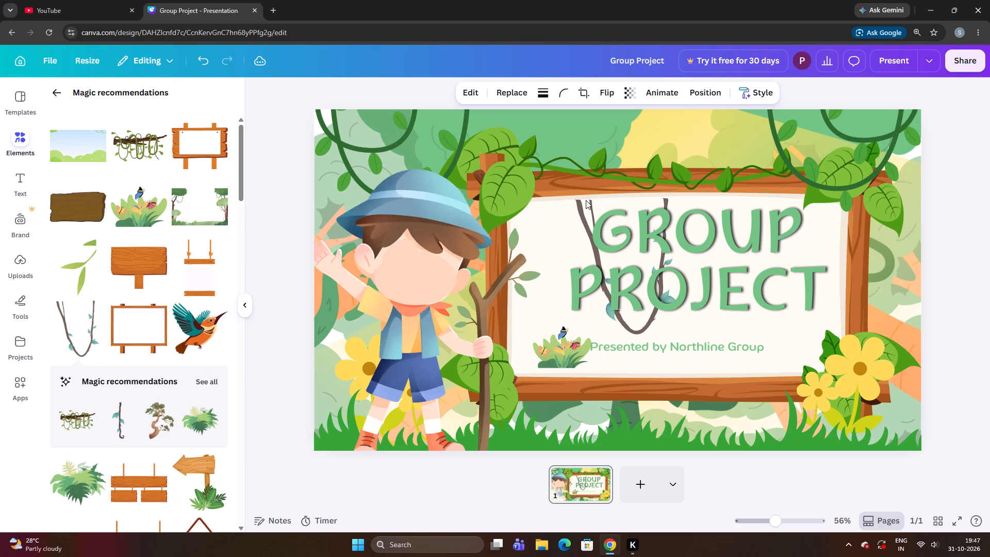
key("Down")
key("Down")
key("Down")
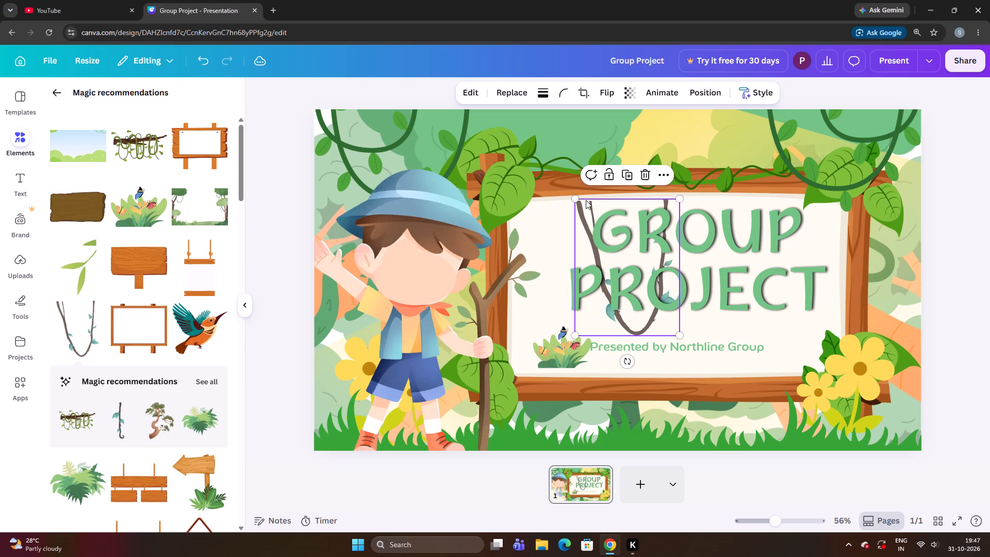
key("Down")
key("Down")
key("Down")
key("Down")
key("Down")
key("Down")
key("Down")
key("Down")
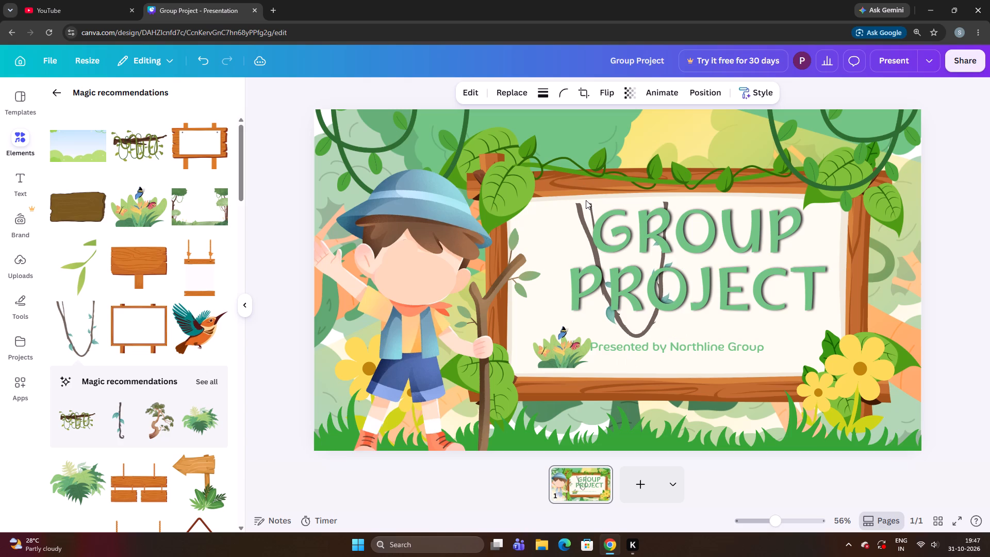
key("Down")
key("Down")
key("Down")
Nudge the hanging vine further right and very slightly up, with its left strand beside the G of GROUP.
key("Right")
key("Right")
key("Right")
key("Right")
key("Right")
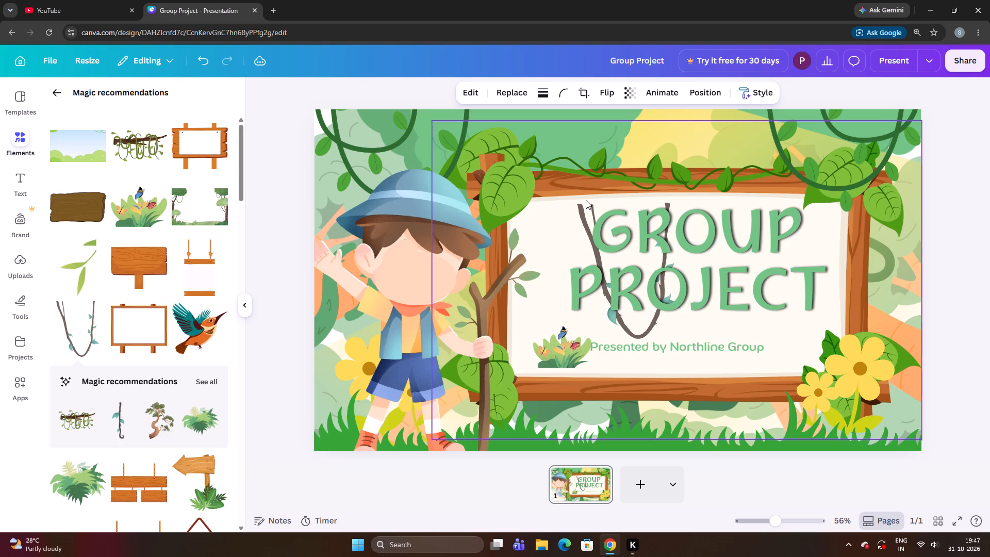
key("Right")
key("Right")
key("Right")
key("Right")
key("Right")
key("Right")
key("Right")
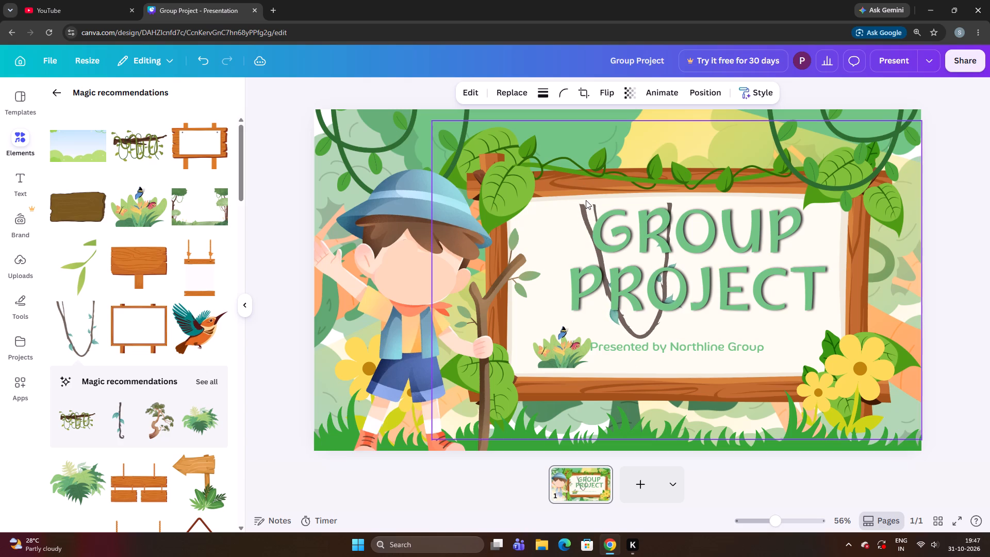
key("Right")
key("Right")
key("Right")
key("Right")
key("Right")
key("Up")
key("Up")
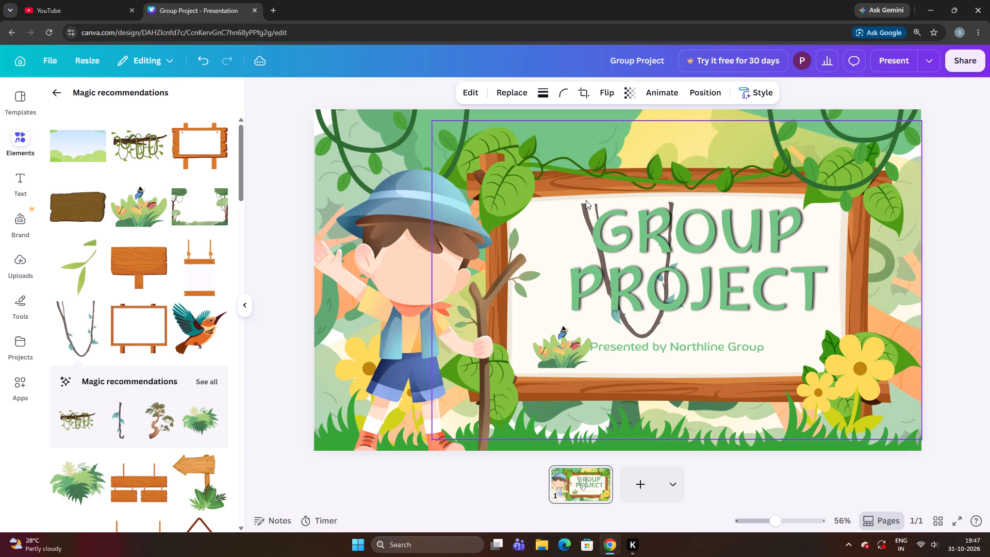
key("Up")
key("Up")
key("Down")
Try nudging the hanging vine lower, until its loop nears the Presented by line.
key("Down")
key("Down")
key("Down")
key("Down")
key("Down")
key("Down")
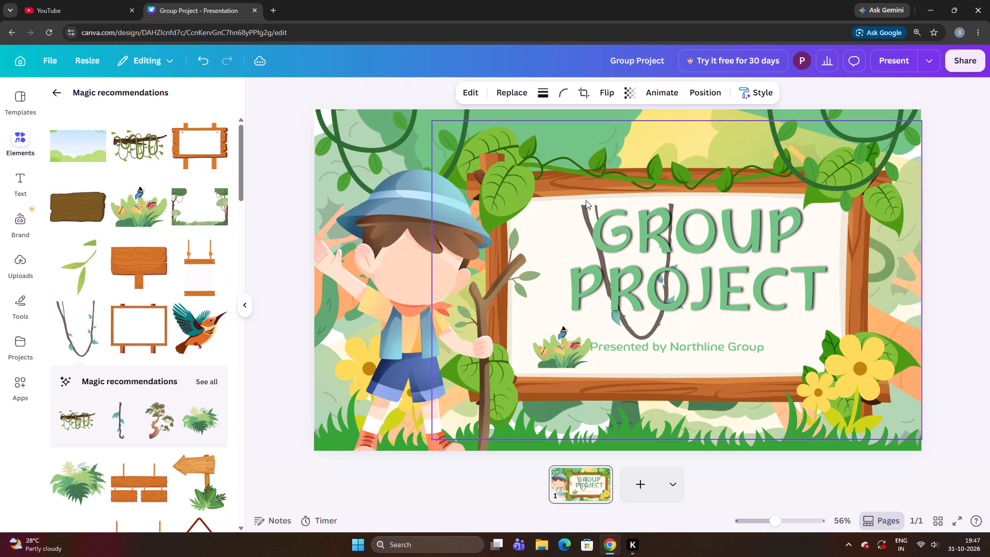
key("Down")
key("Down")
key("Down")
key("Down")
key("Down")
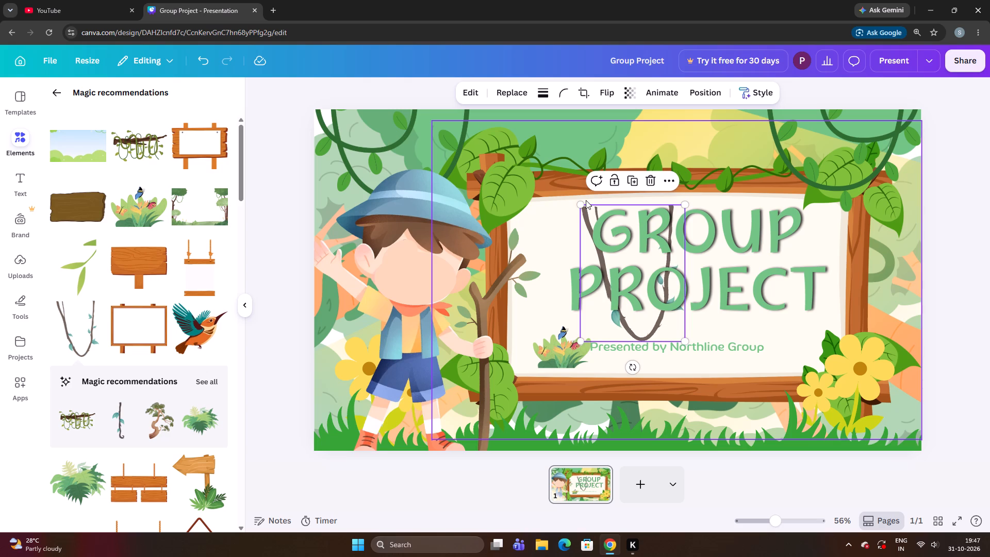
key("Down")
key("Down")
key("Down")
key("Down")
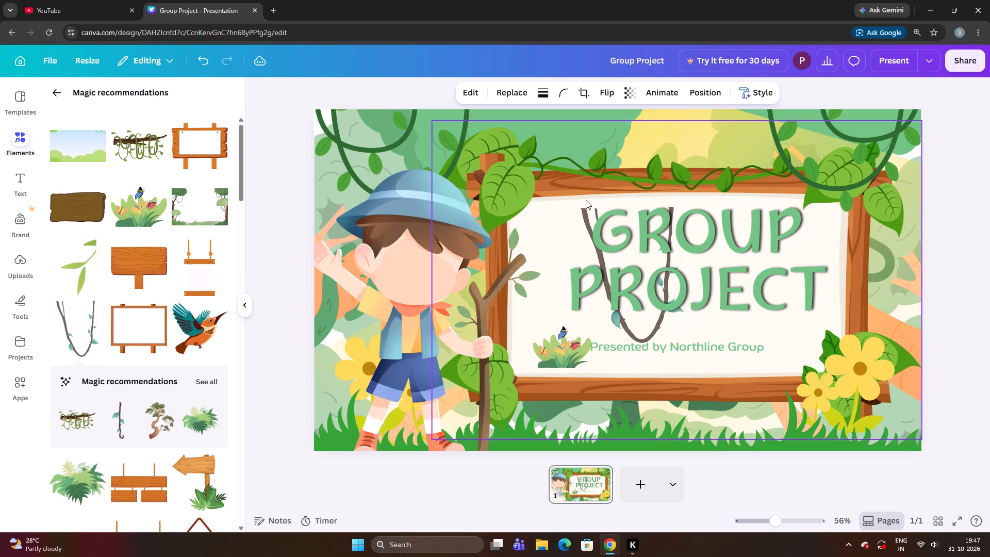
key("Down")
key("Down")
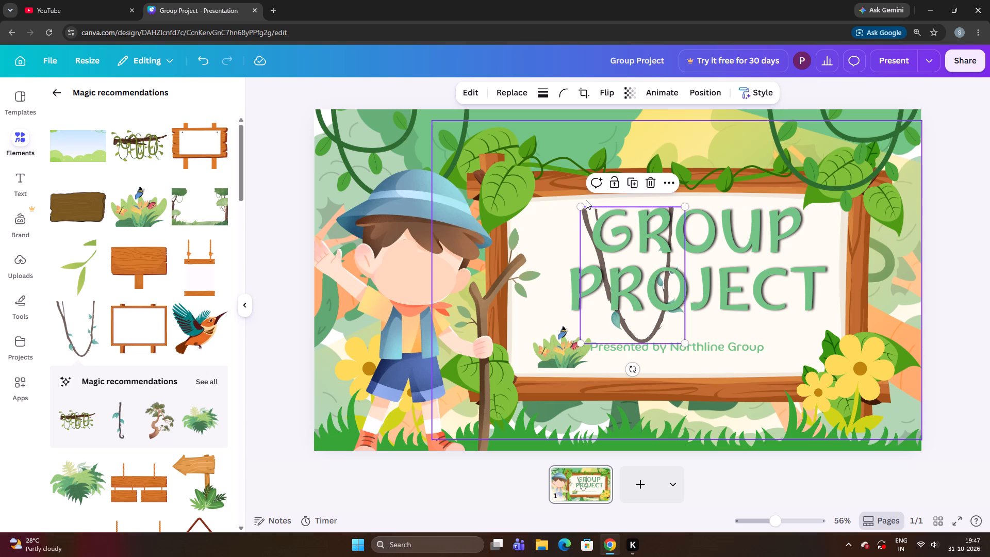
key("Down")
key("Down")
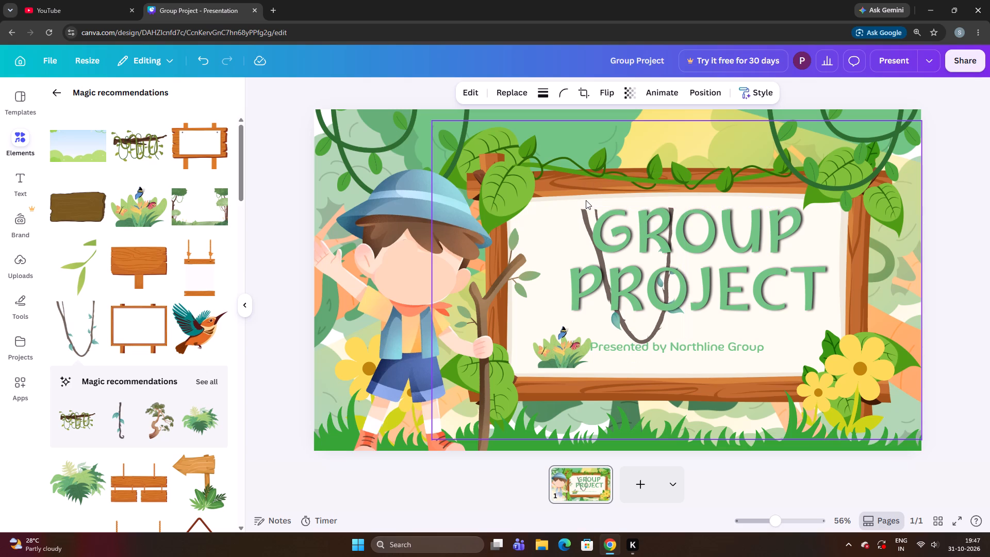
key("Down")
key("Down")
Nudge the hanging vine upward until its strand tips meet the lower edge of the signboard's upper frame.
key("Up")
key("Up")
key("Up")
key("Up")
key("Up")
key("Up")
key("Up")
key("Up")
key("Up")
key("Up")
key("Up")
key("Up")
key("Up")
key("Up")
key("Up")
key("Up")
key("Up")
key("Up")
key("Up")
key("Up")
key("Up")
key("Up")
key("Up")
key("Up")
key("Up")
key("Up")
key("Up")
key("Up")
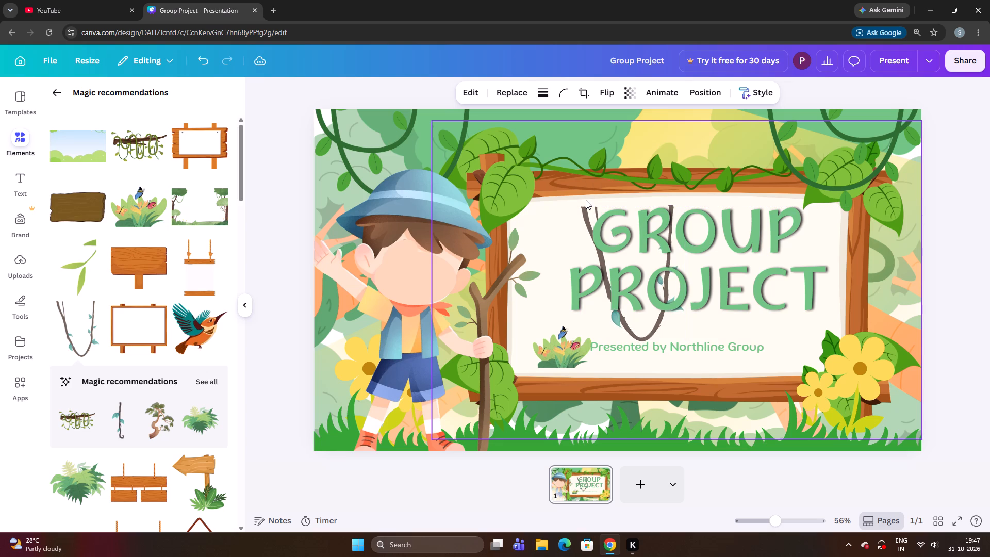
key("Up")
key("Up")
key("Up")
key("Up")
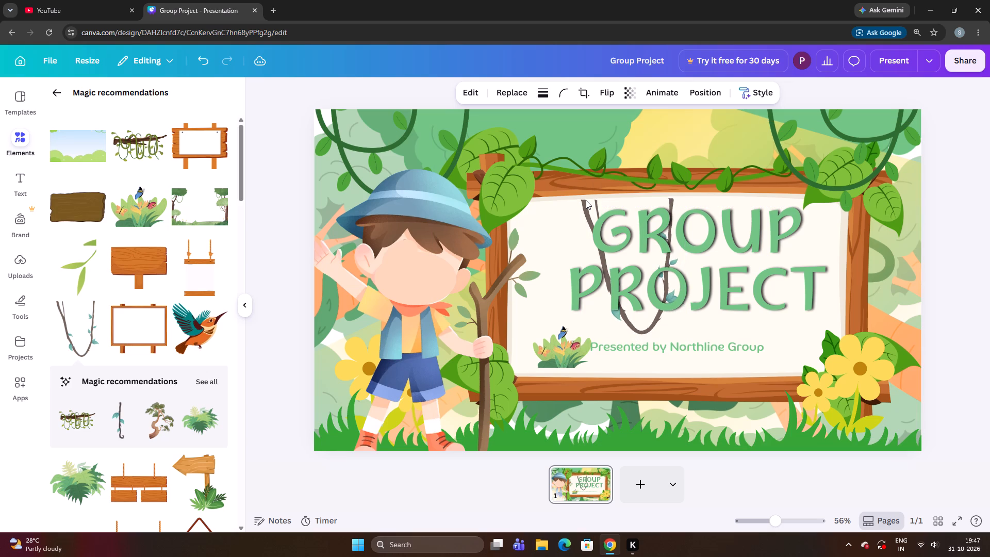
key("Up")
key("Up")
key("Up")
key("Up")
key("Up")
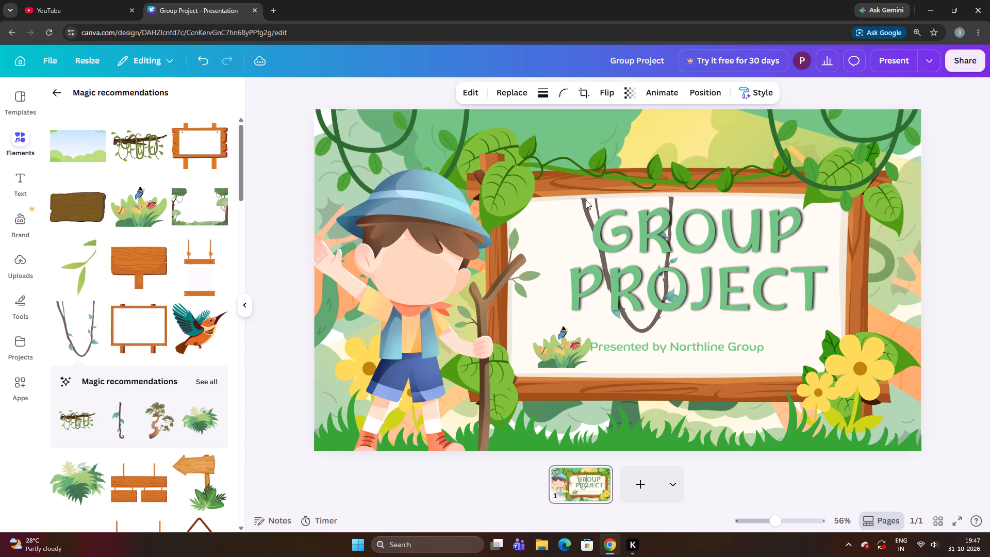
key("Up")
key("Up")
key("Up")
key("Up")
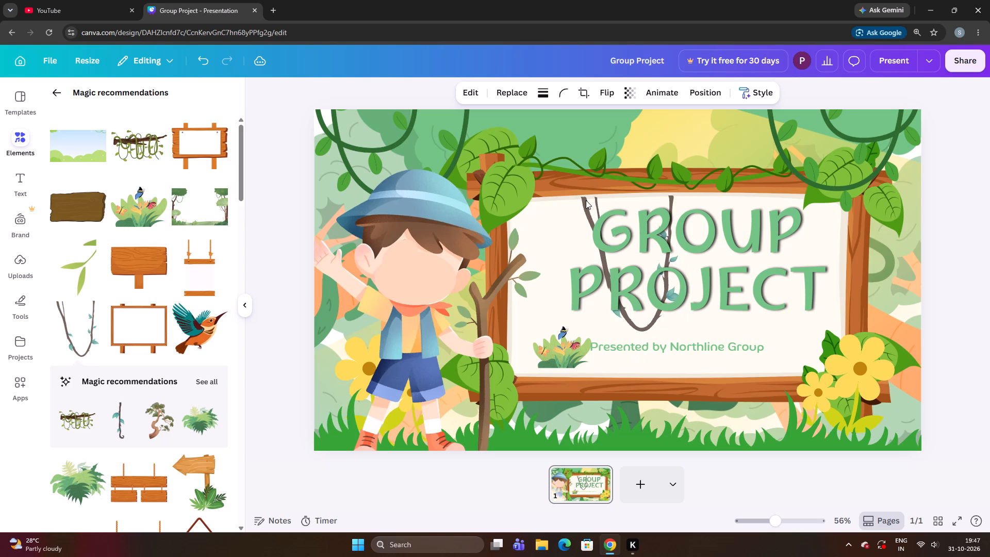
key("Up")
key("Up")
key("Up")
key("Up")
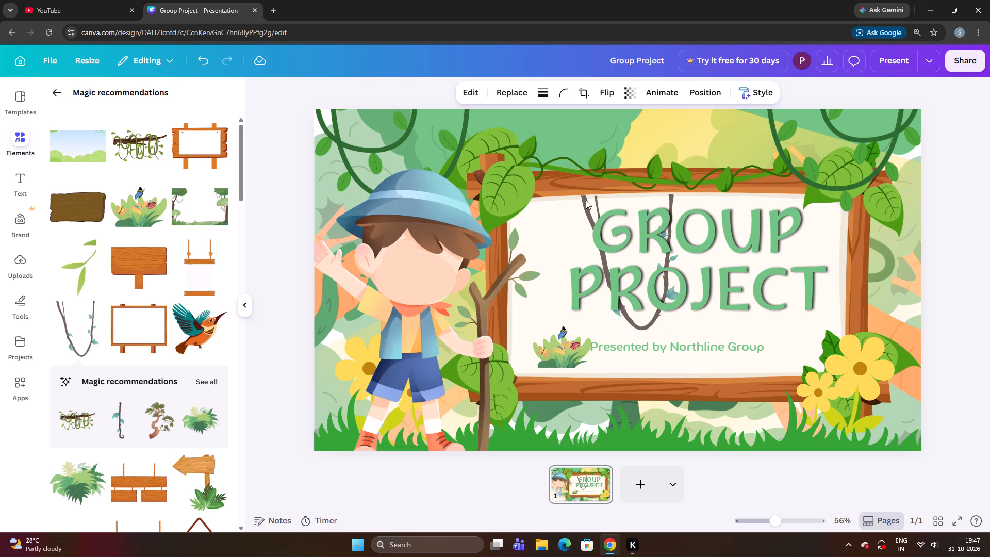
key("Up")
key("Up")
key("Up")
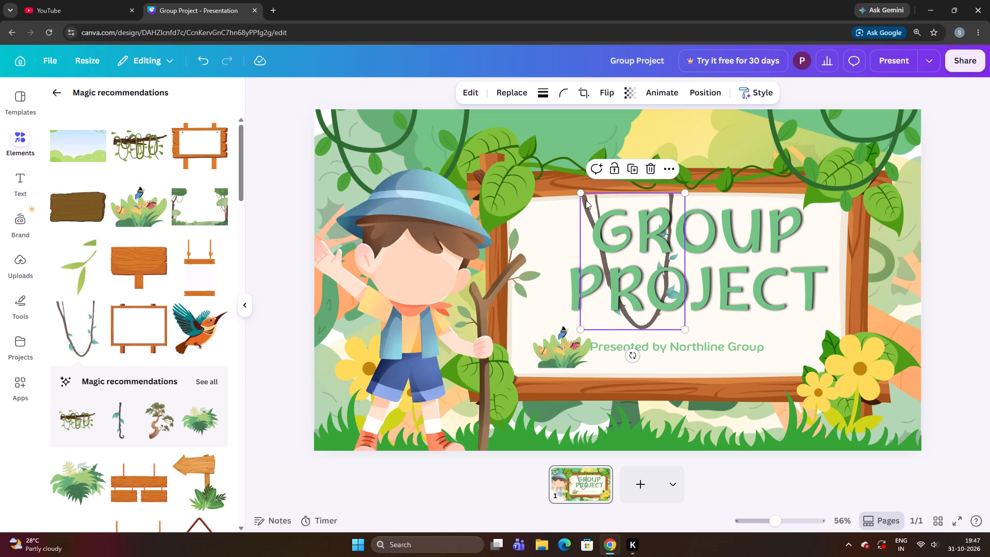
key("Up")
key("Up")
key("Up")
key("Up")
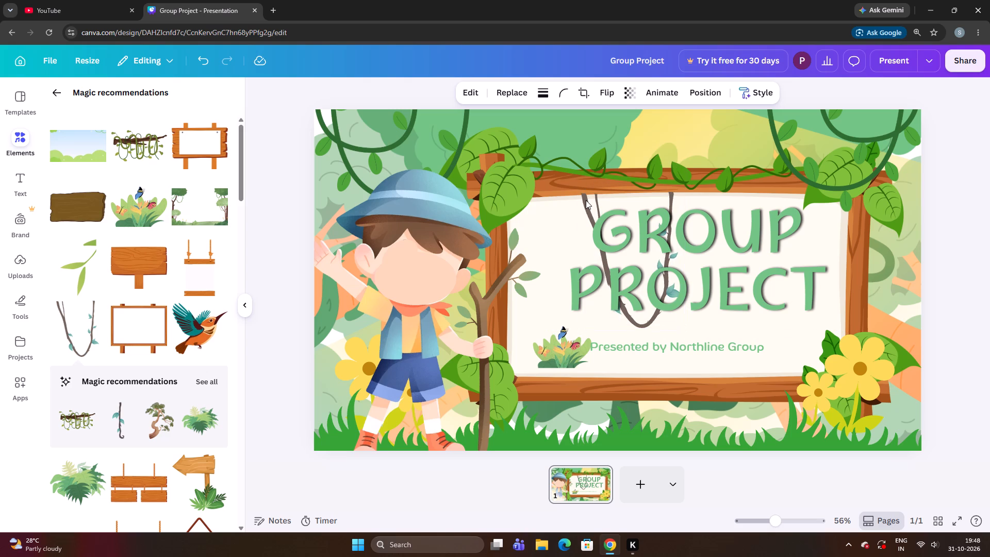
key("Up")
key("Up")
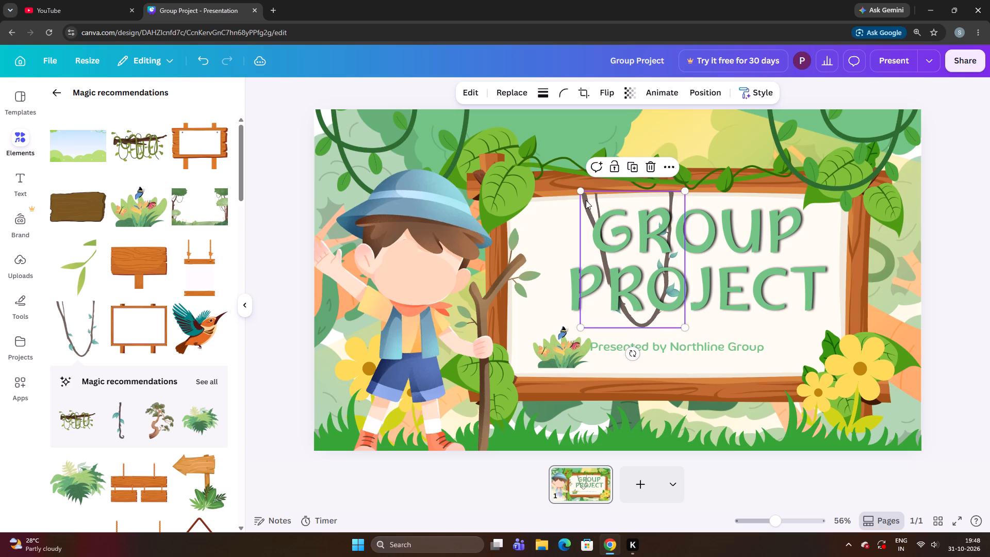
Add the flying teal-and-orange bird graphic near the signboard's upper-left corner and make it slightly smaller.
left_click(199, 331)
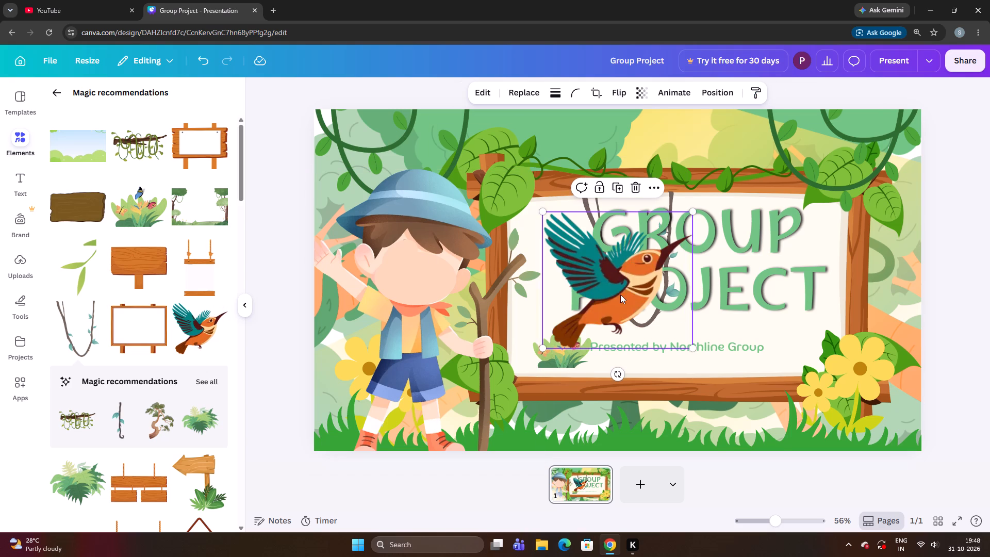
left_click_drag(624, 294, 575, 161)
left_click_drag(642, 212, 632, 211)
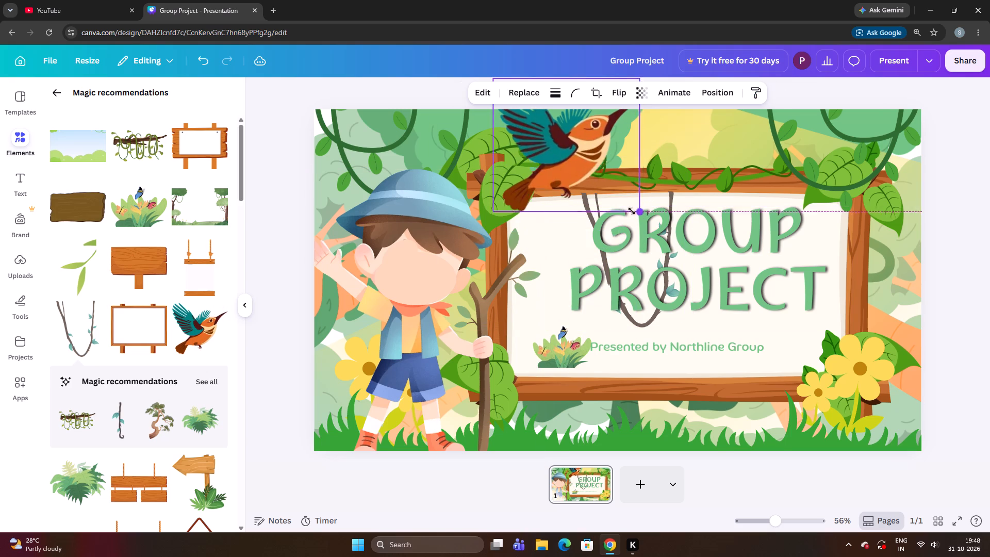
left_click_drag(632, 211, 603, 200)
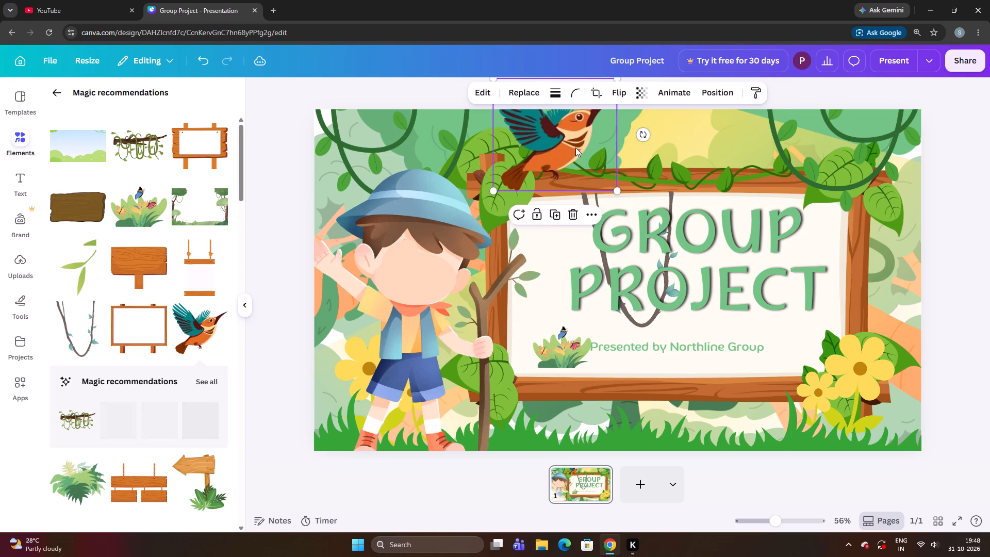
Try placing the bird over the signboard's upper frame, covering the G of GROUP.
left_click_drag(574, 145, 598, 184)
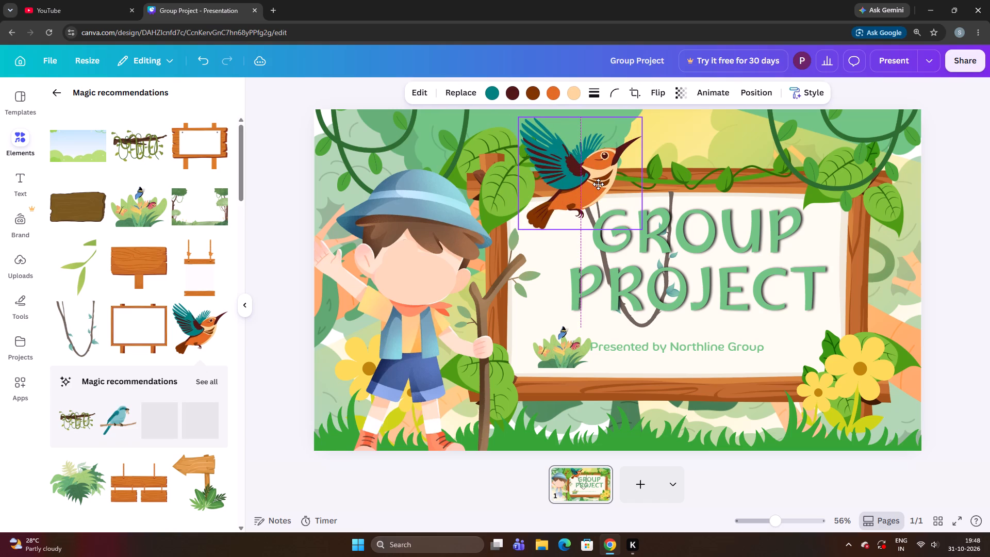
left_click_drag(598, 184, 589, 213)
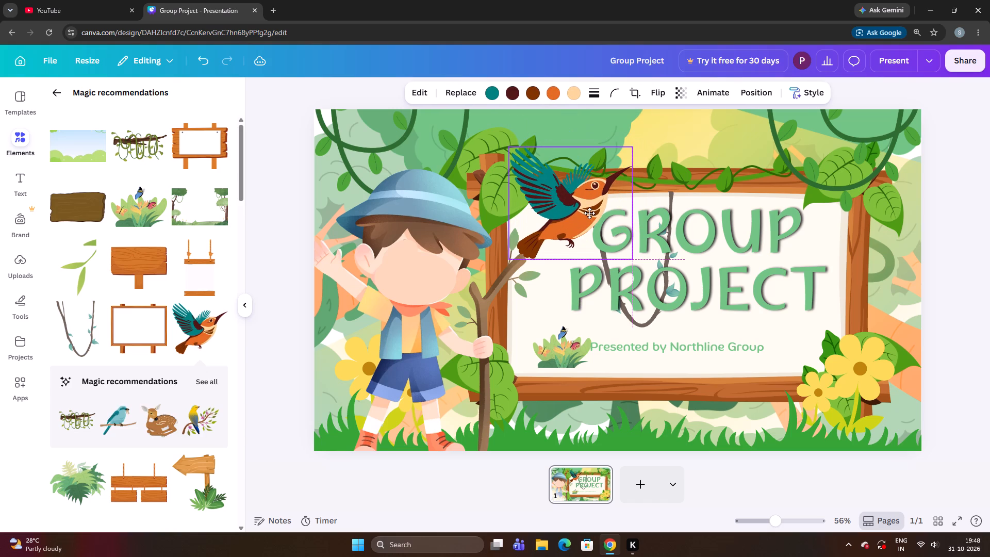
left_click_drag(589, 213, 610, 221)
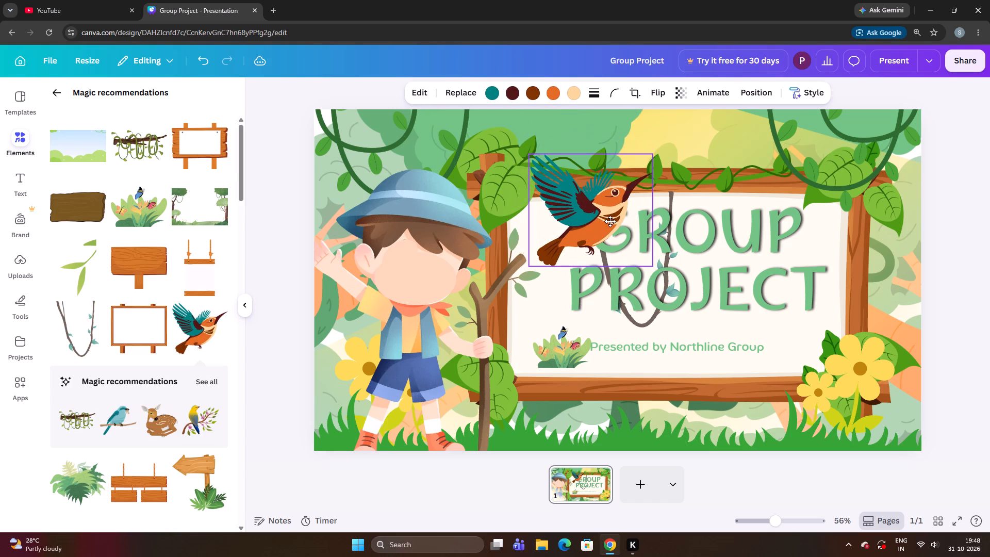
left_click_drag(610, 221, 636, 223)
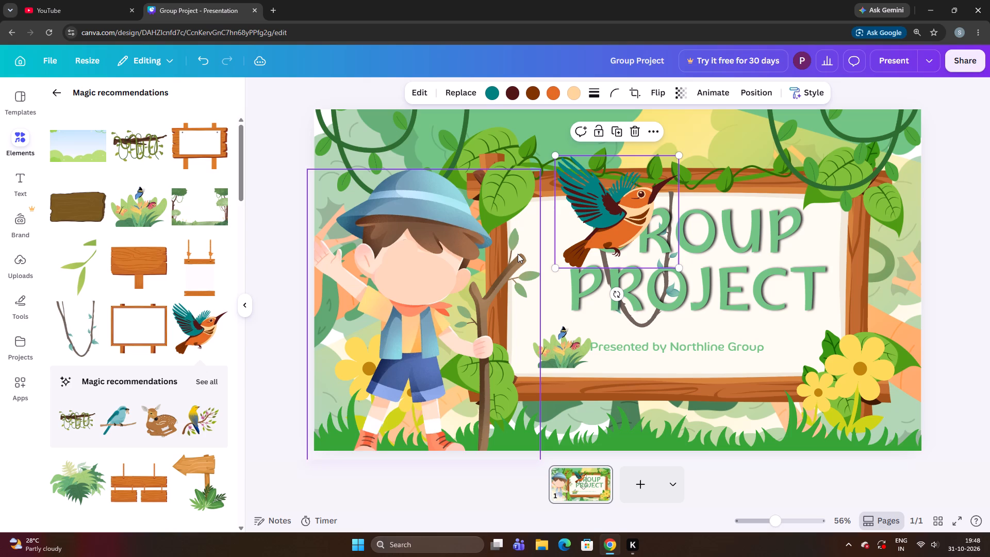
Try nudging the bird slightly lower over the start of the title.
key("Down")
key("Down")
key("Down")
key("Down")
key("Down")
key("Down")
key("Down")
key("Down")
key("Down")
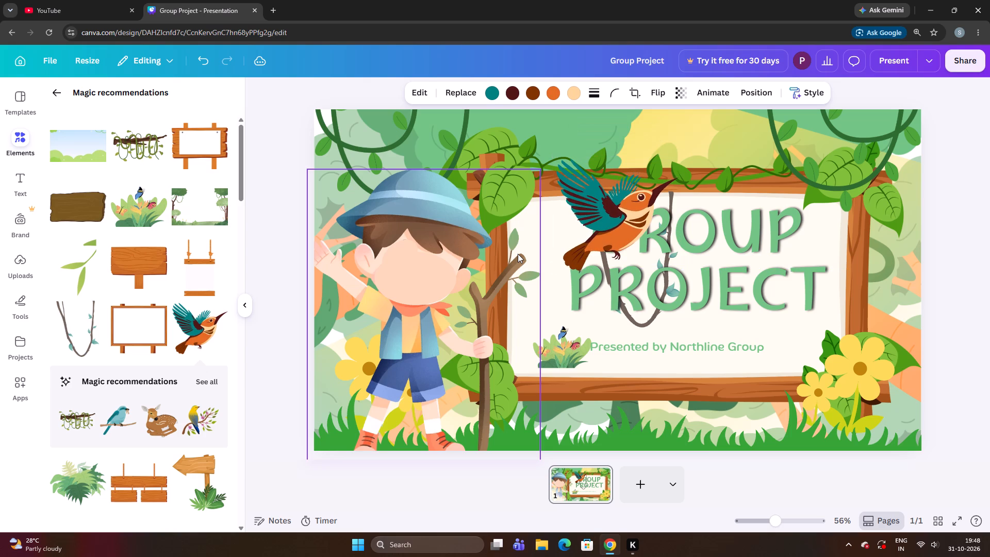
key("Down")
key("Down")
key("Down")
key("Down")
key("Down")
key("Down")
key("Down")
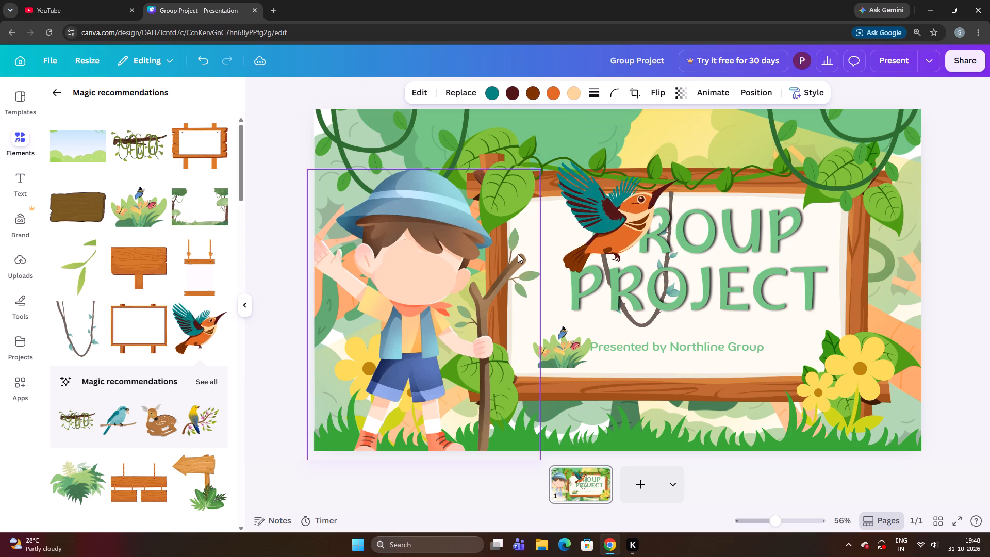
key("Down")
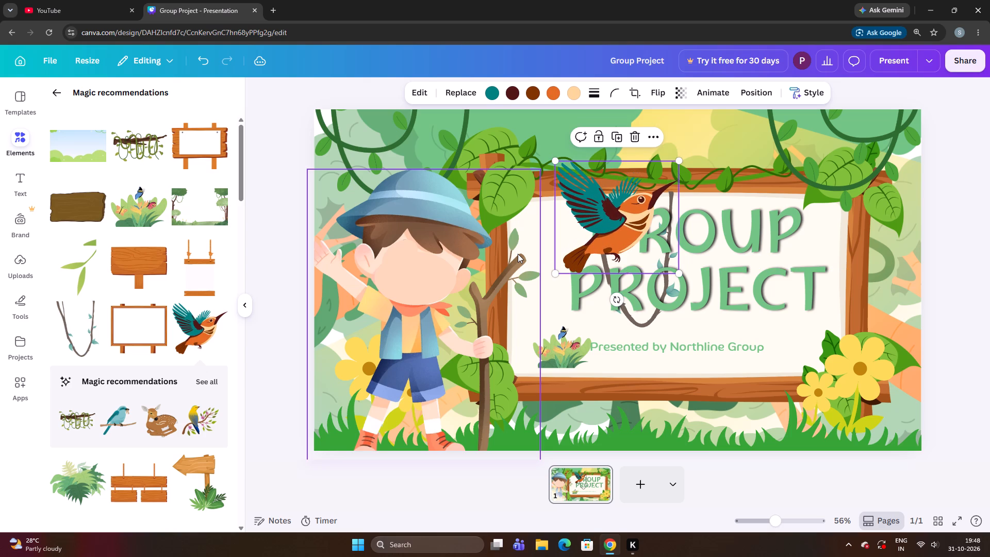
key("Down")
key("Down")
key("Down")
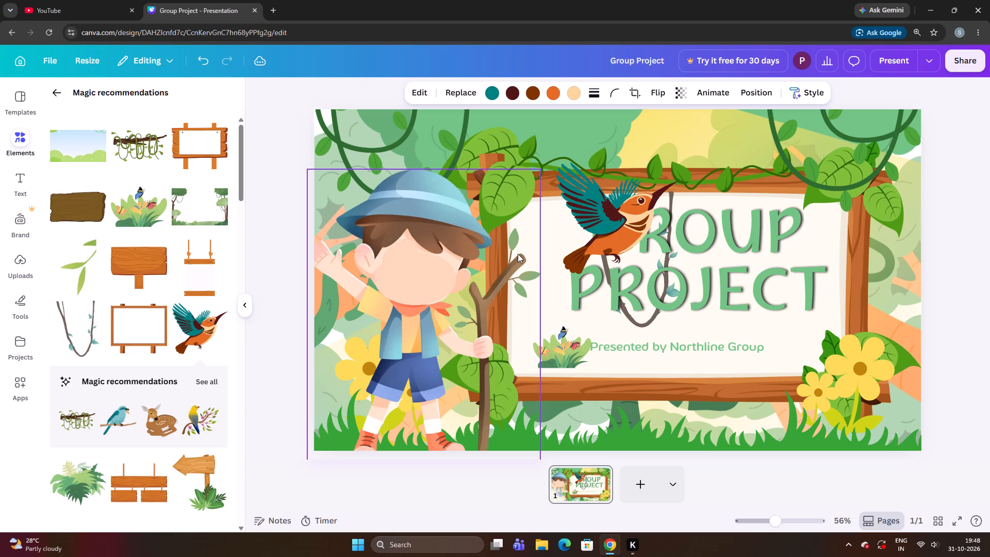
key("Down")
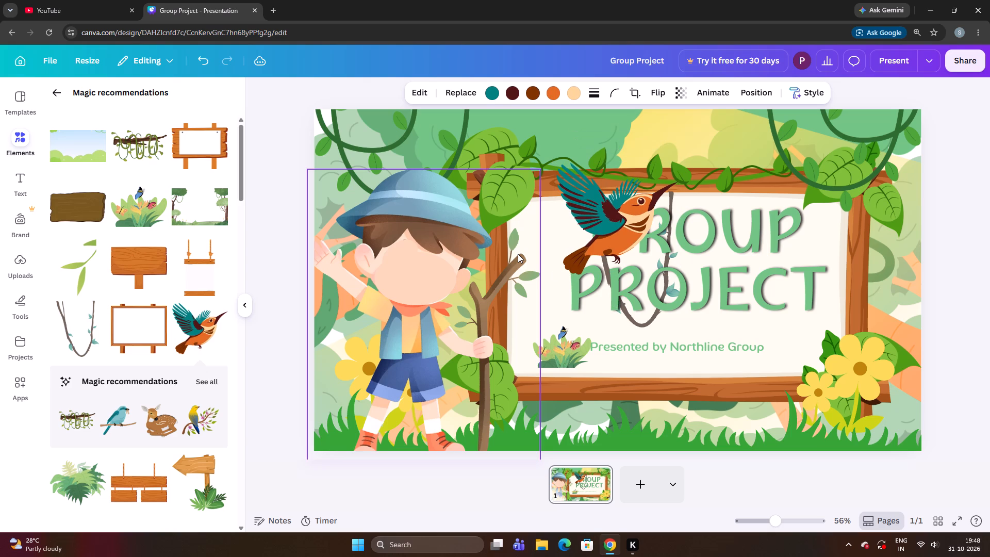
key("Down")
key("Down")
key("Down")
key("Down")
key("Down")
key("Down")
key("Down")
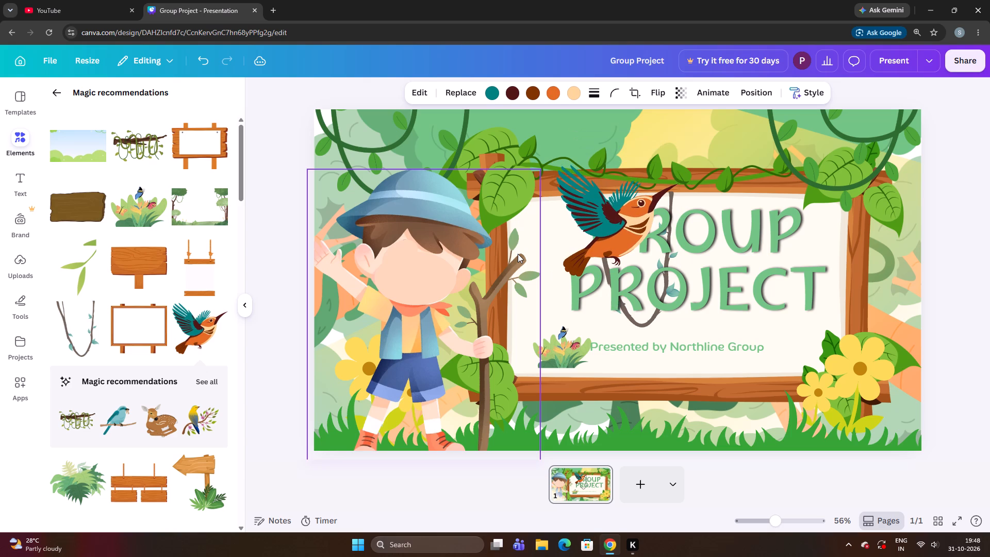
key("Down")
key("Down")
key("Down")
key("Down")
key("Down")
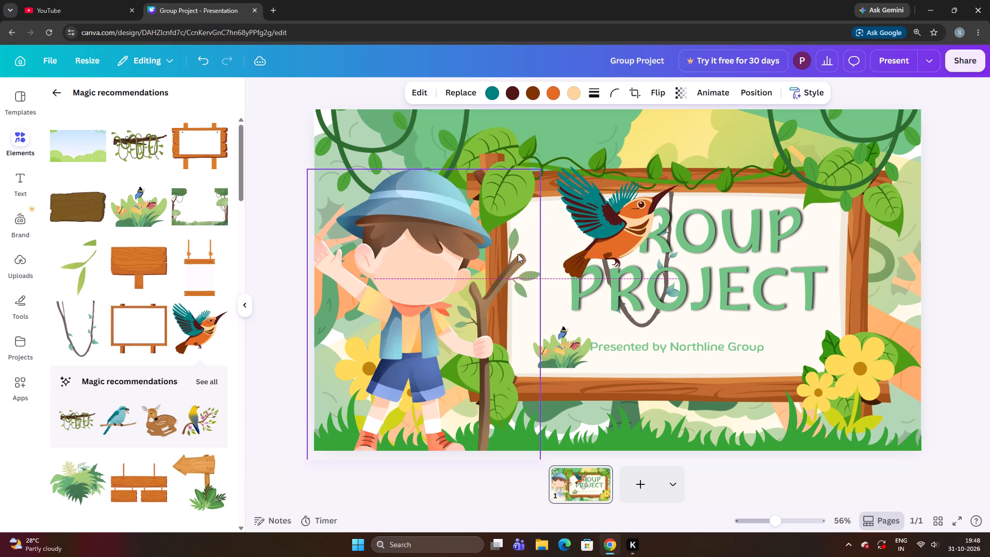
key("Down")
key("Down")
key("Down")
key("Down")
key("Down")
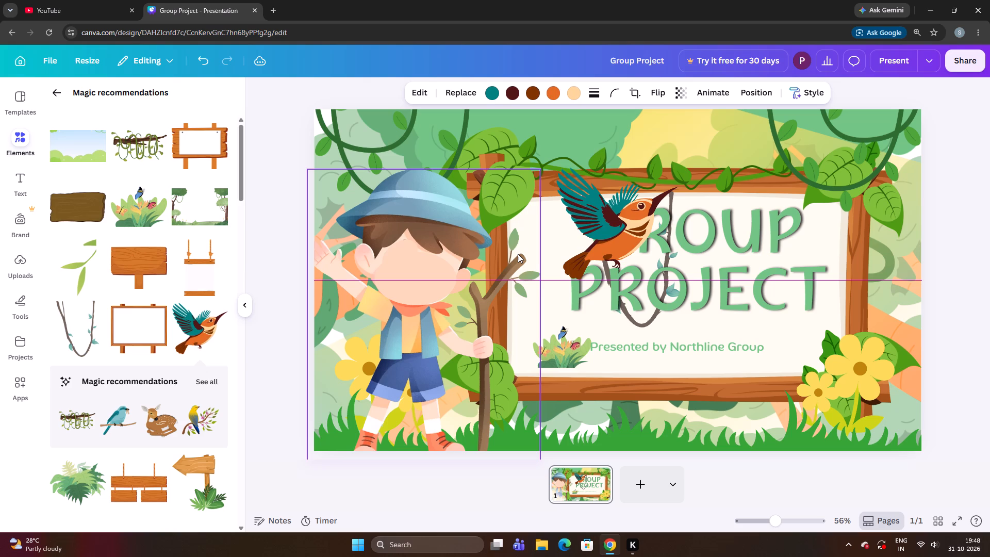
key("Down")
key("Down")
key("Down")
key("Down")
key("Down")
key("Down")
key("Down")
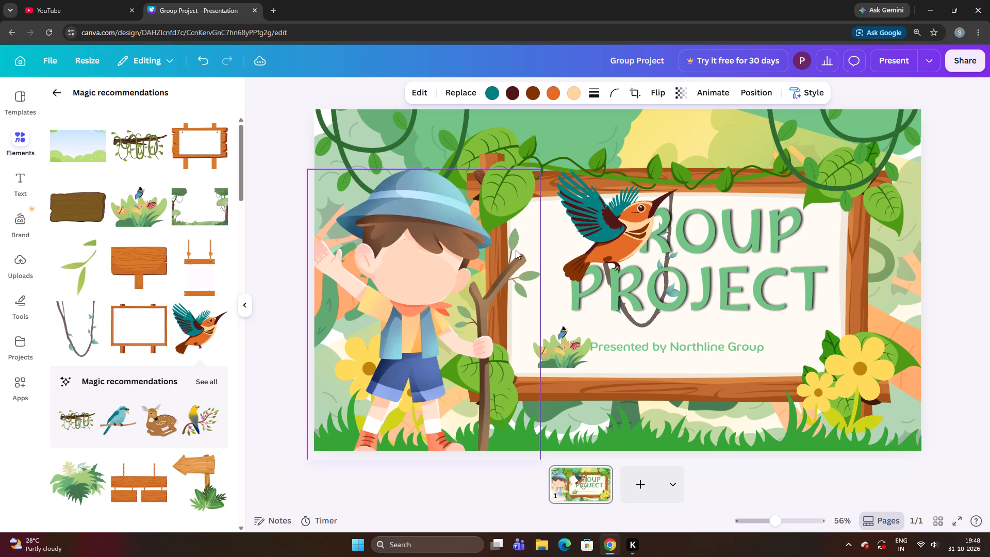
Shrink the bird to a small accent and place it in the greenery above the signboard's upper frame, left of the yellow area.
left_click_drag(591, 228, 623, 188)
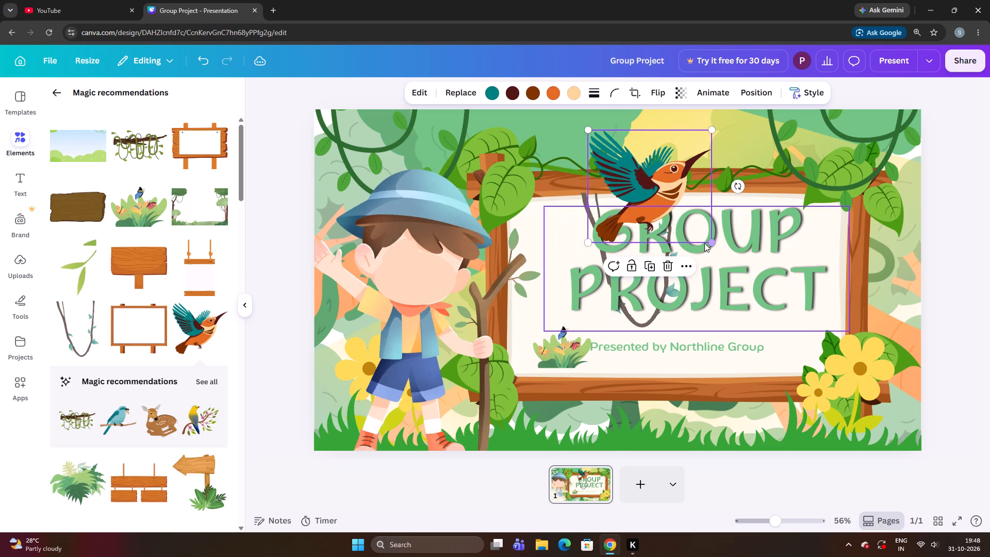
left_click_drag(708, 242, 646, 185)
left_click_drag(625, 166, 630, 135)
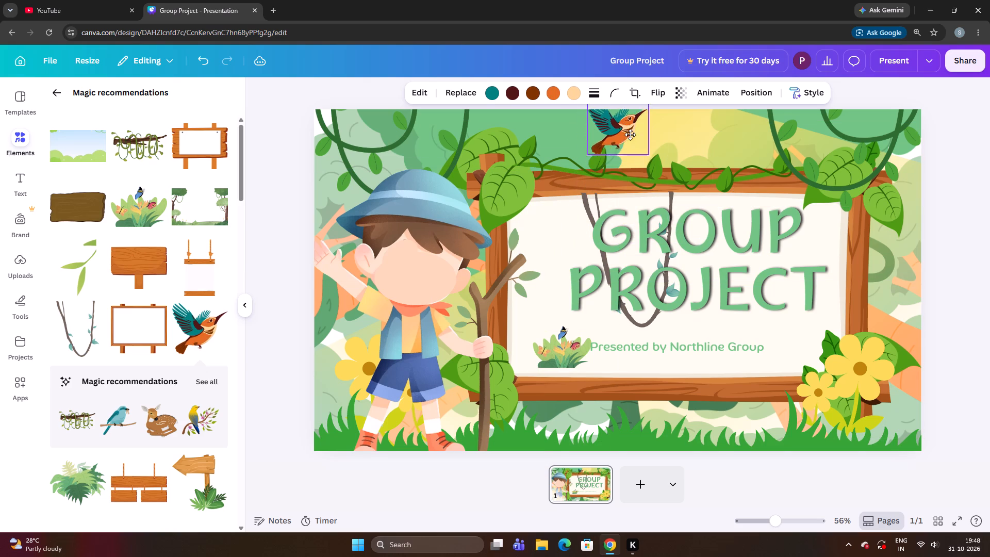
left_click_drag(630, 135, 652, 141)
left_click_drag(674, 163, 662, 147)
left_click_drag(638, 126, 655, 127)
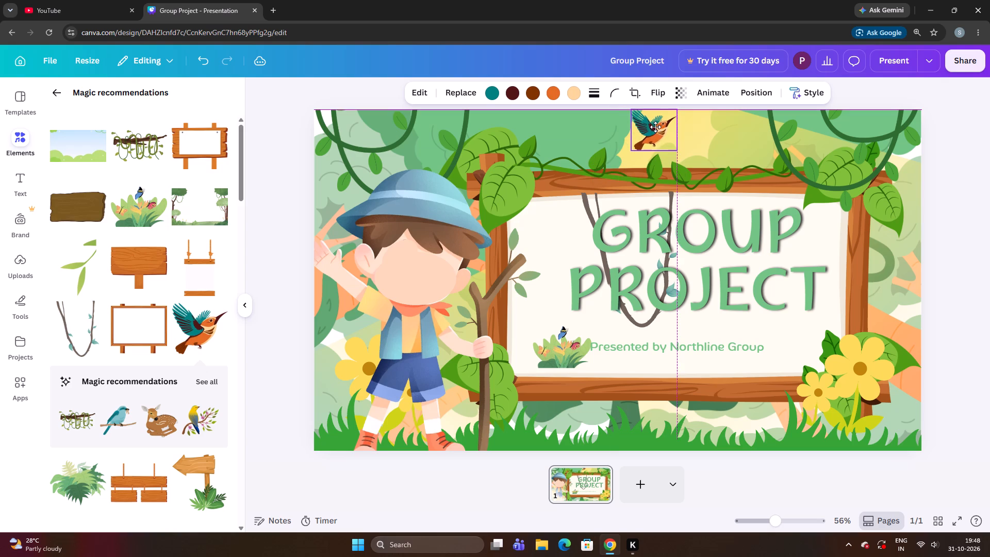
left_click_drag(655, 127, 582, 134)
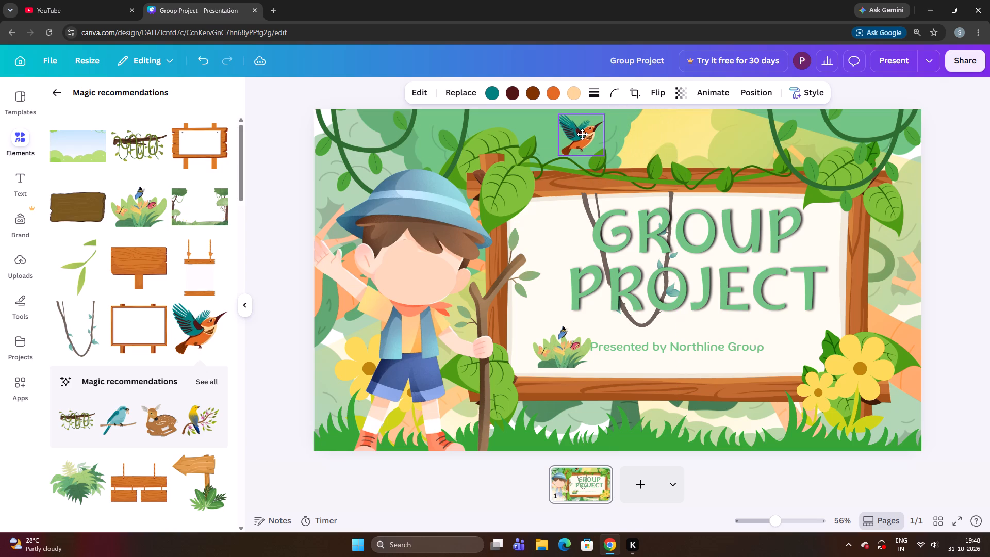
Shrink the bird slightly more and keep it in the greenery above the signboard's upper frame.
left_click_drag(582, 134, 596, 133)
left_click_drag(615, 152, 605, 146)
left_click_drag(590, 131, 580, 132)
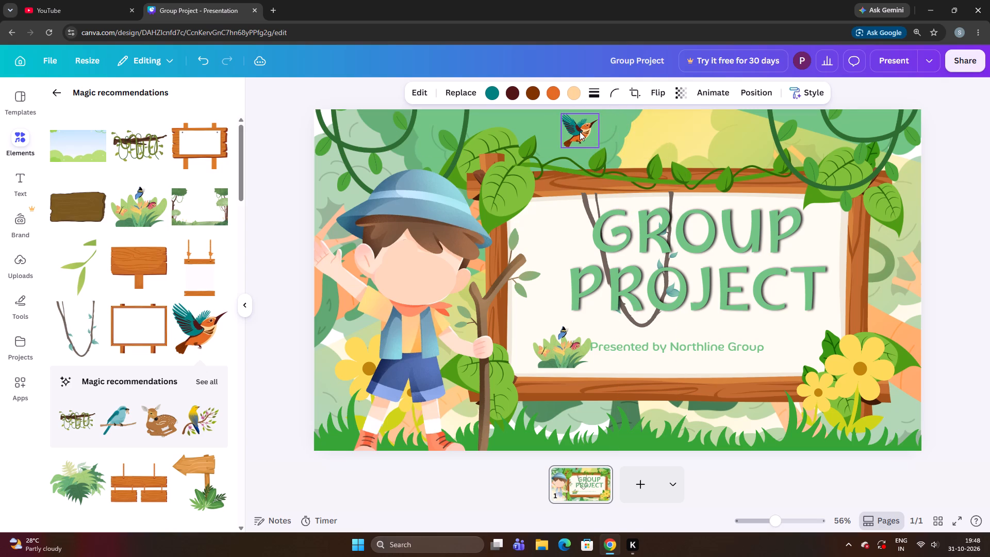
Fine-tune the bird's position with small nudges, ending slightly further left above the signboard's upper frame.
key("Down")
key("Down")
key("Down")
key("Down")
key("Down")
key("Left")
key("Left")
key("Left")
key("Left")
key("Left")
key("Left")
key("Left")
key("Left")
key("Left")
key("Left")
key("Left")
key("Left")
key("Left")
key("Left")
key("Left")
key("Left")
key("Left")
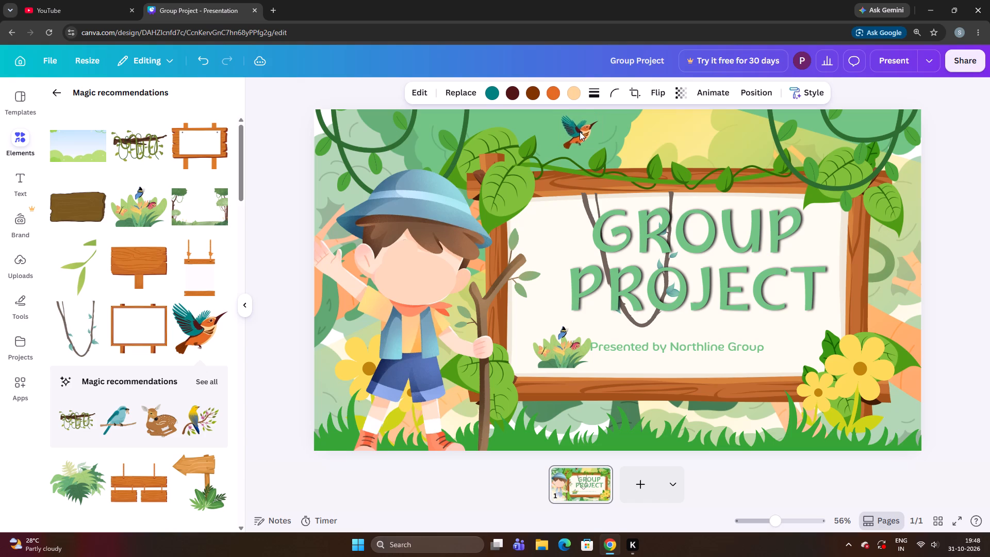
key("Down")
key("Down")
key("Down")
key("Down")
key("Down")
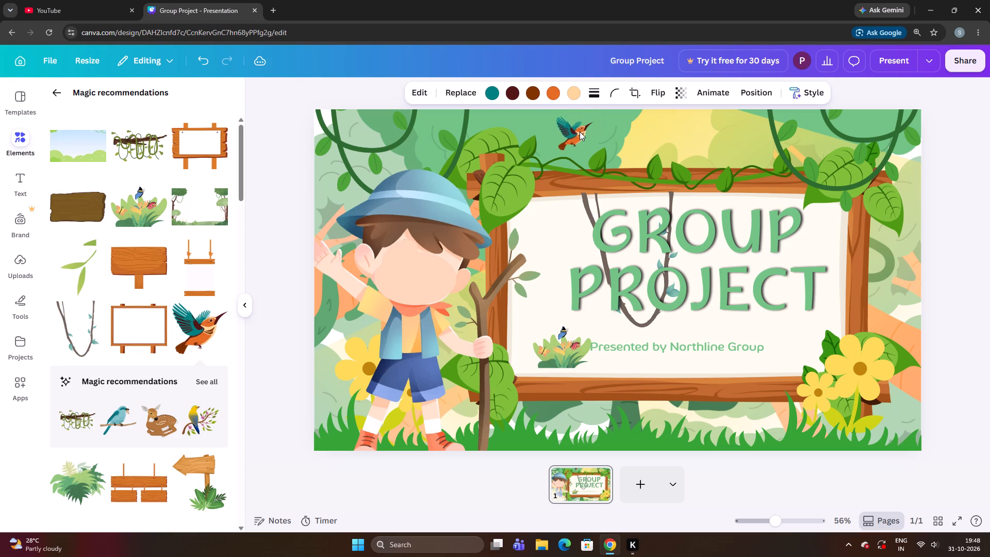
key("Down")
key("Down")
key("Down")
key("Down")
key("Up")
key("Up")
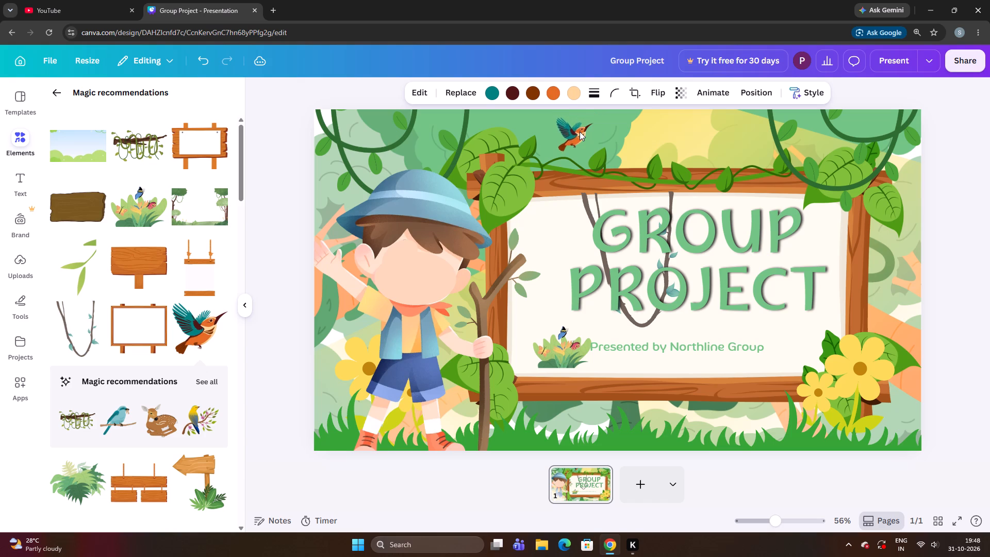
key("Up")
key("Up")
key("Up")
key("Up")
key("Up")
key("Up")
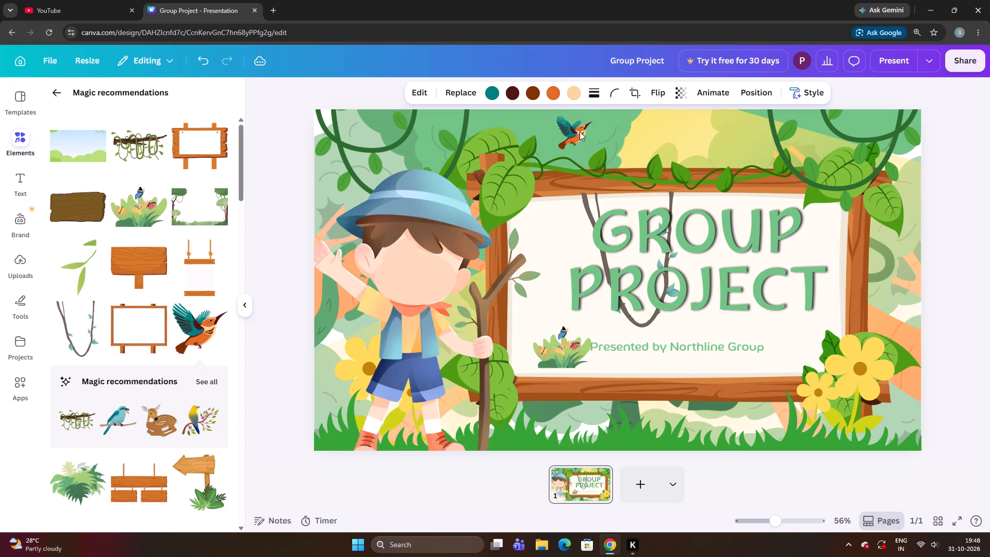
key("Up")
key("Up")
key("Up")
key("Left")
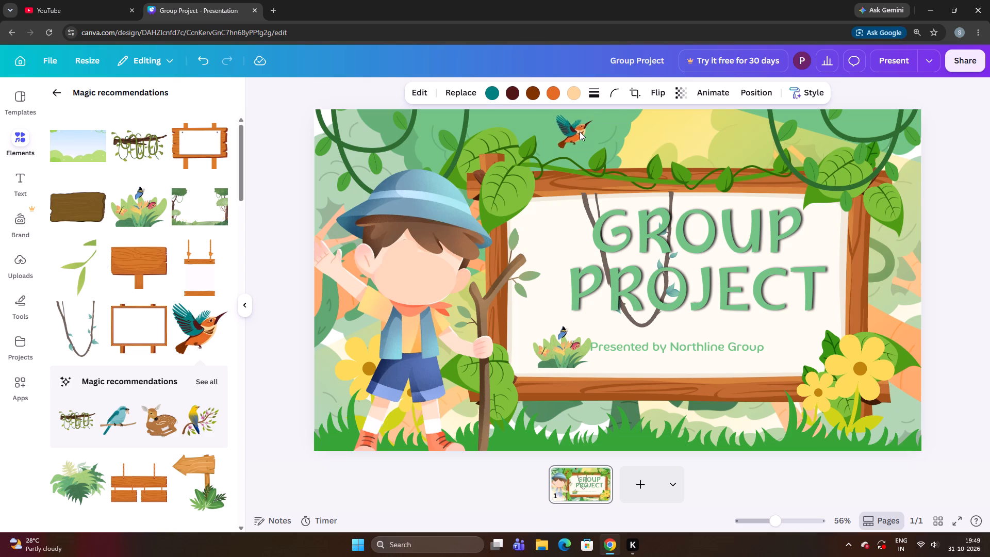
Move the GROUP PROJECT title lower on the signboard to make the hanging vine behind it reachable.
left_click(614, 192)
left_click(594, 195)
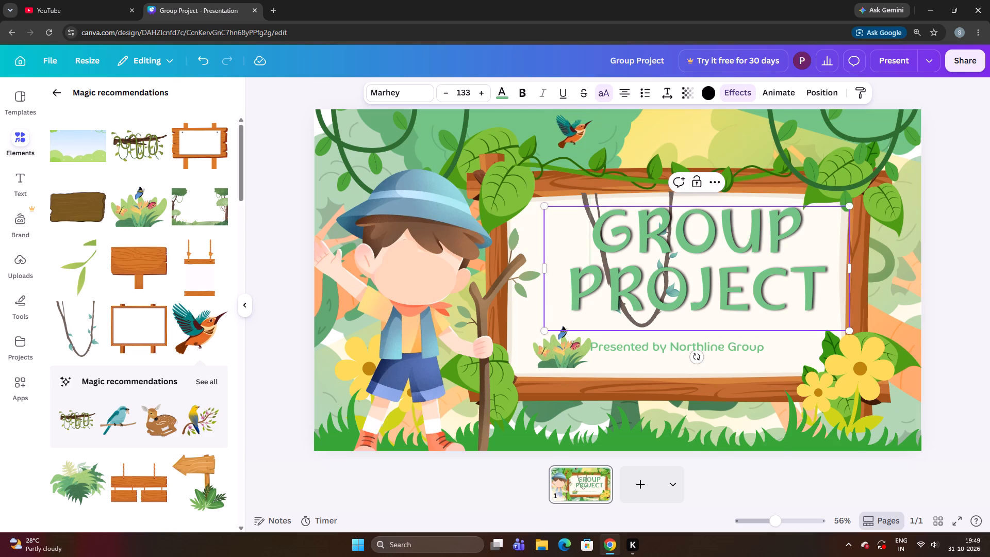
left_click(594, 195)
left_click(574, 193)
double_click(589, 195)
left_click(594, 194)
left_click(618, 193)
left_click(631, 192)
double_click(567, 187)
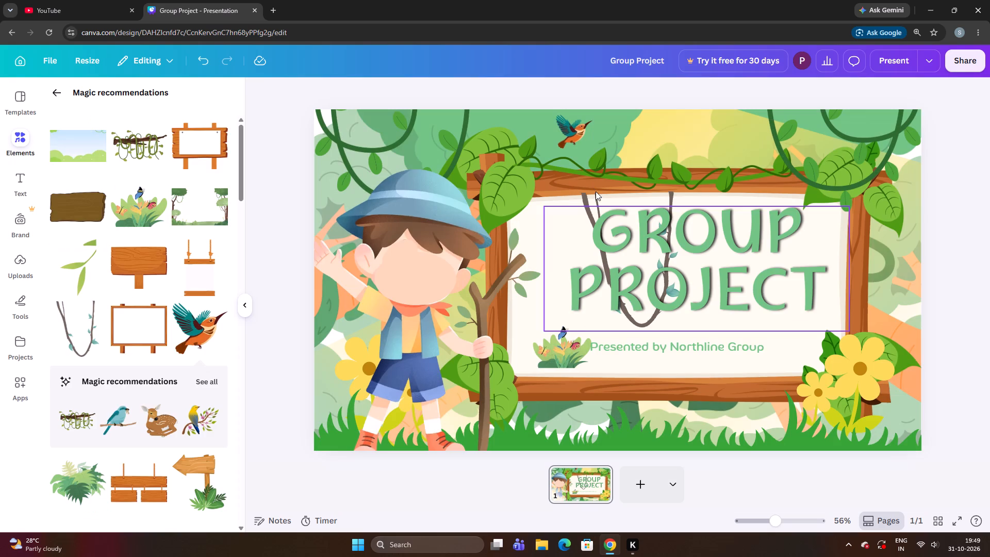
left_click(596, 191)
left_click(614, 192)
left_click(664, 193)
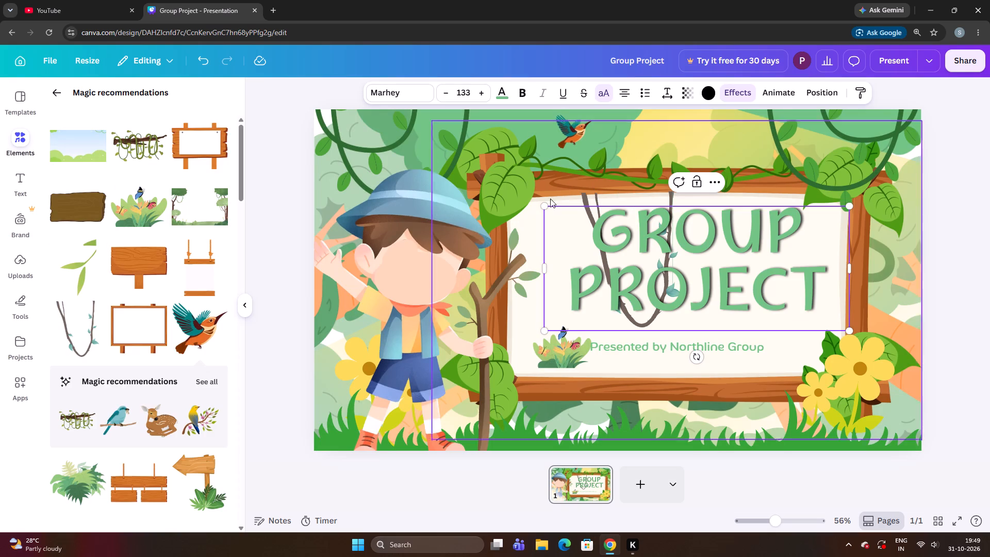
left_click_drag(610, 249, 617, 275)
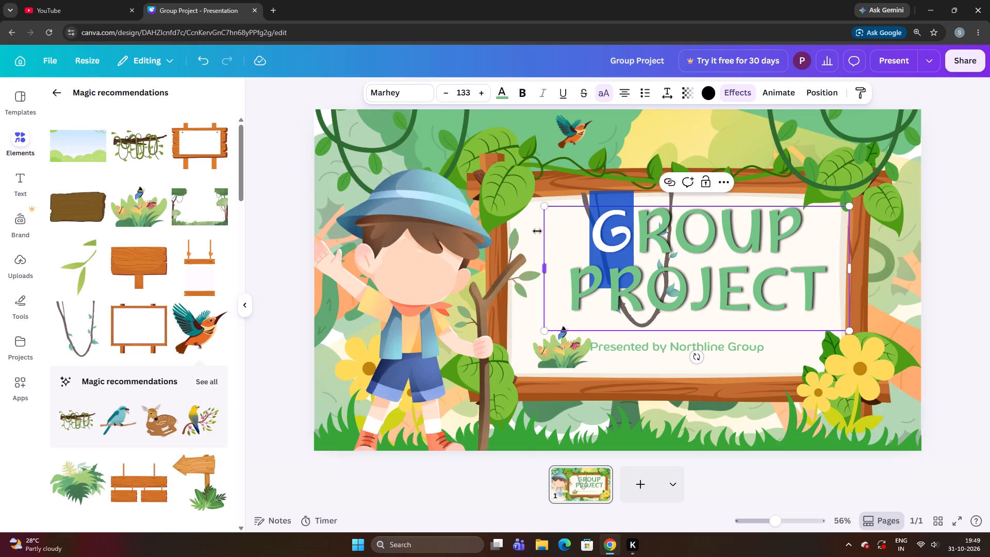
left_click(532, 228)
left_click_drag(597, 241, 602, 267)
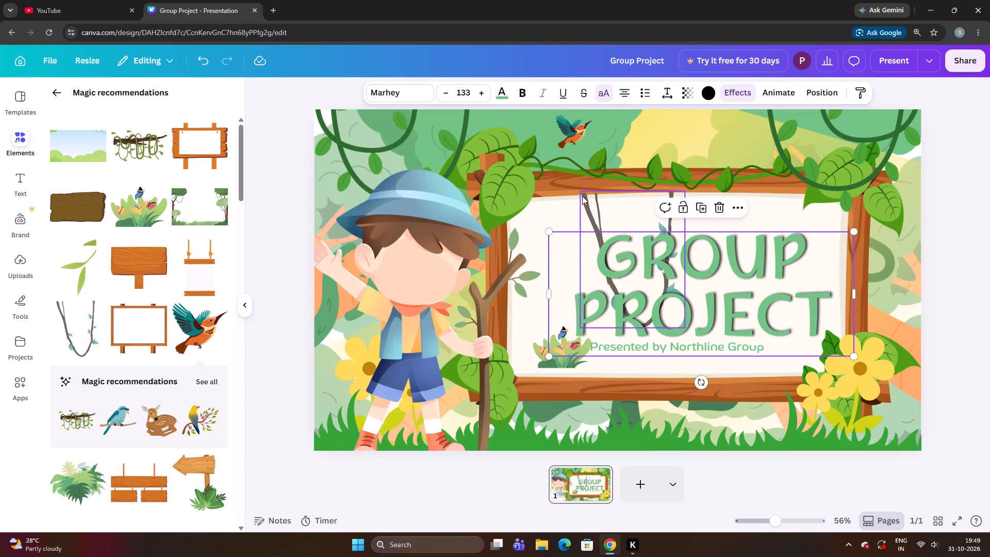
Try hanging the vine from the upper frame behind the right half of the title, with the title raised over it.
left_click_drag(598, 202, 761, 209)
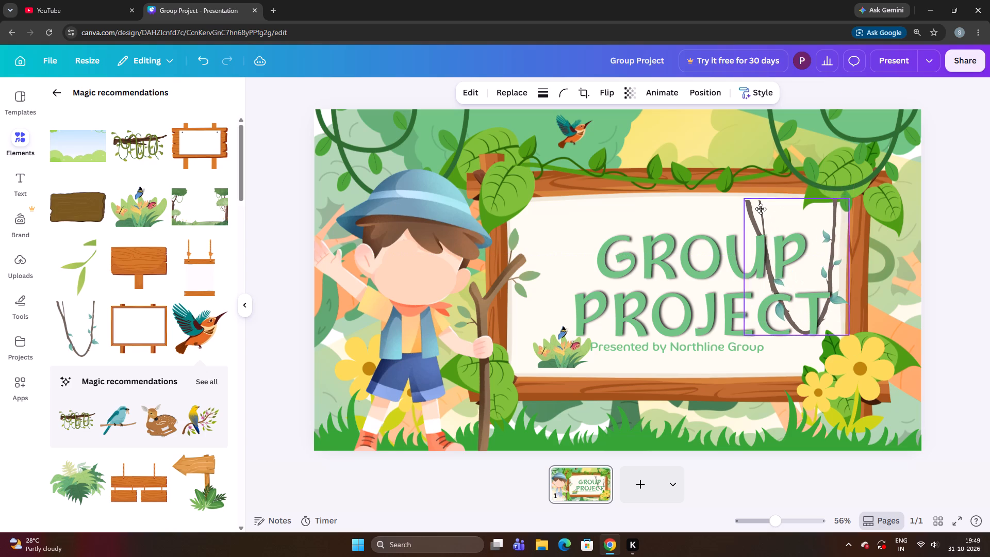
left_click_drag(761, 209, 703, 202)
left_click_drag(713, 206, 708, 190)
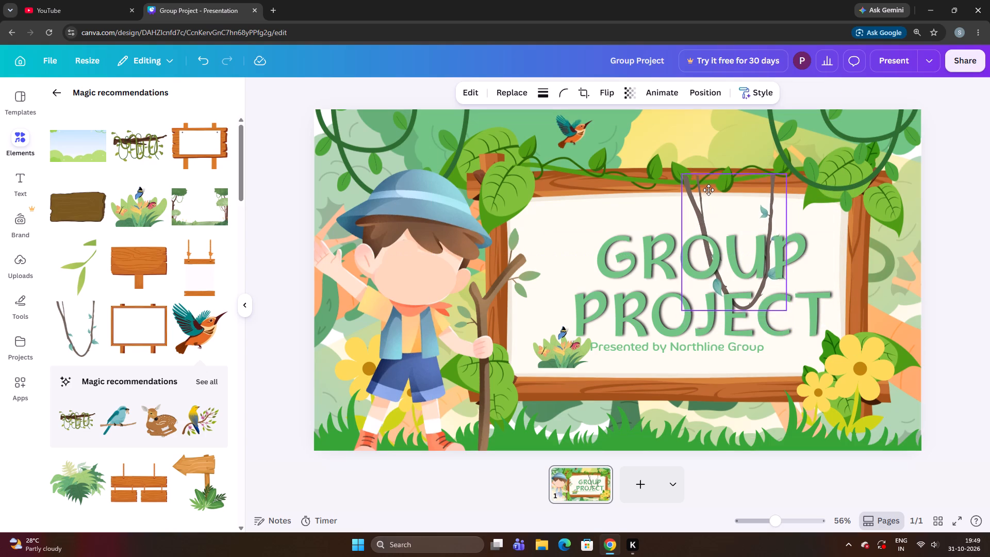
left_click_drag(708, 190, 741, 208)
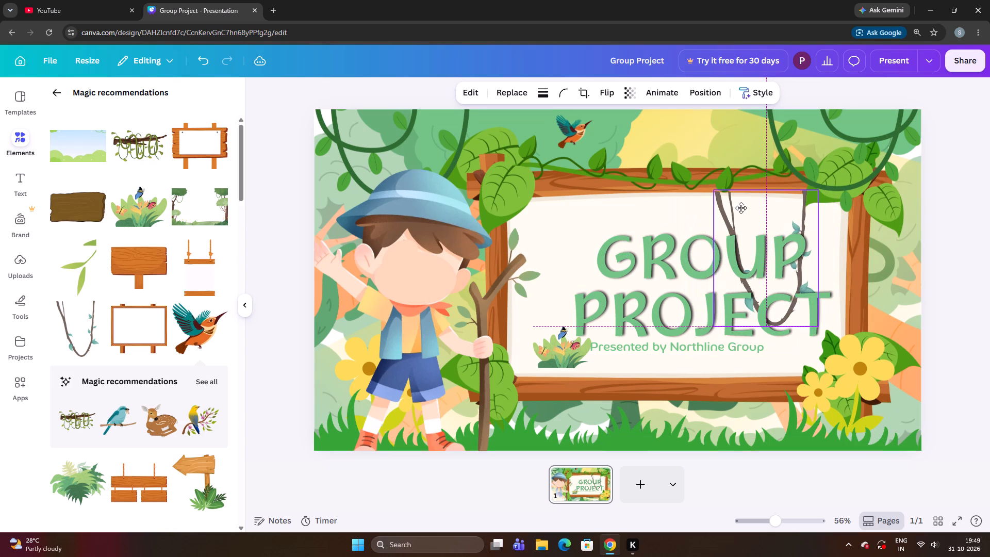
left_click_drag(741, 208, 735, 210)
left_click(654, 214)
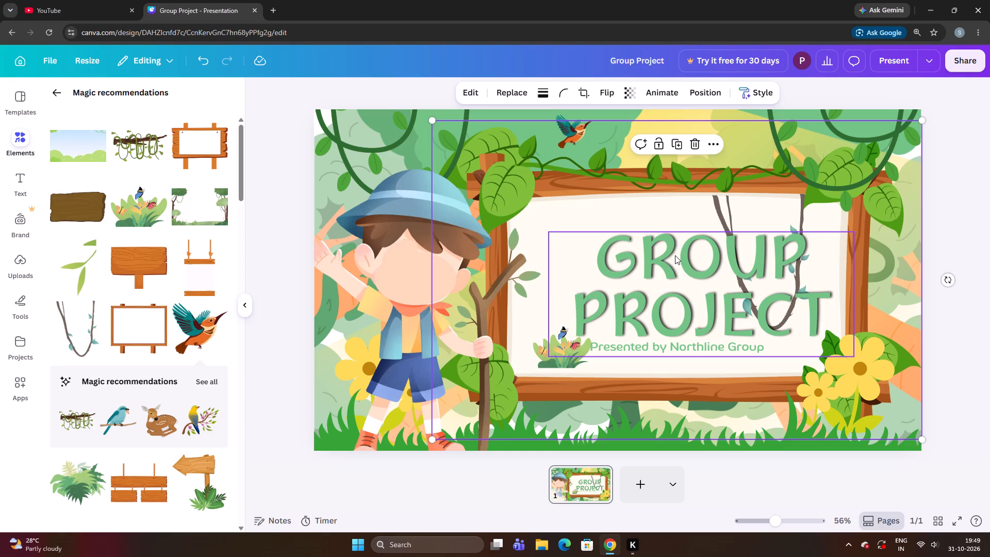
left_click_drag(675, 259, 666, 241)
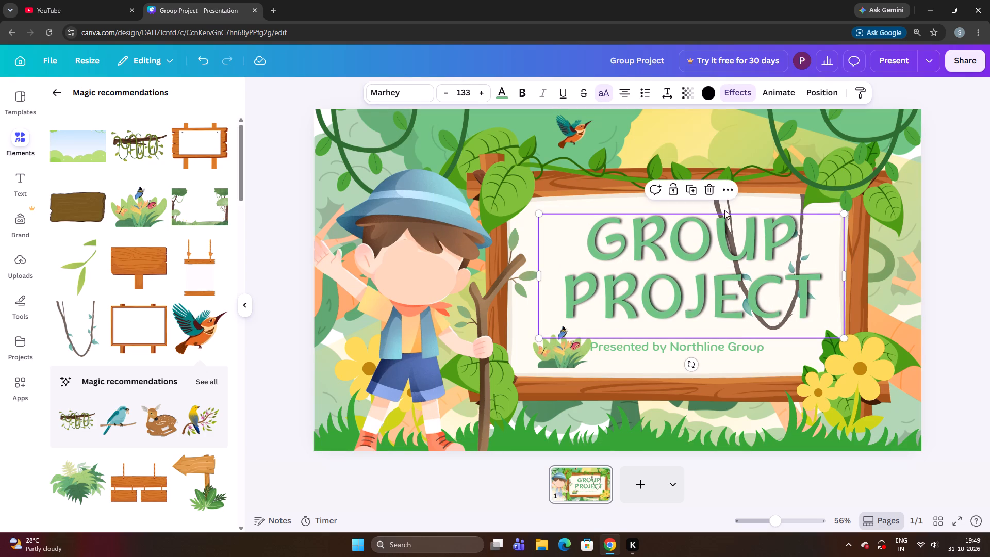
Move the title clear of the vine and place the vine at the page's upper-left corner, partly beyond the page edge.
left_click_drag(679, 253, 697, 284)
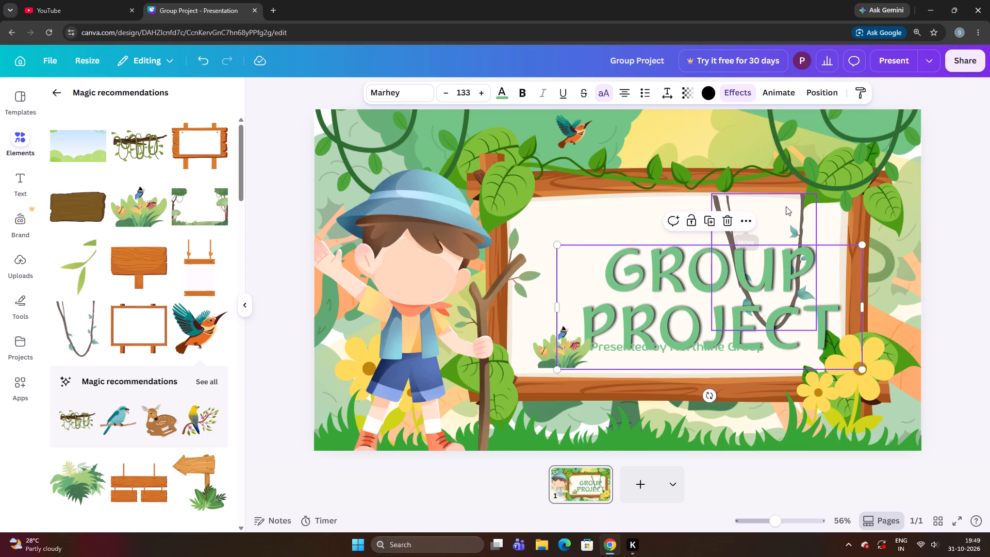
left_click_drag(786, 208, 365, 102)
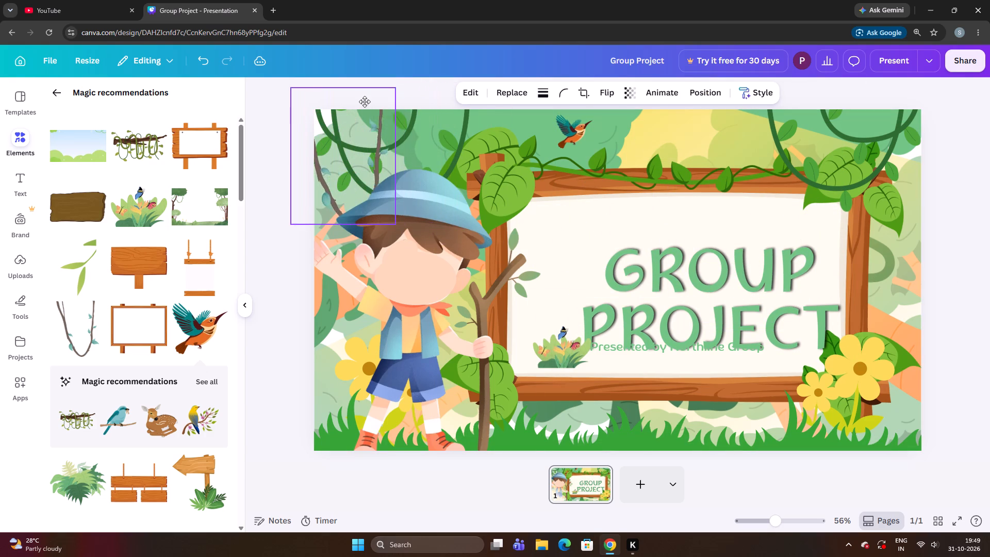
left_click_drag(365, 102, 332, 72)
right_click(340, 143)
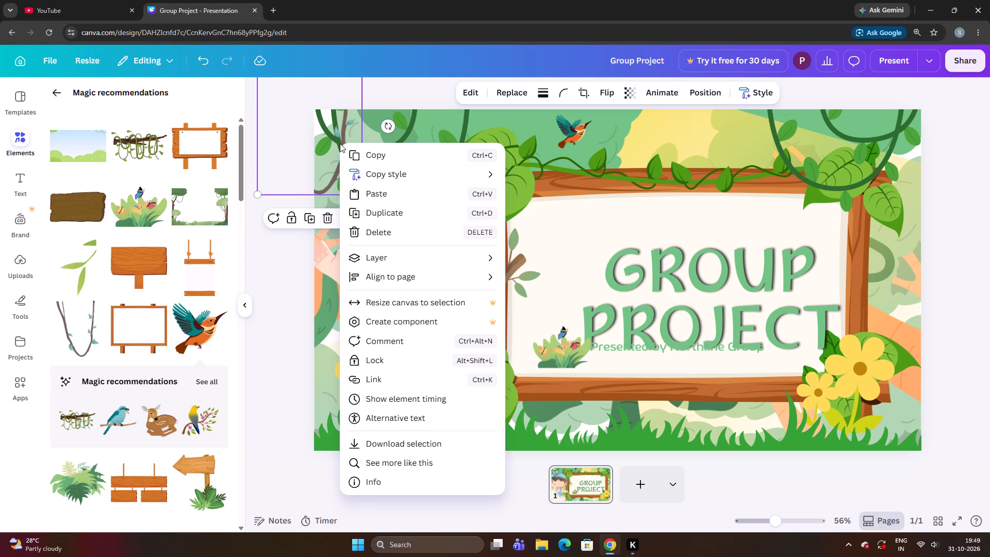
left_click(423, 120)
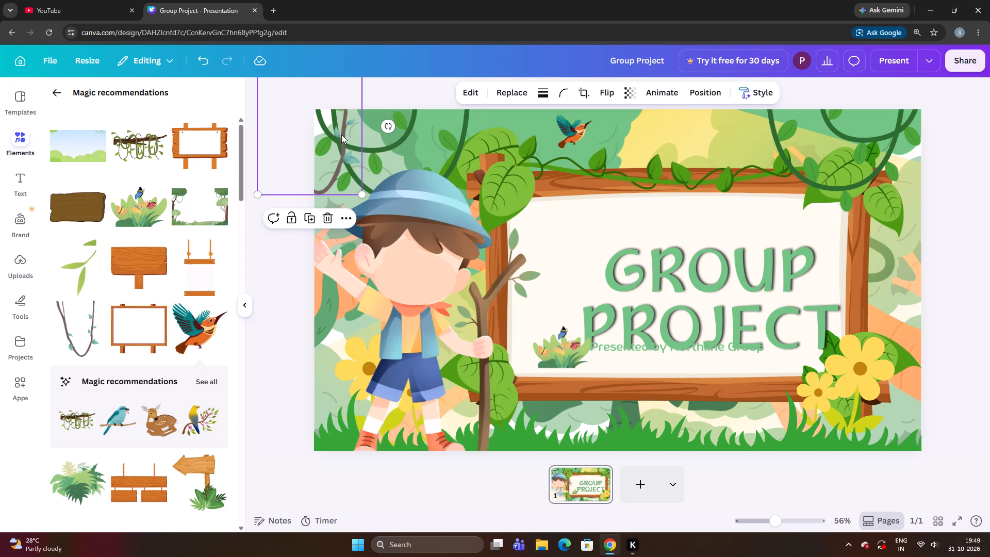
left_click(341, 135)
left_click_drag(341, 135, 346, 142)
left_click(346, 142)
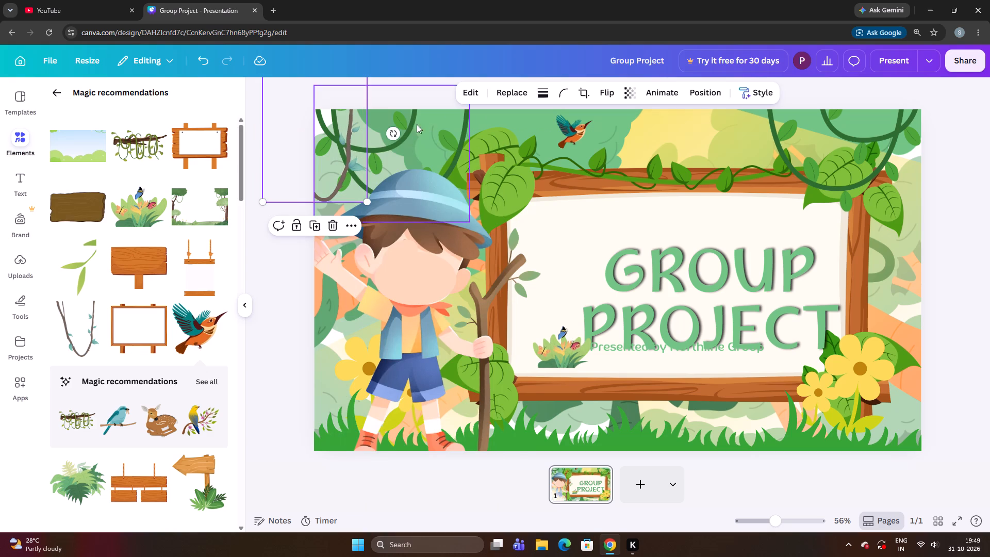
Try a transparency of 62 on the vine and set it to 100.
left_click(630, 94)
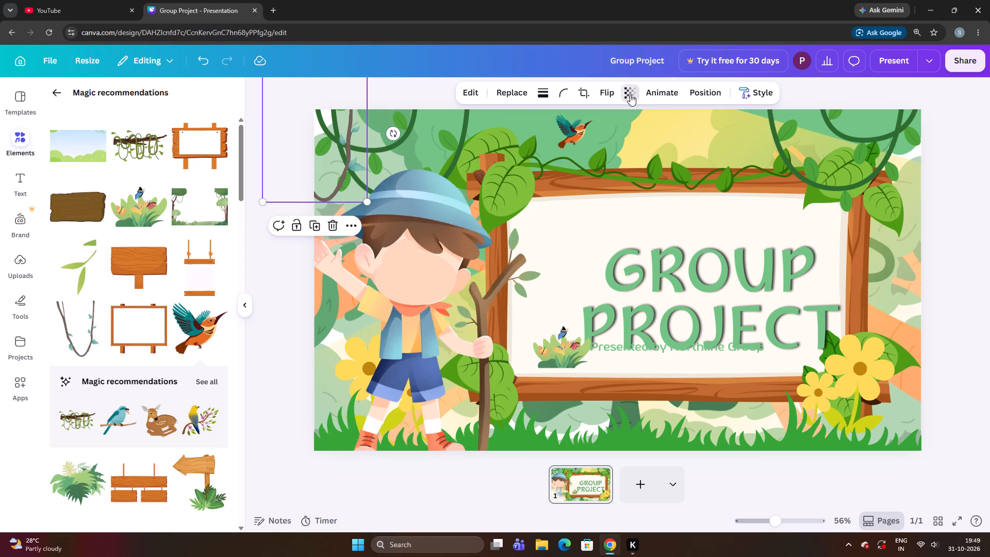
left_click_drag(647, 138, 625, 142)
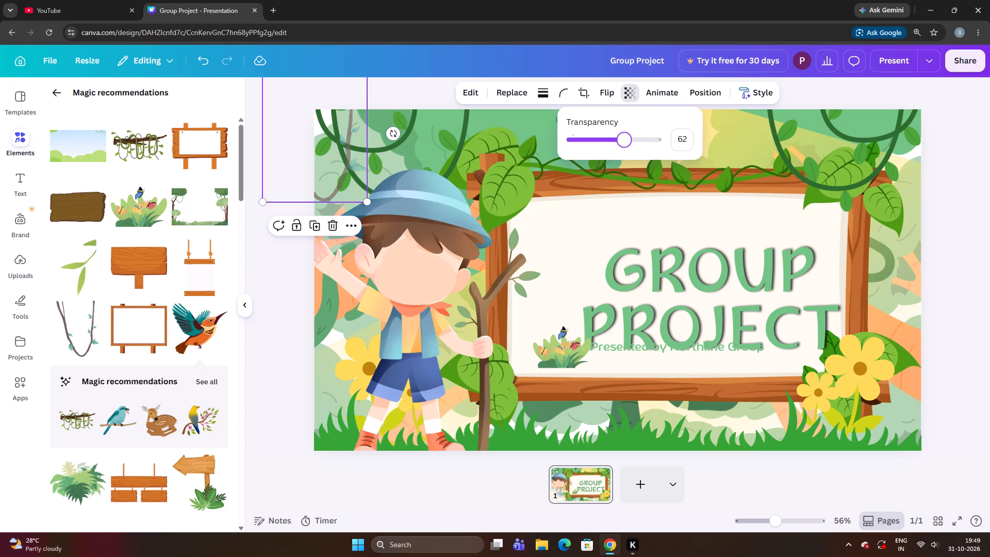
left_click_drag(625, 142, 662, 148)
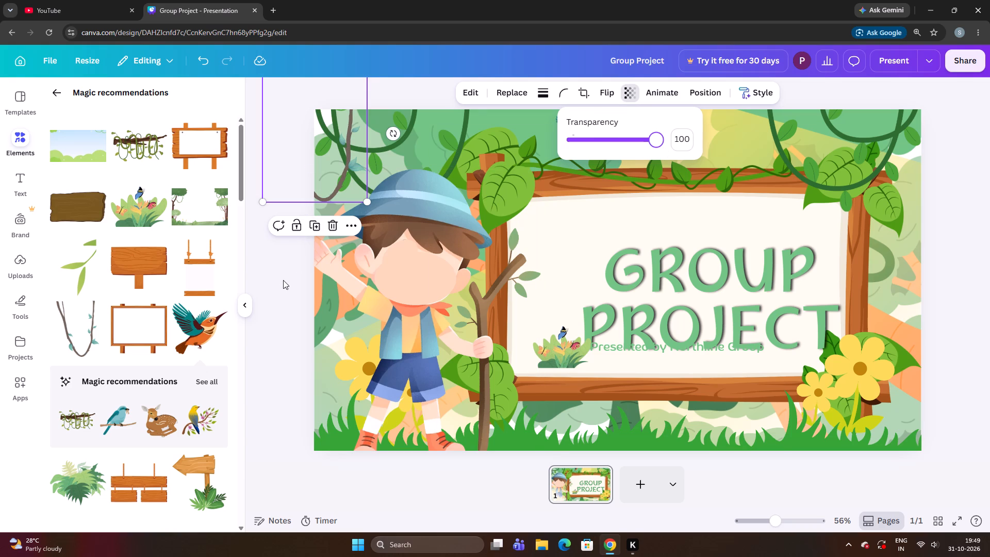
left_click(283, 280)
Raise the GROUP PROJECT title to the upper part of the signboard, clear of the Presented by line.
left_click_drag(625, 321, 587, 269)
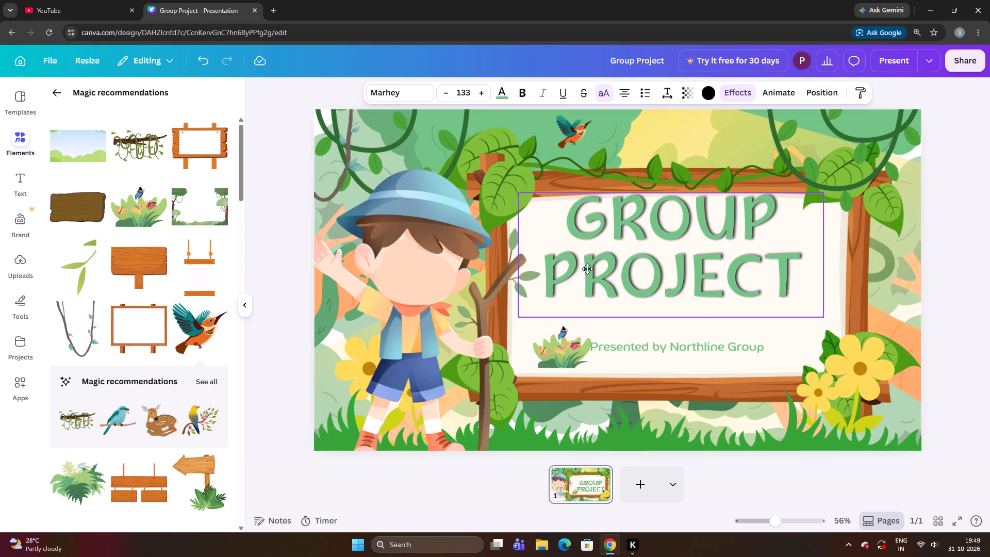
left_click_drag(587, 269, 595, 274)
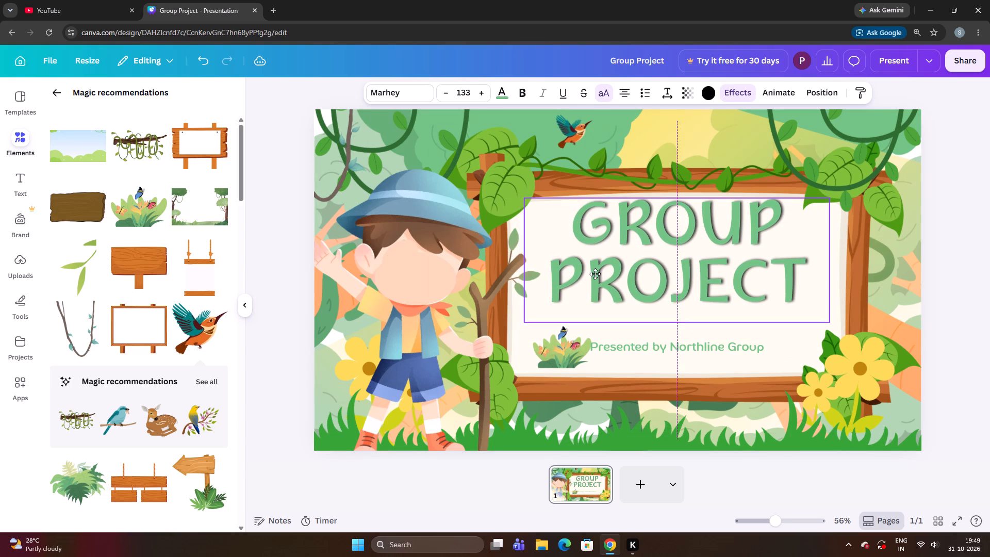
left_click_drag(595, 274, 602, 285)
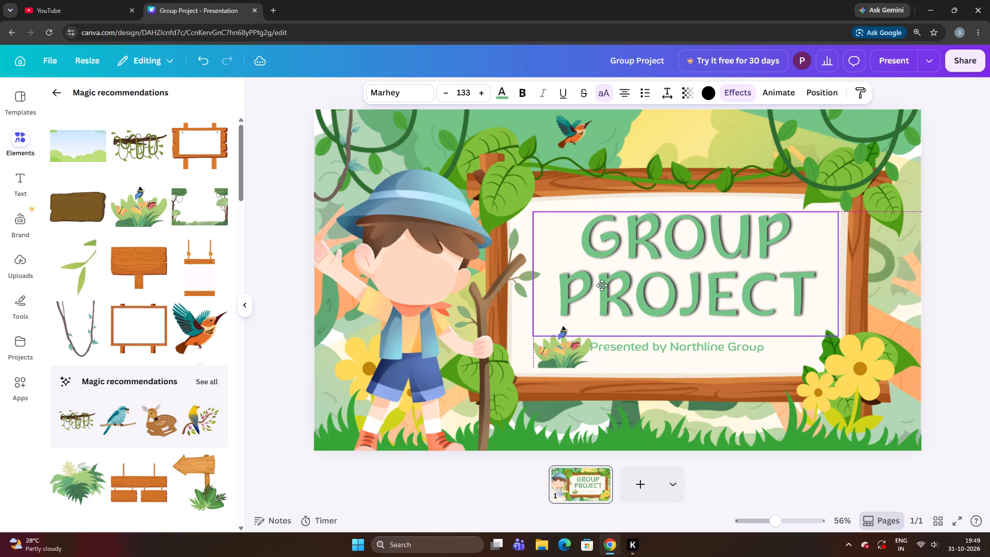
left_click_drag(602, 285, 603, 291)
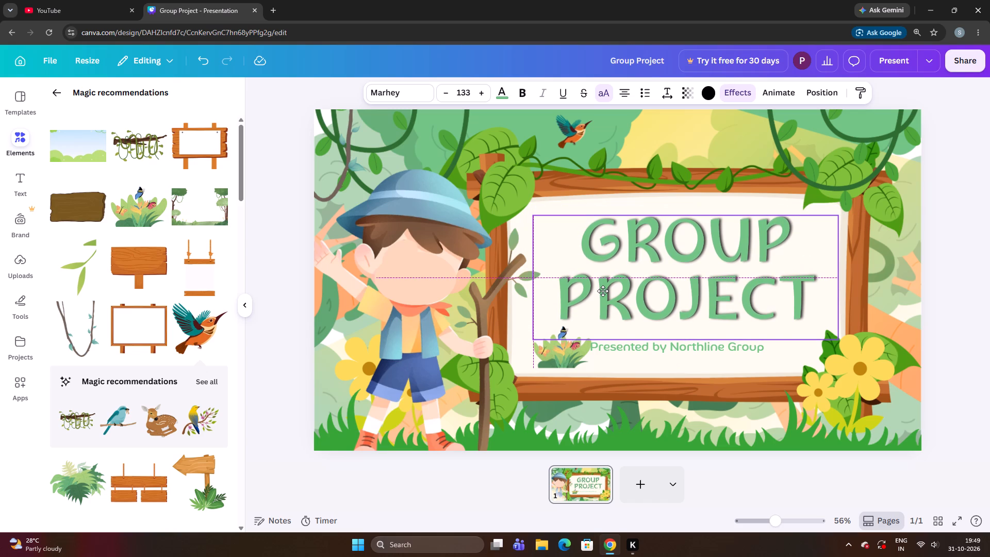
left_click_drag(603, 291, 603, 293)
left_click_drag(603, 293, 587, 289)
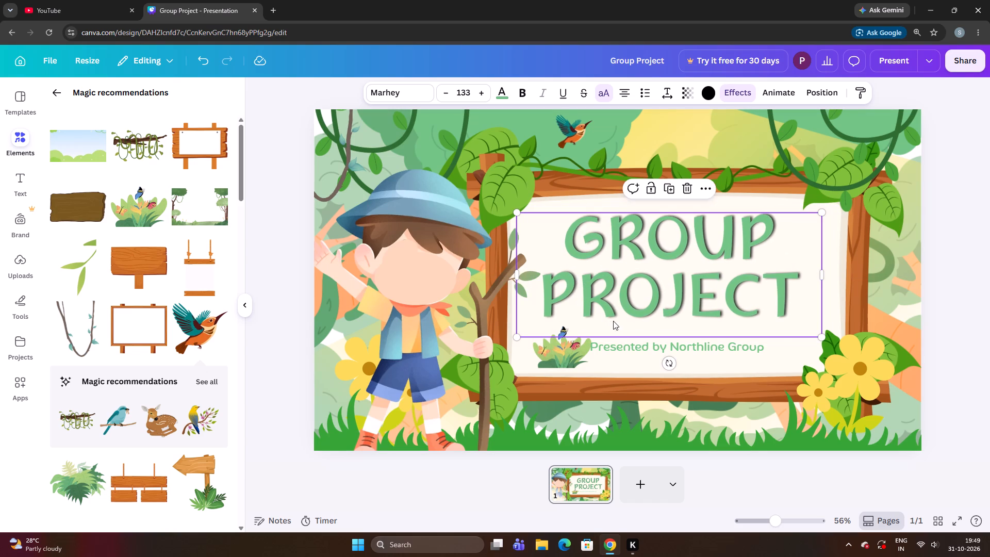
left_click_drag(739, 324, 740, 314)
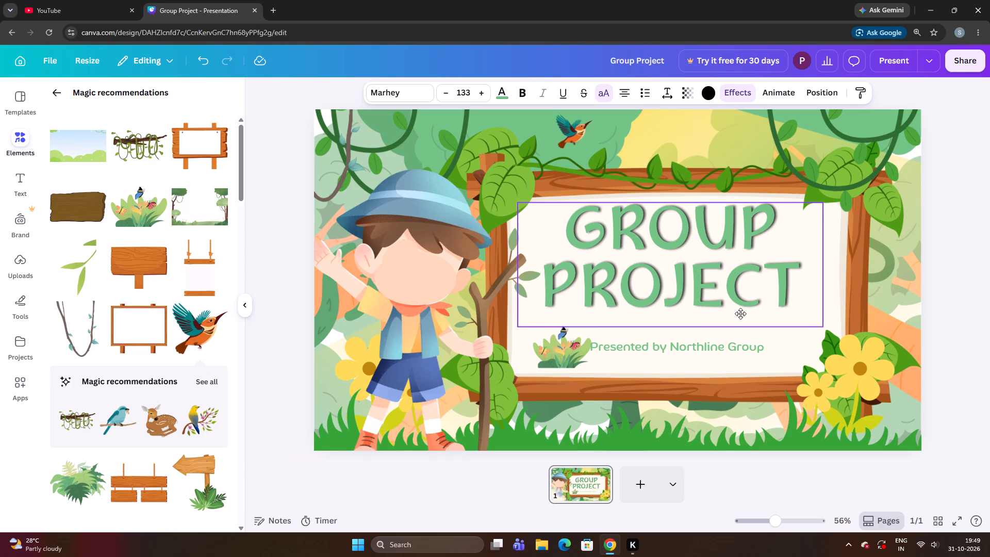
left_click_drag(740, 314, 745, 318)
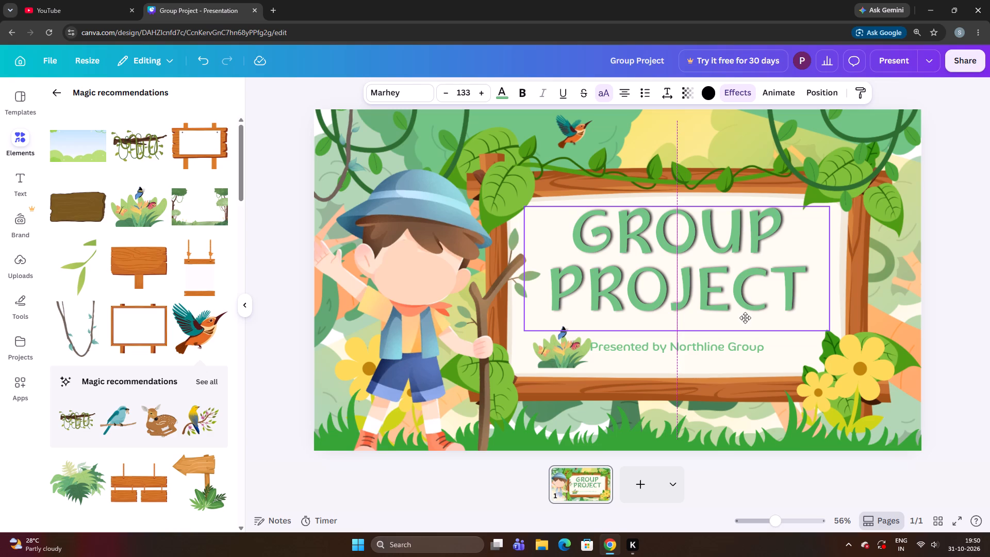
left_click_drag(745, 318, 760, 312)
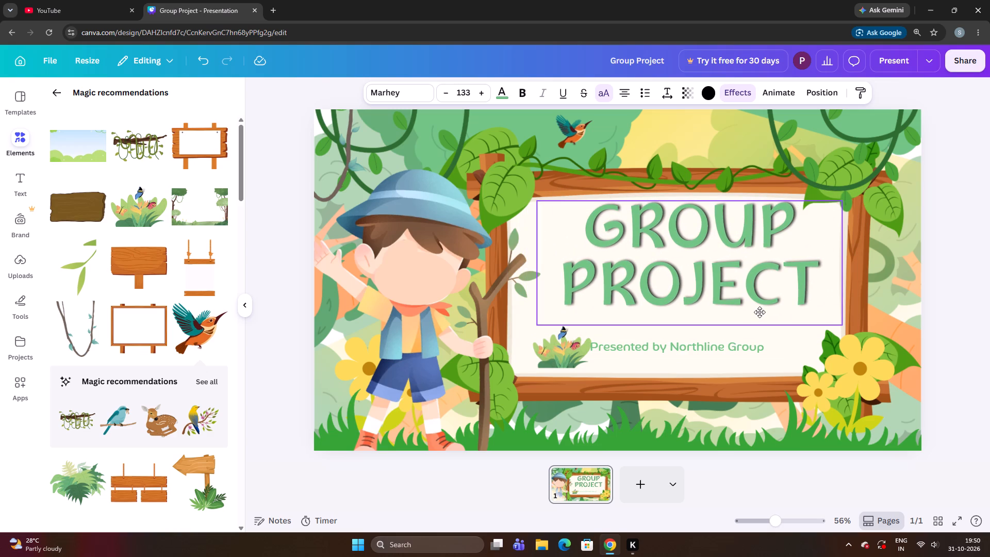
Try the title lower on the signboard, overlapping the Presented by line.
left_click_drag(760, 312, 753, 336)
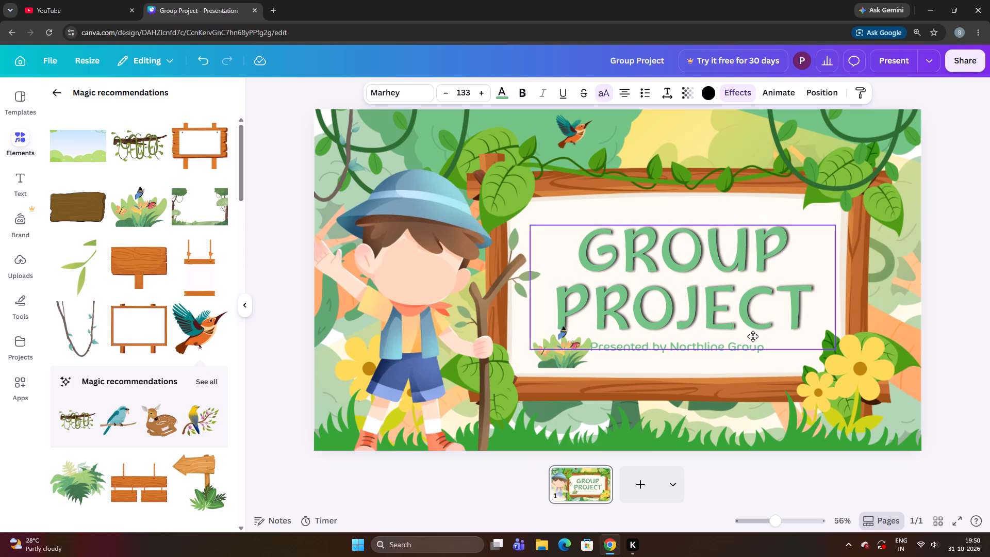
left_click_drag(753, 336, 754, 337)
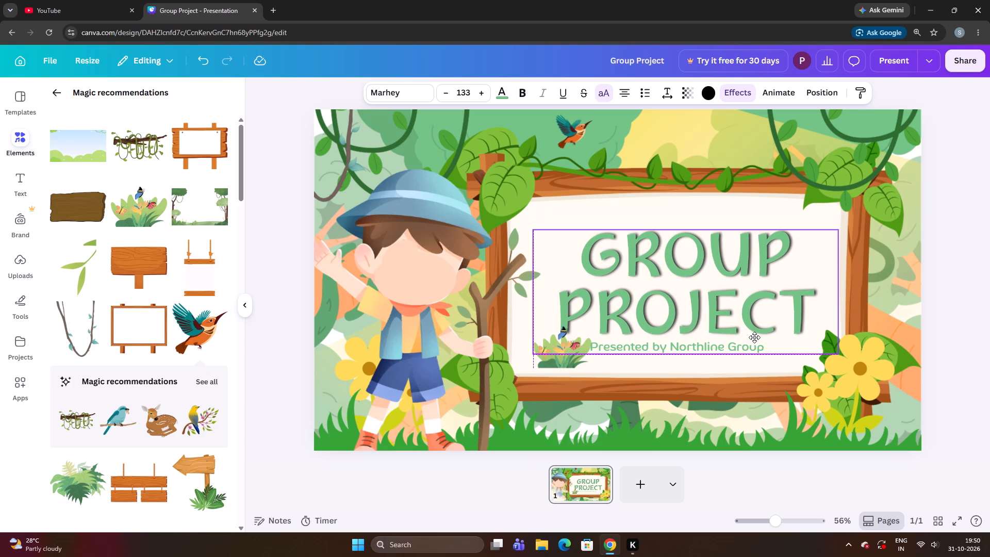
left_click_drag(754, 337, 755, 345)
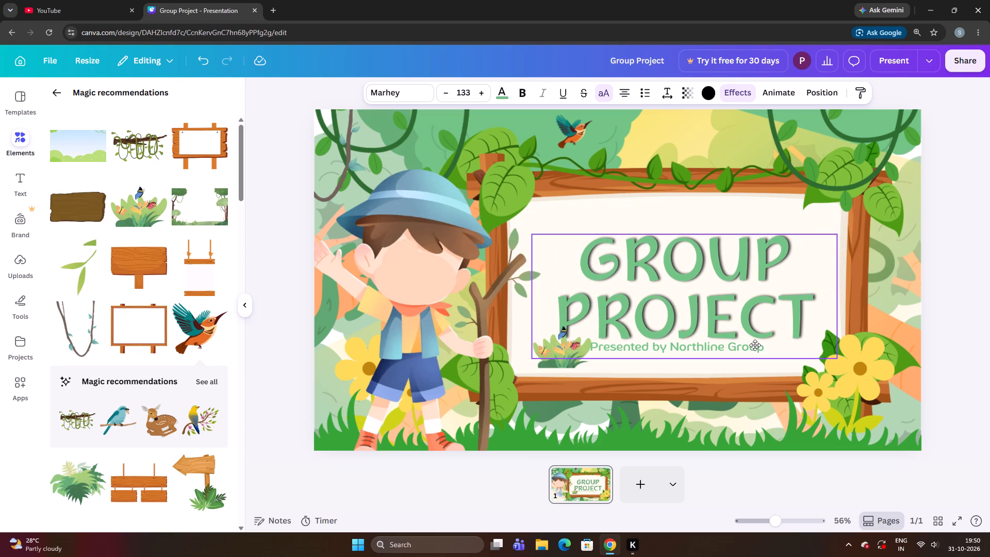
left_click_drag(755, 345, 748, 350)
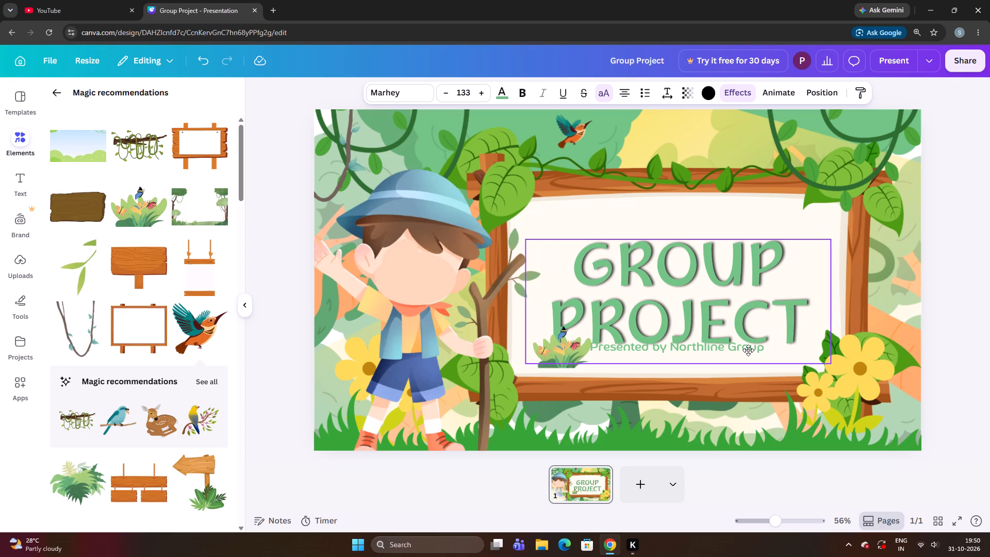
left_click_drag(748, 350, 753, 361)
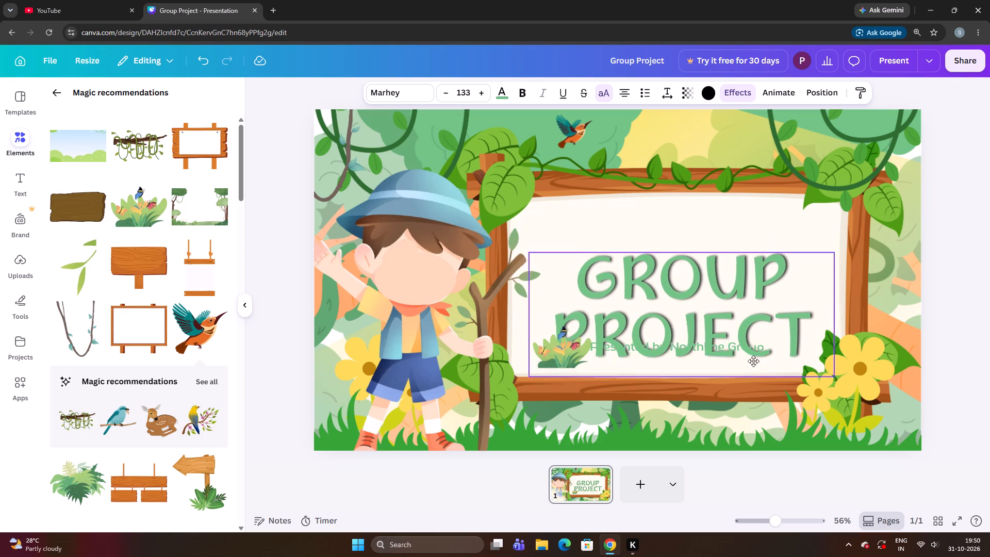
Move the title up to sit just above the Presented by line, slightly nearer the signboard's left side.
left_click_drag(753, 361, 757, 326)
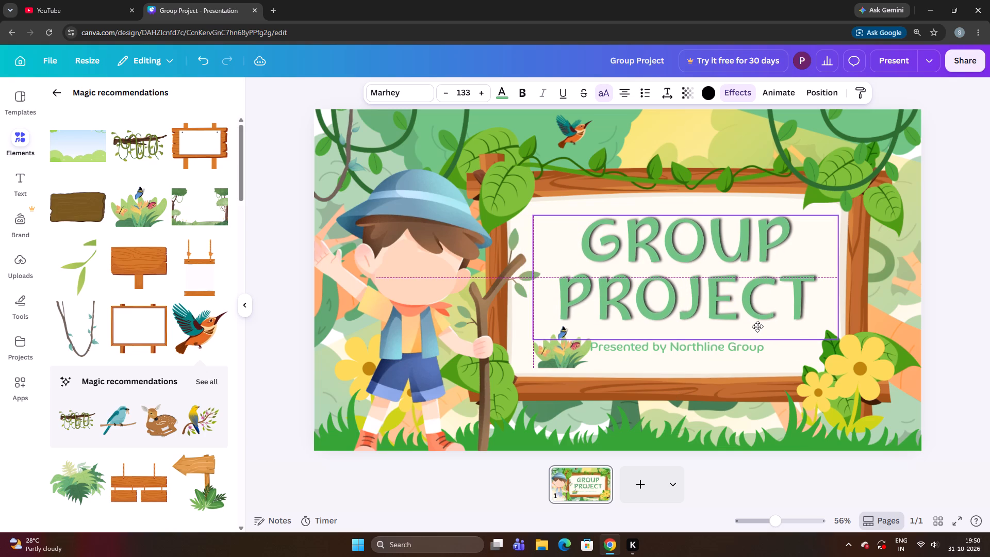
left_click_drag(757, 326, 747, 335)
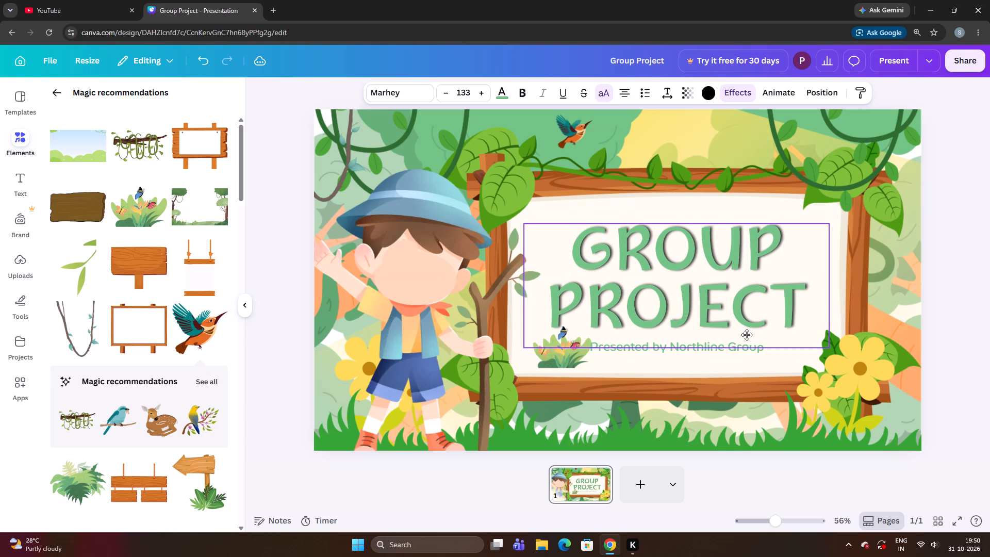
left_click_drag(747, 335, 746, 320)
left_click_drag(604, 262, 590, 265)
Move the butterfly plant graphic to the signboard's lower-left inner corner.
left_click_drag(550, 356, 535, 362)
Lower the vine slightly at the page's upper-left corner, keeping it partly beyond the page edge.
left_click_drag(340, 161, 342, 165)
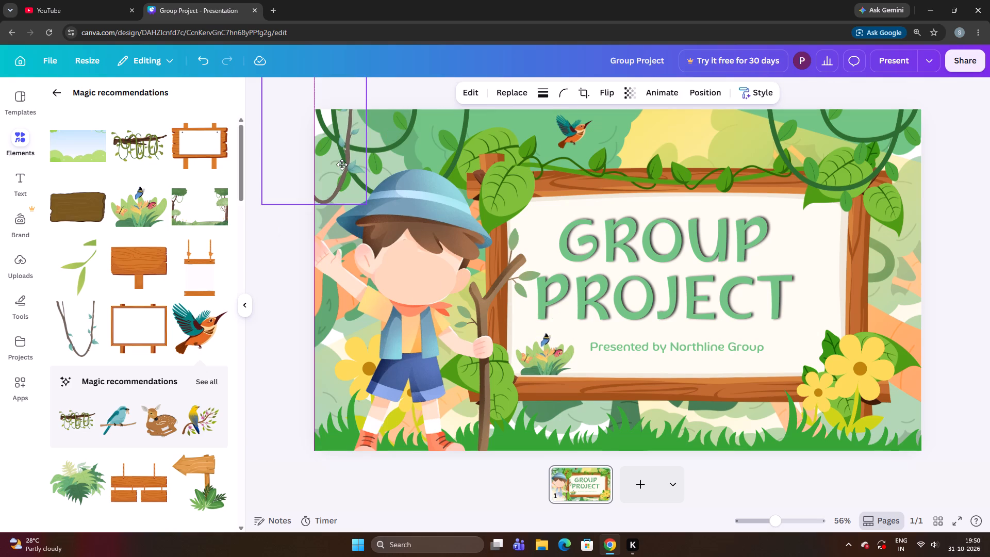
left_click_drag(342, 165, 343, 169)
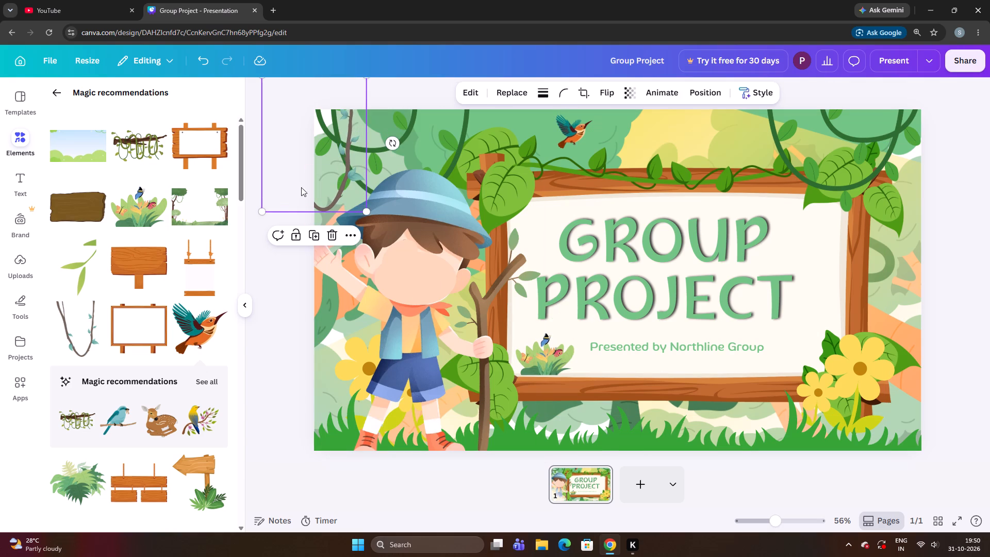
left_click(269, 329)
Centre the title horizontally on the signboard above the Presented by line.
left_click_drag(614, 291, 642, 286)
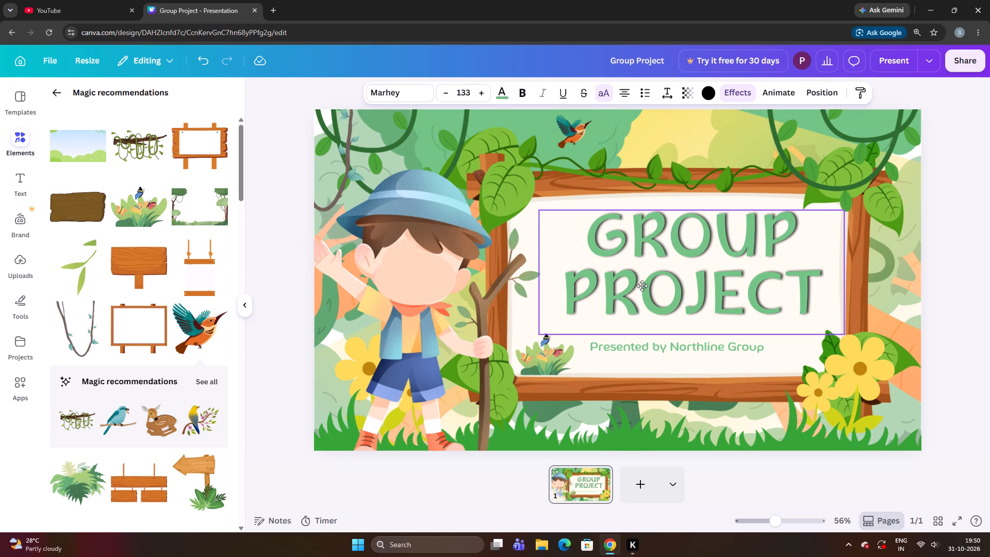
left_click_drag(642, 286, 630, 287)
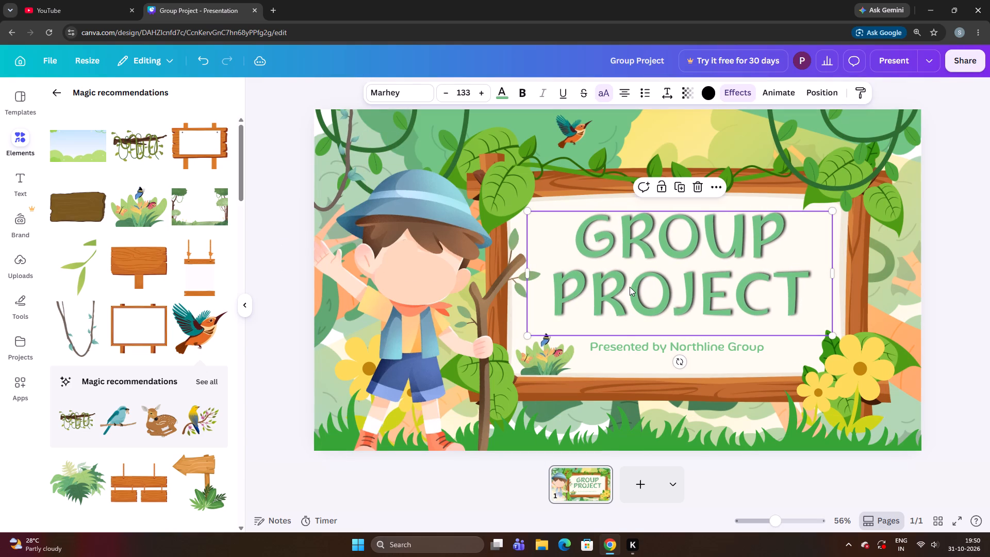
left_click(630, 287)
Move the butterfly plant from the signboard to the page's lower-right corner, resting on the bottom edge beside the yellow flowers.
left_click(557, 362)
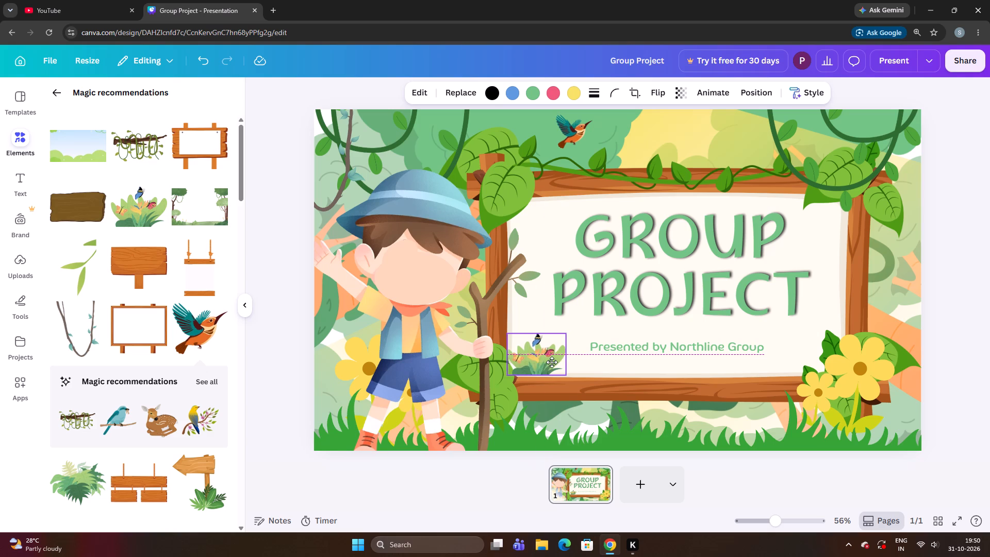
left_click(249, 440)
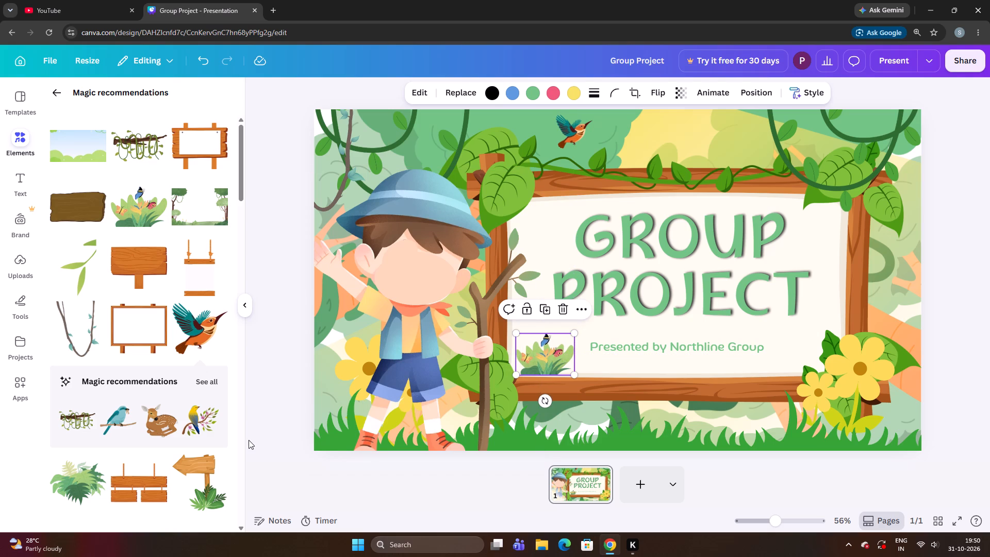
left_click_drag(535, 368, 548, 376)
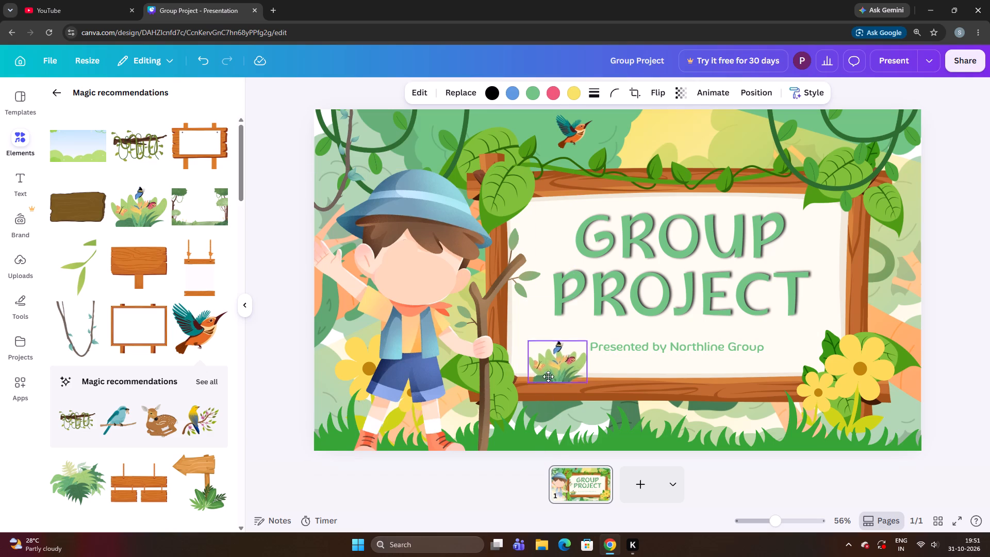
left_click_drag(548, 376, 890, 443)
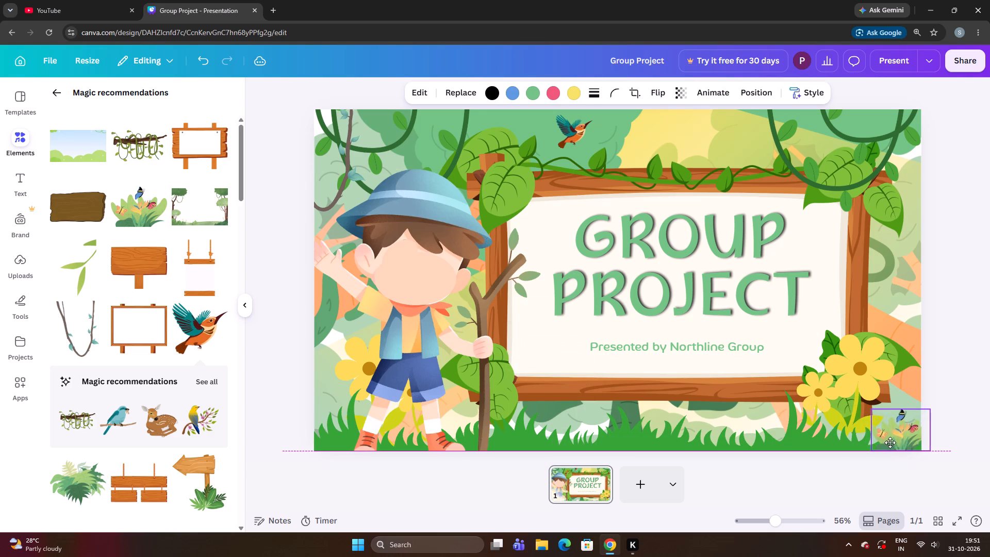
left_click_drag(890, 443, 892, 446)
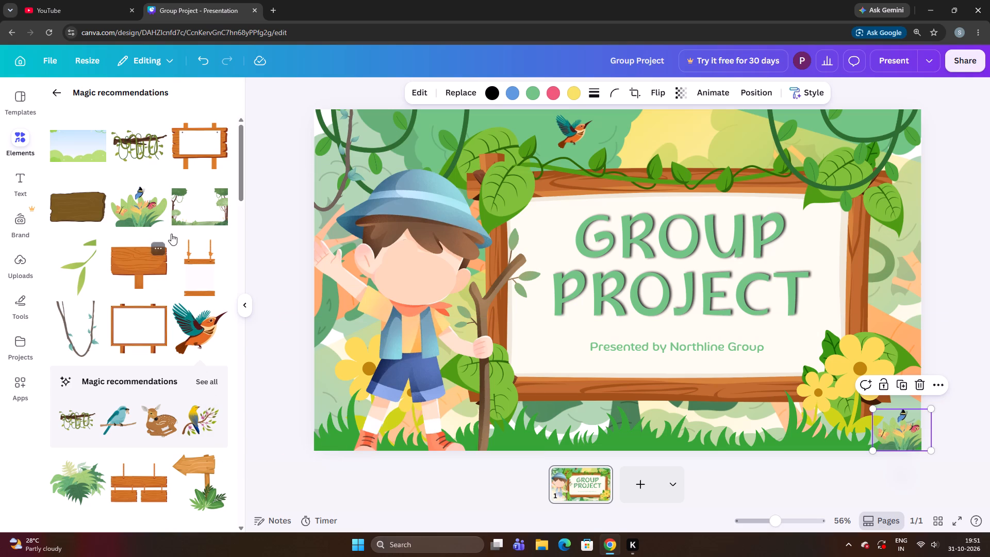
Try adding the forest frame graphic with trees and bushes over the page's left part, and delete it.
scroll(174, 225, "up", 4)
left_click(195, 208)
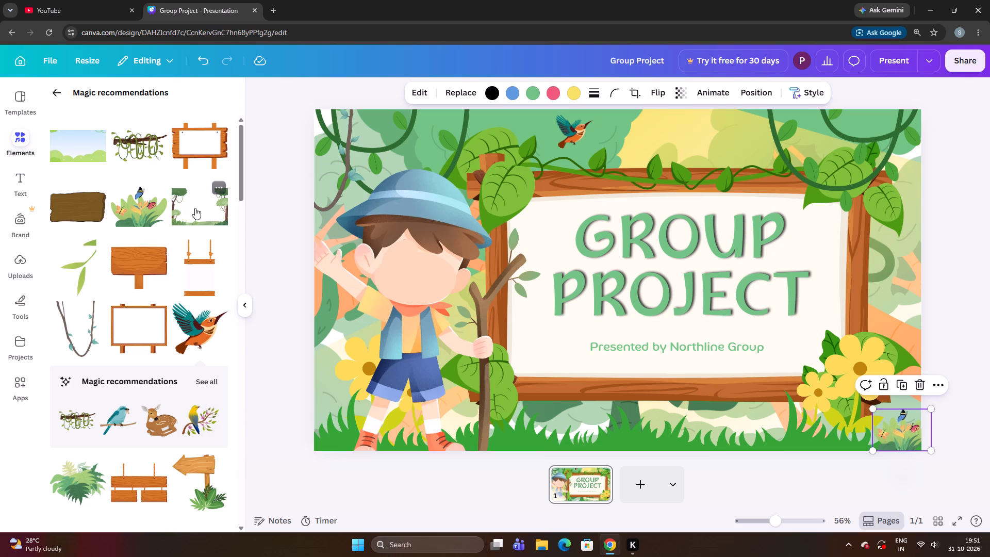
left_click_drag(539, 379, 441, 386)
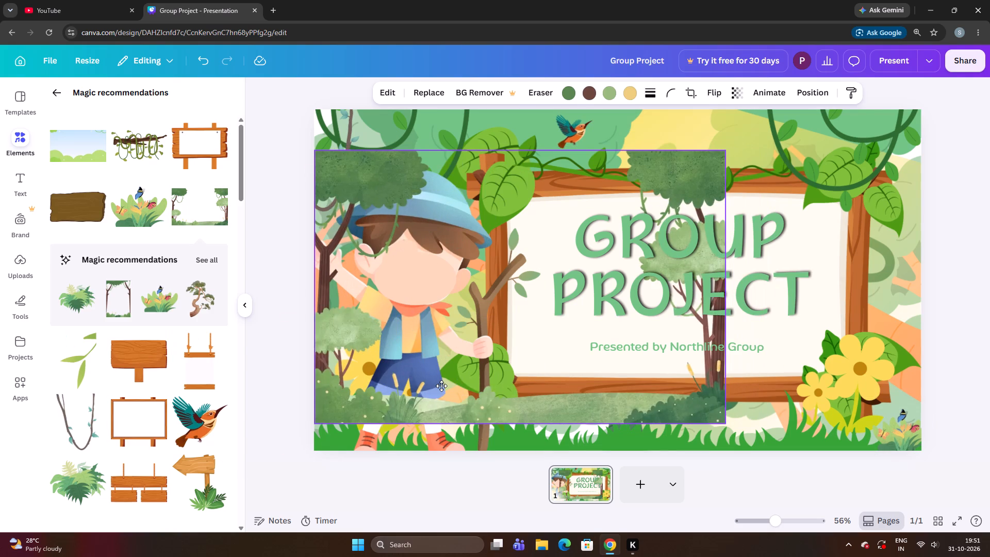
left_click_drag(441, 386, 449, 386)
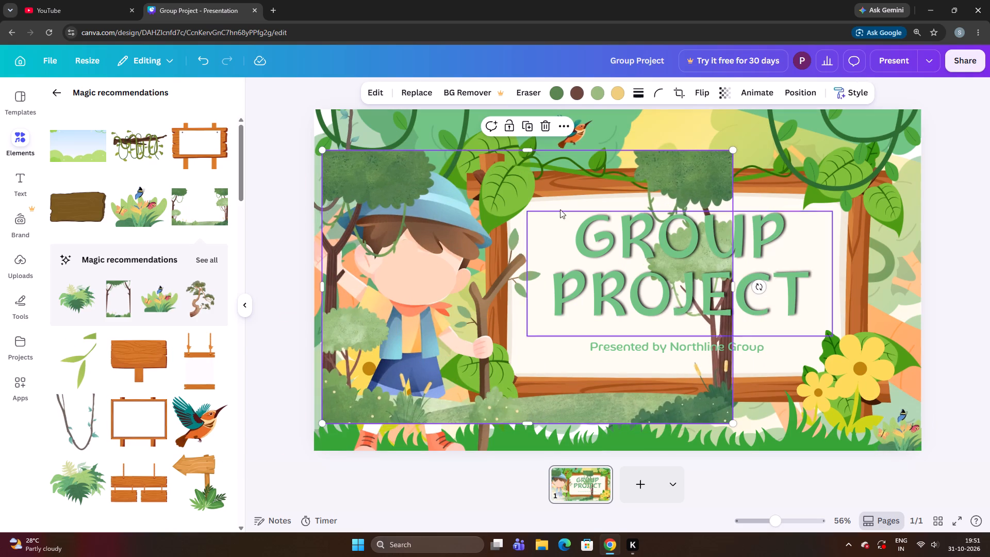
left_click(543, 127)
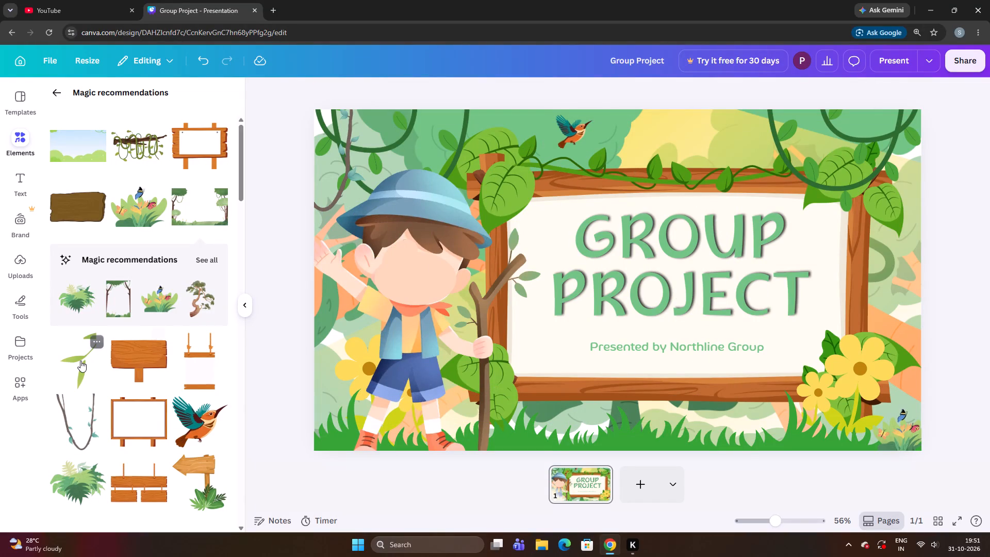
Add the olive-green leaf sprig graphic, shrink it, and place it along the signboard's right inner edge, overlapping the end of the title.
left_click(80, 361)
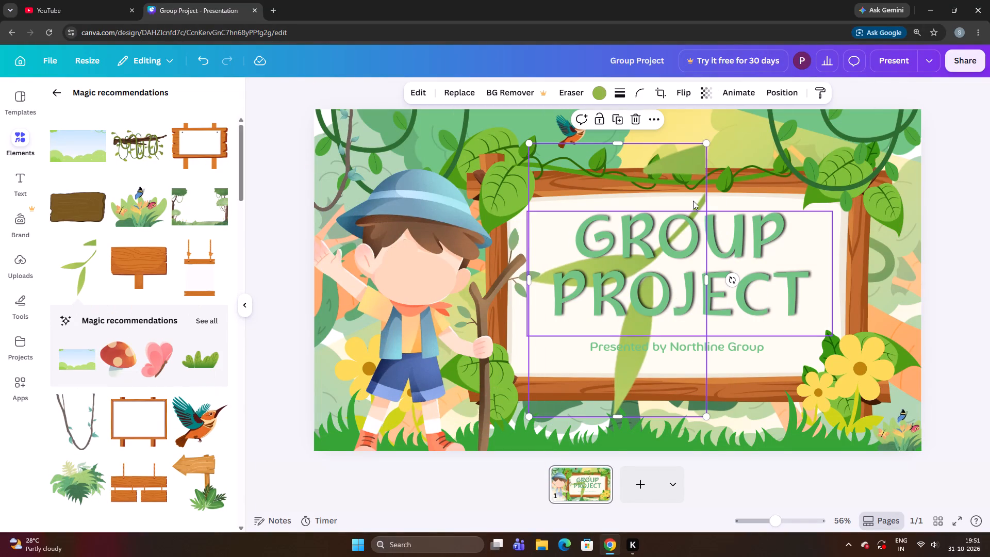
left_click_drag(693, 201, 656, 227)
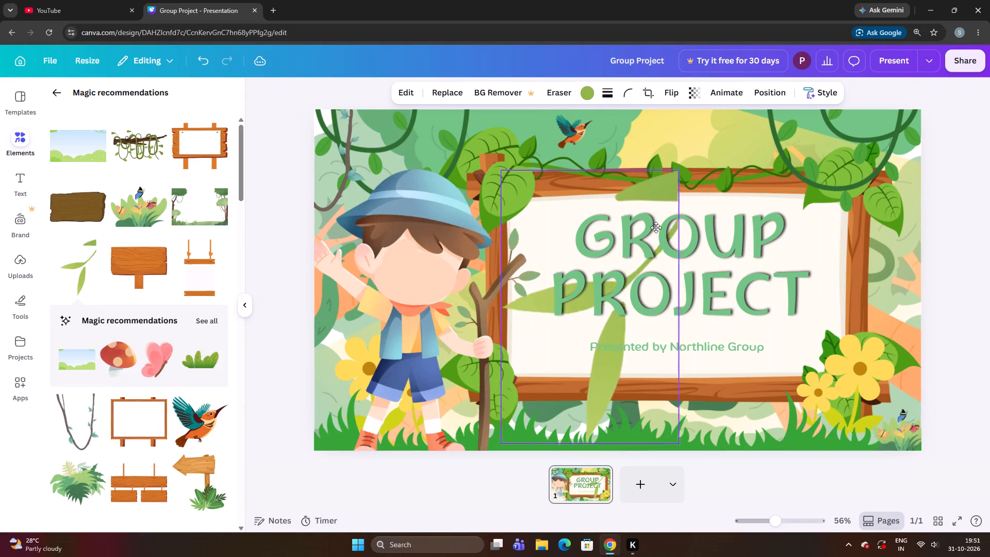
left_click_drag(656, 227, 683, 225)
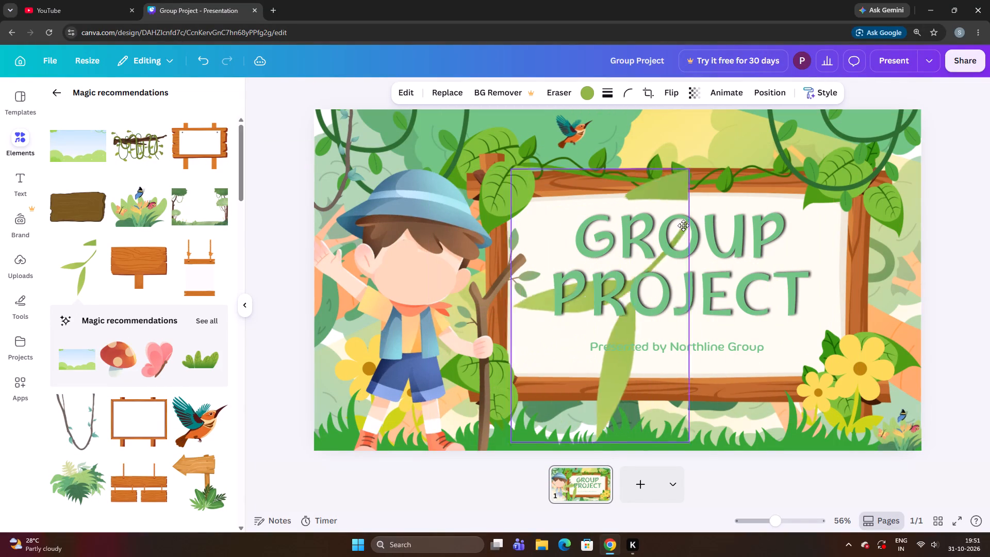
left_click_drag(683, 225, 733, 233)
left_click_drag(750, 449, 695, 385)
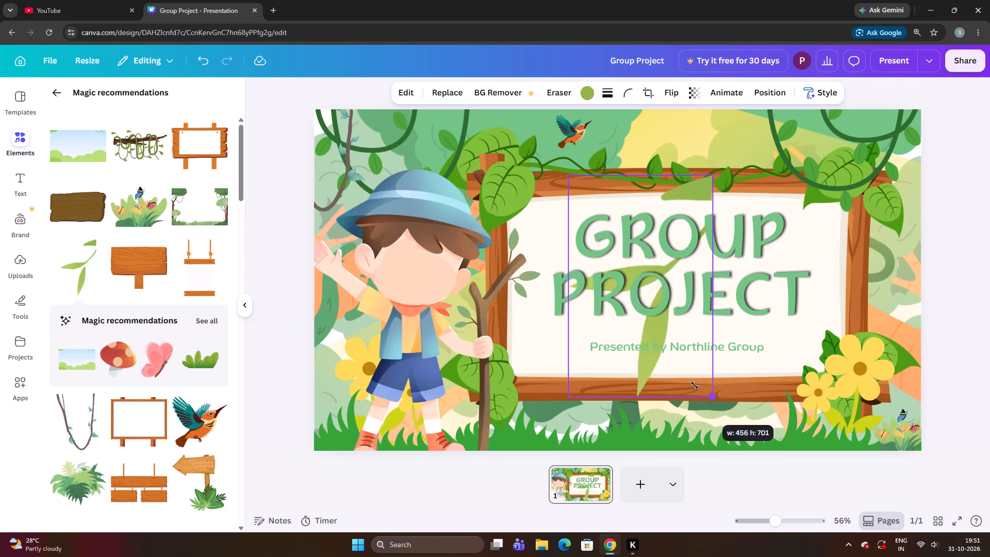
left_click_drag(695, 385, 661, 318)
left_click_drag(645, 202, 752, 225)
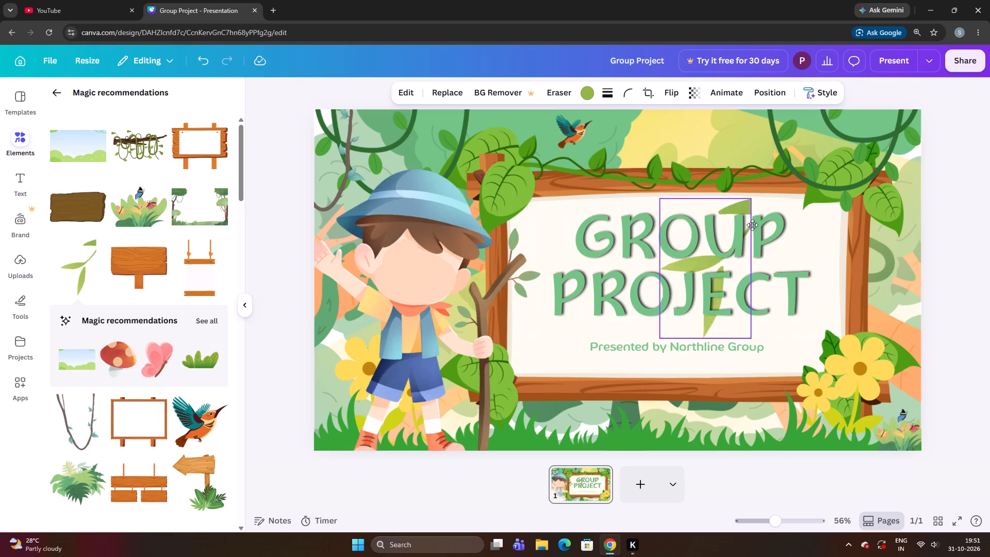
left_click_drag(752, 225, 831, 239)
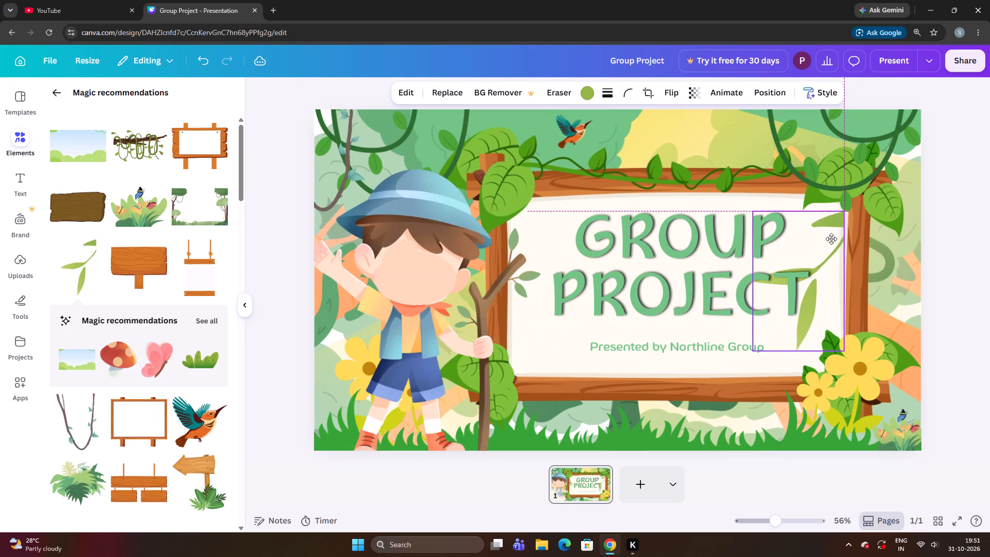
left_click_drag(831, 239, 831, 249)
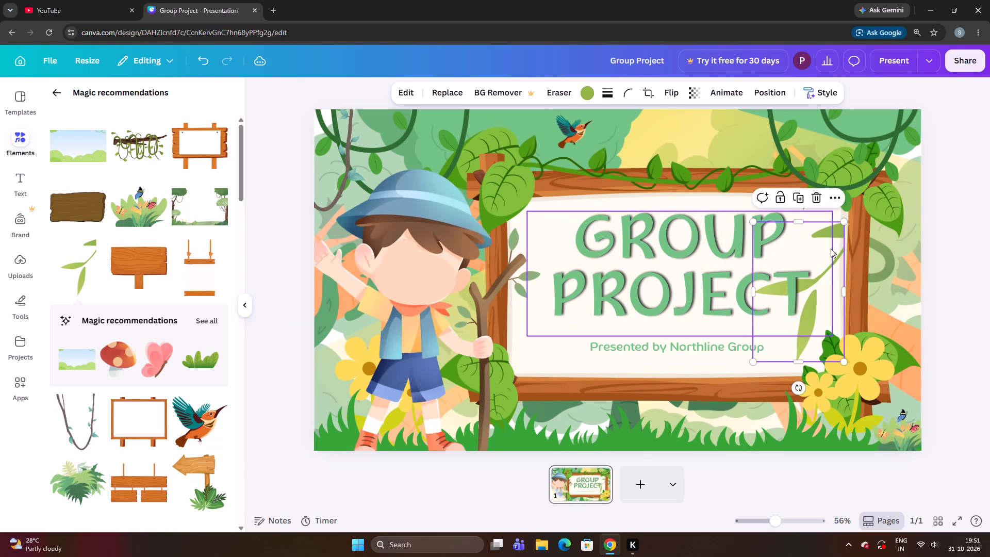
Rotate the leaf sprig slightly clockwise and nudge it up a little along the signboard's right inner edge.
left_click_drag(801, 393, 790, 400)
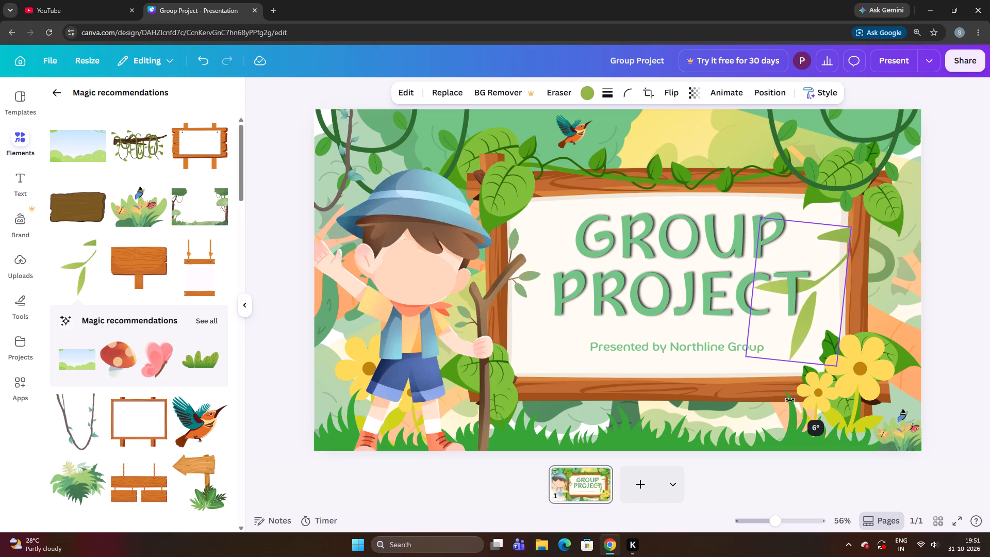
left_click_drag(790, 400, 795, 402)
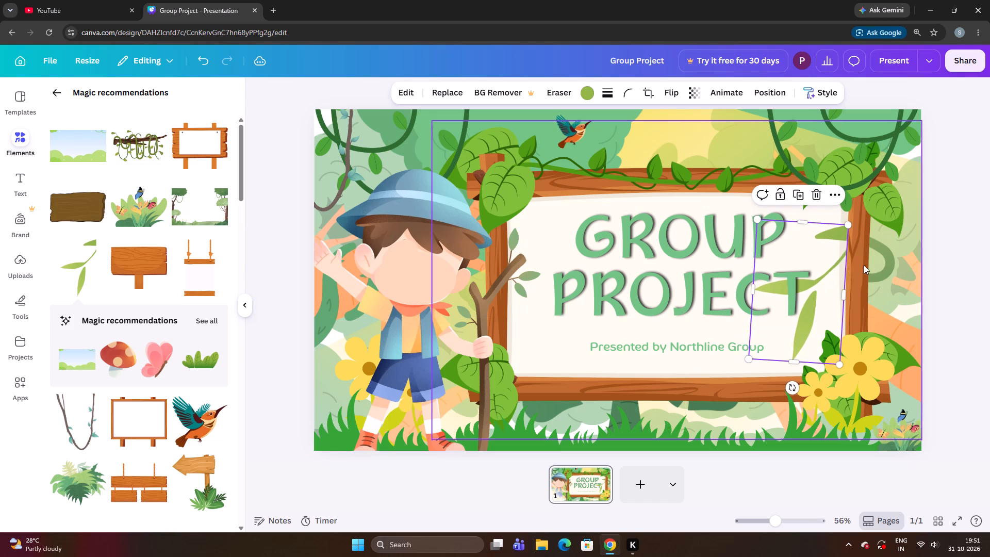
left_click(864, 265)
left_click(835, 269)
key("Right")
key("Right")
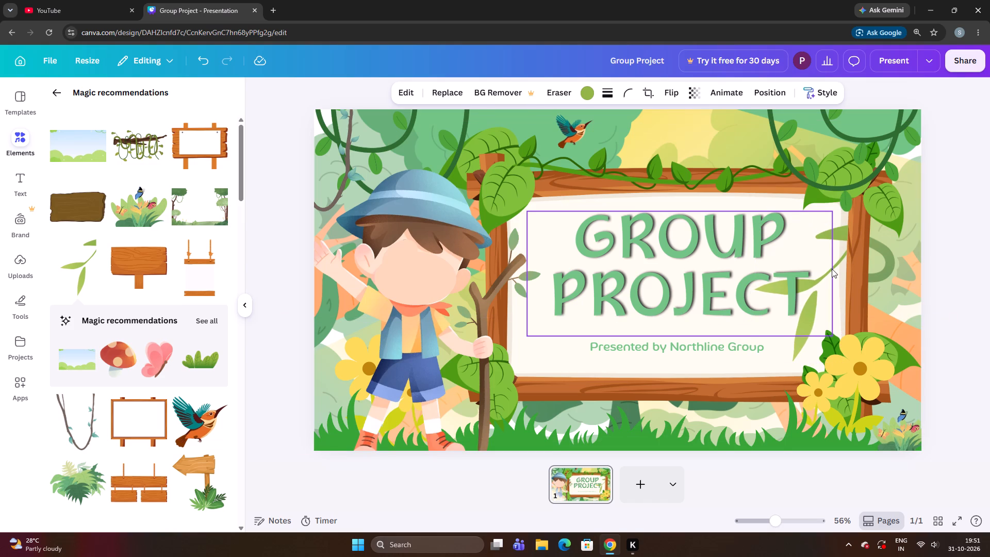
key("Up")
key("Up")
key("Up")
key("Up")
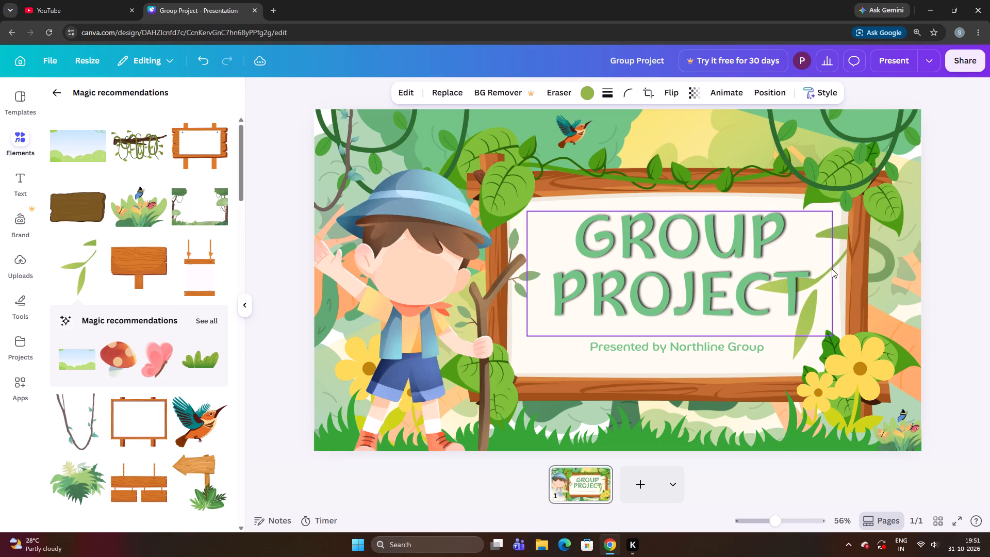
key("Up")
key("Up")
key("Up")
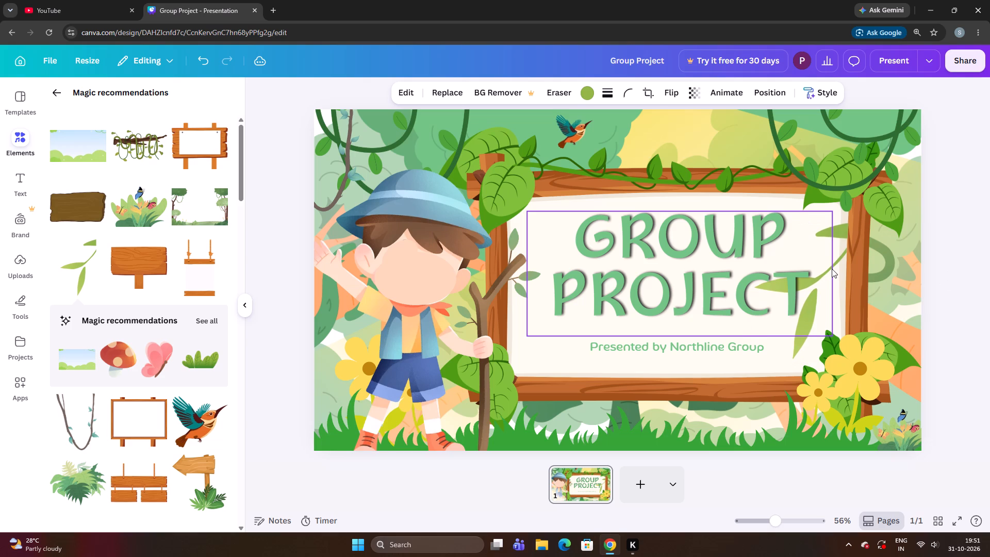
key("Down")
key("Up")
key("Up")
key("Up")
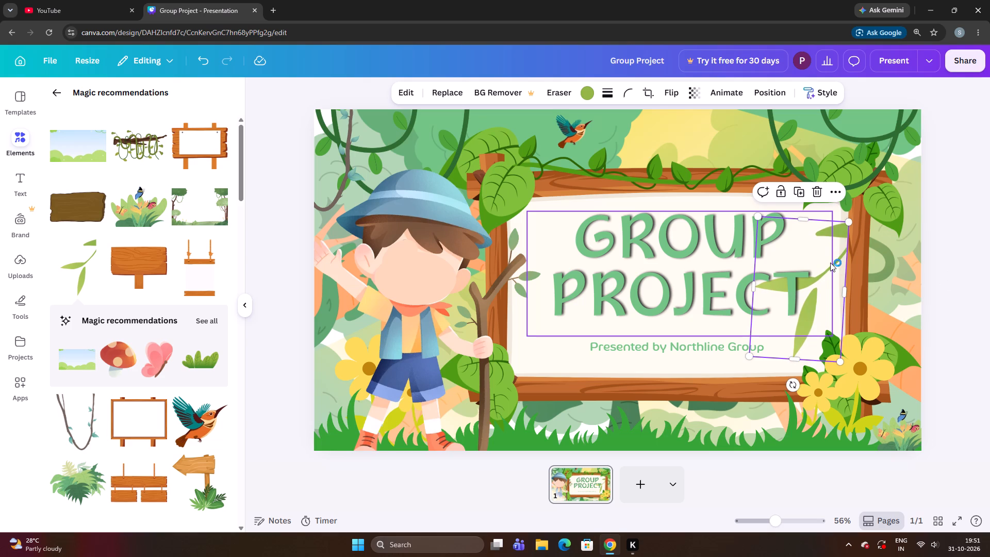
left_click(274, 240)
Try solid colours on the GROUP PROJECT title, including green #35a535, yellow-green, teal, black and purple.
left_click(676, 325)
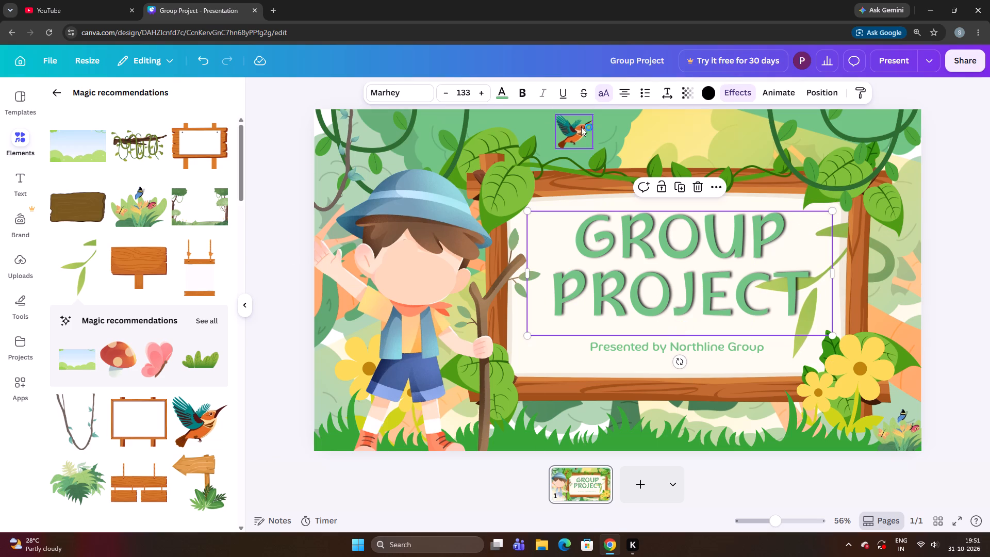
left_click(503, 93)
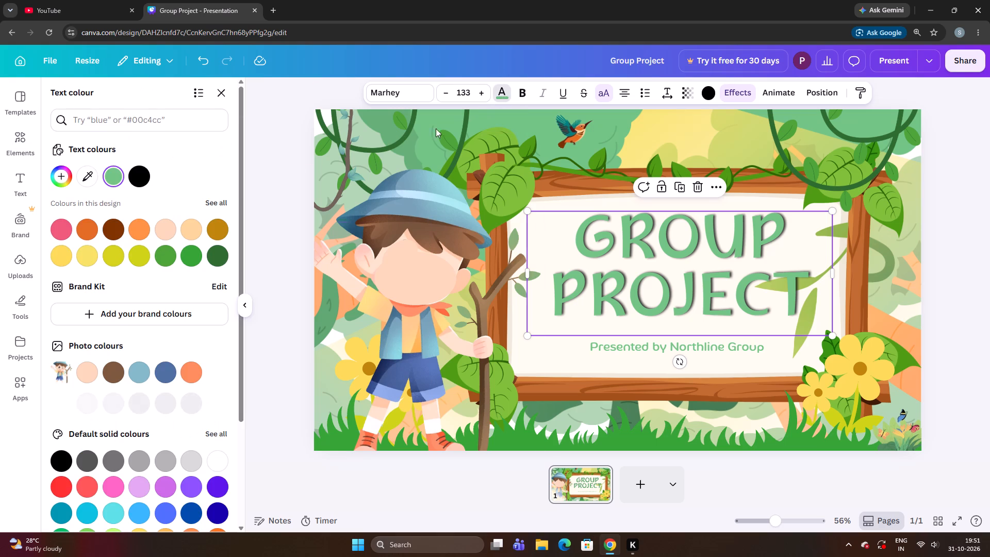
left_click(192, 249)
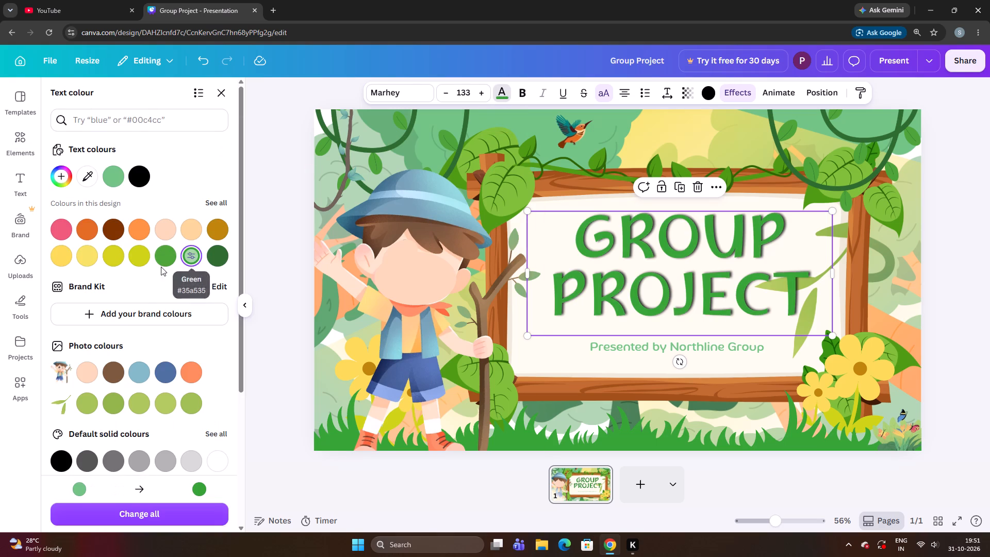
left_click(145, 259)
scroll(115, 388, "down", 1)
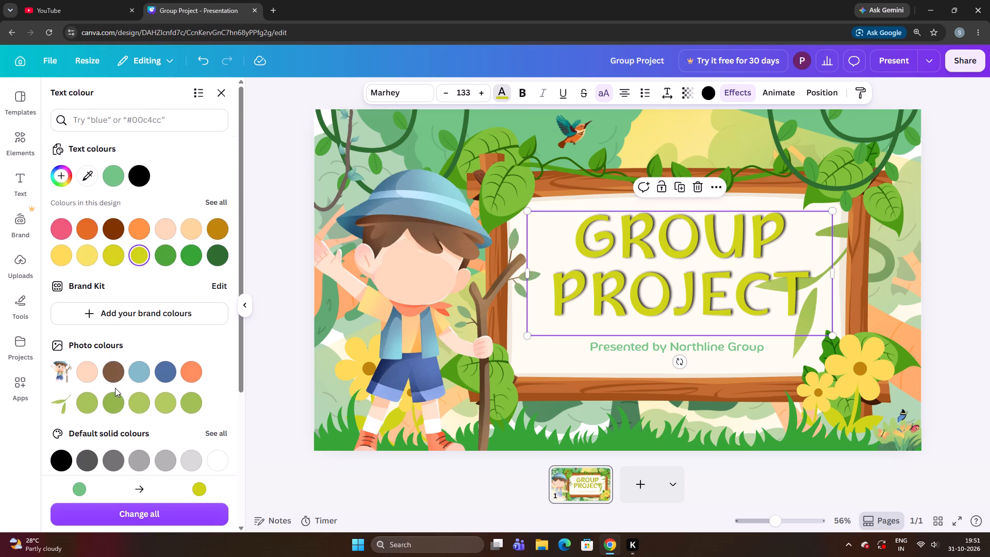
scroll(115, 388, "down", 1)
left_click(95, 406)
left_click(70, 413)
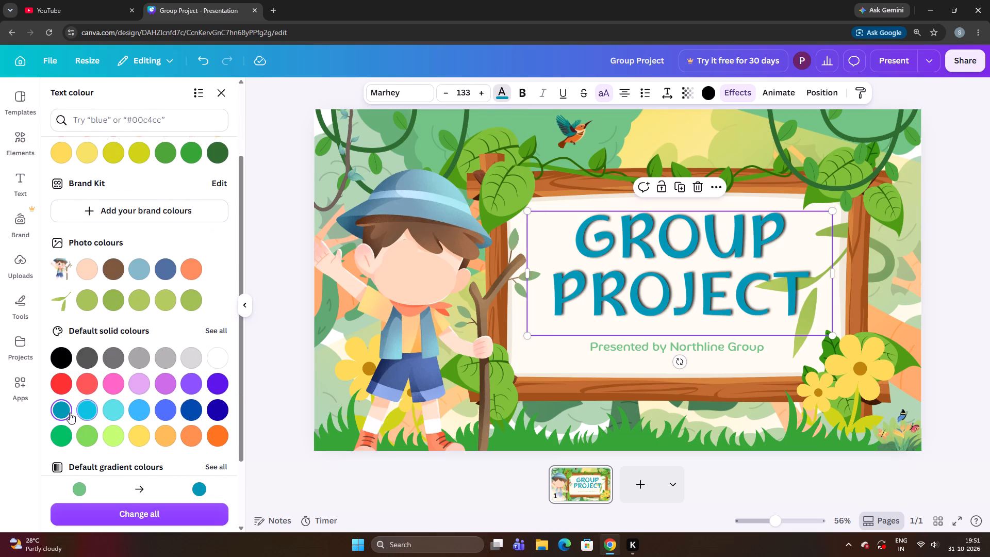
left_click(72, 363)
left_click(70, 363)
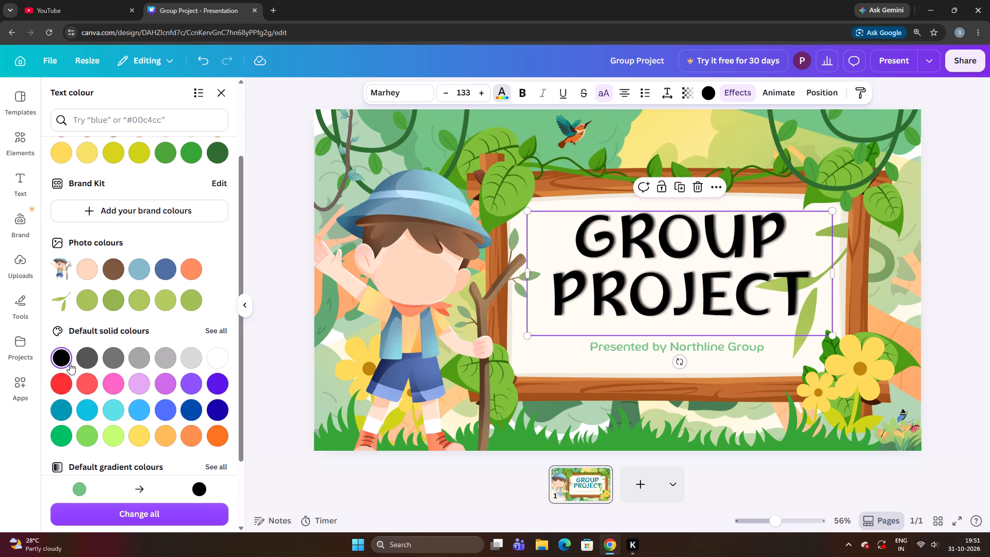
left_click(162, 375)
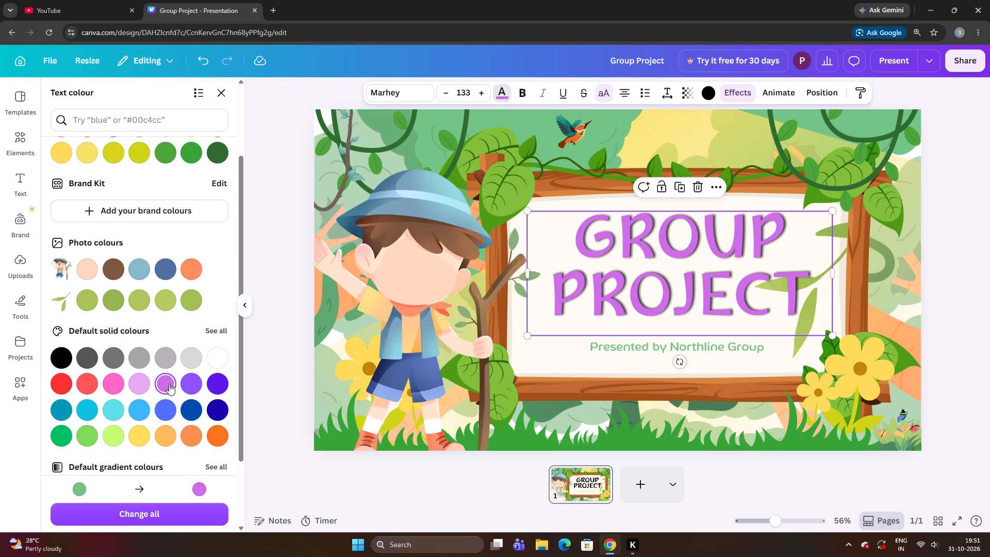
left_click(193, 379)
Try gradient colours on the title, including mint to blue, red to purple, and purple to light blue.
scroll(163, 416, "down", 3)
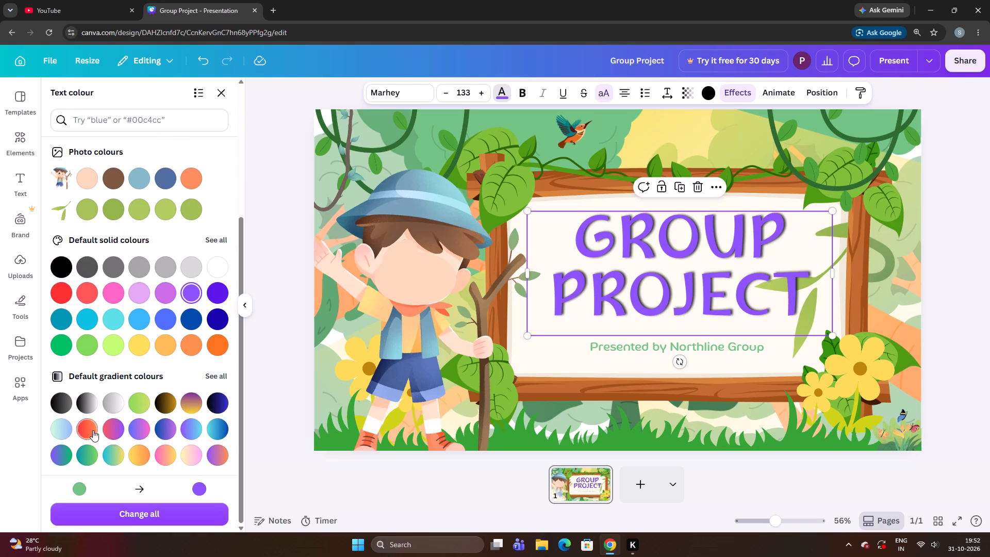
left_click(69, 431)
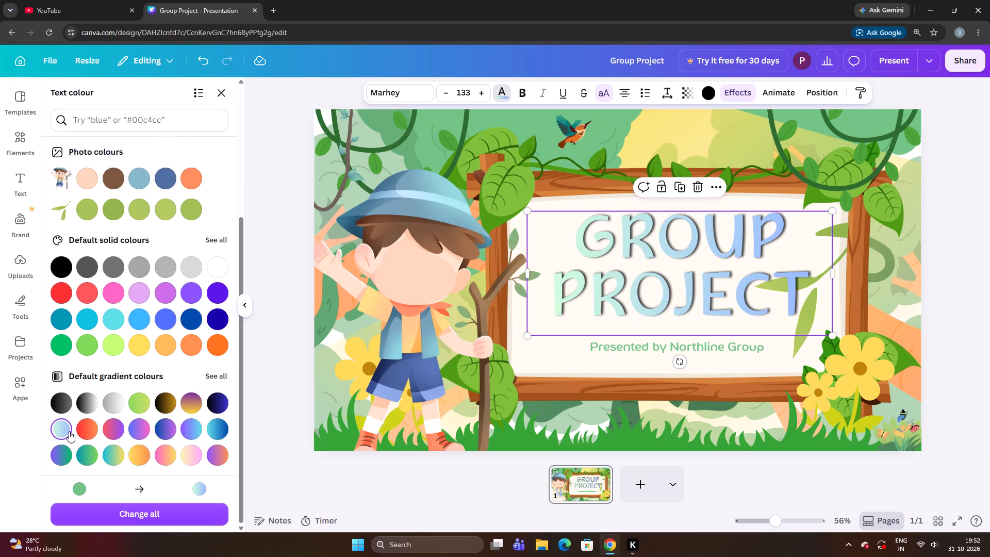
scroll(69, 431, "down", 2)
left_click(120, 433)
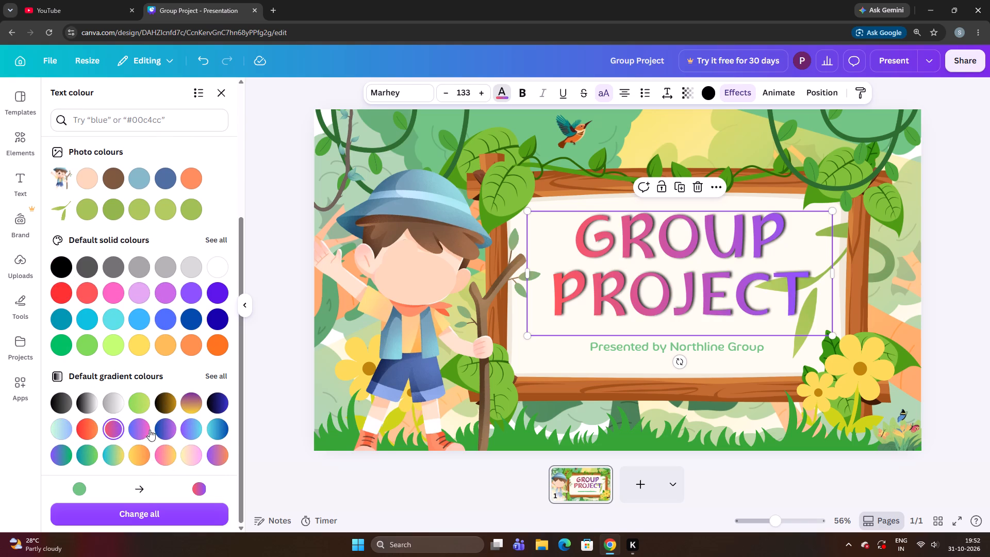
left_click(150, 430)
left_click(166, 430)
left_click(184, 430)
Set the GROUP PROJECT title's text colour to the design's pink Vividcrimson #ef597a.
scroll(185, 430, "up", 2)
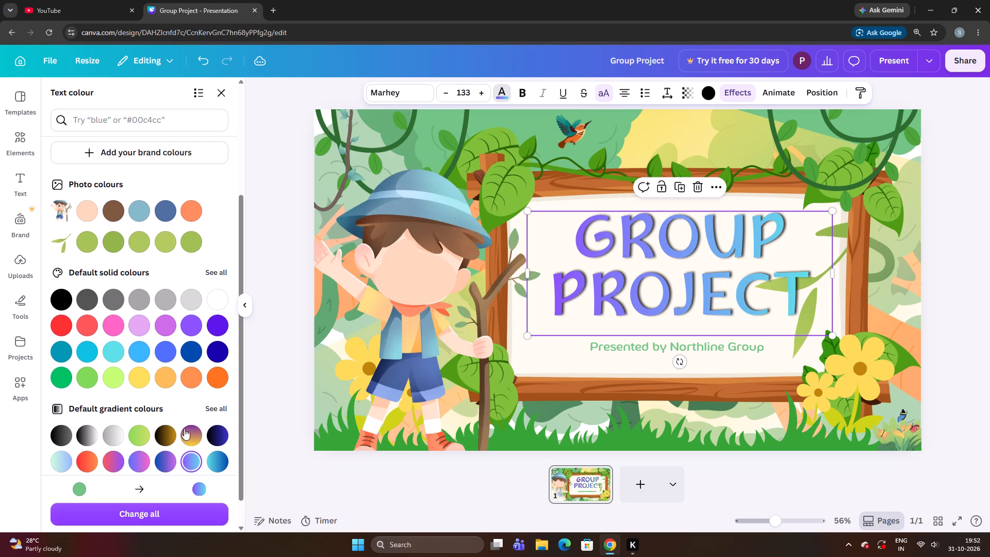
scroll(184, 429, "up", 9)
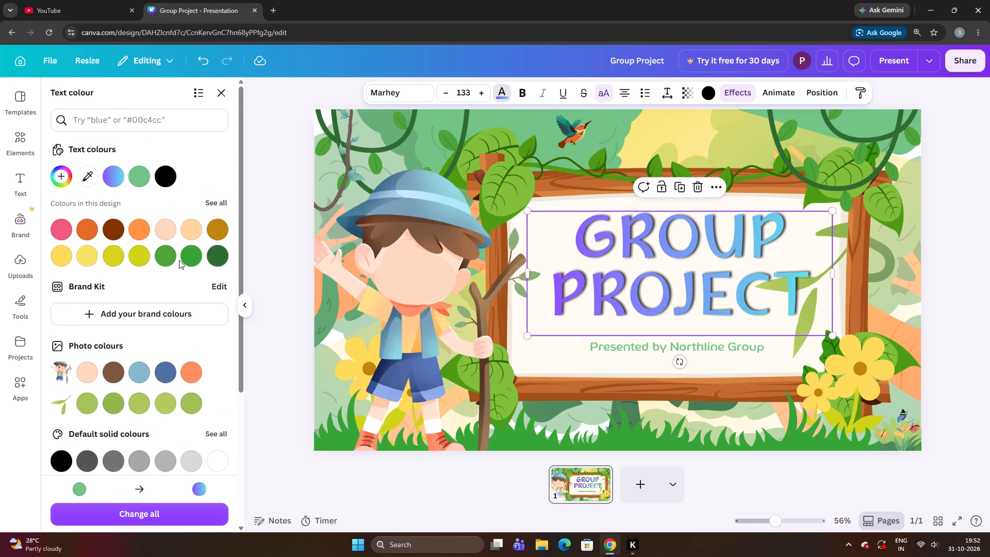
left_click(65, 232)
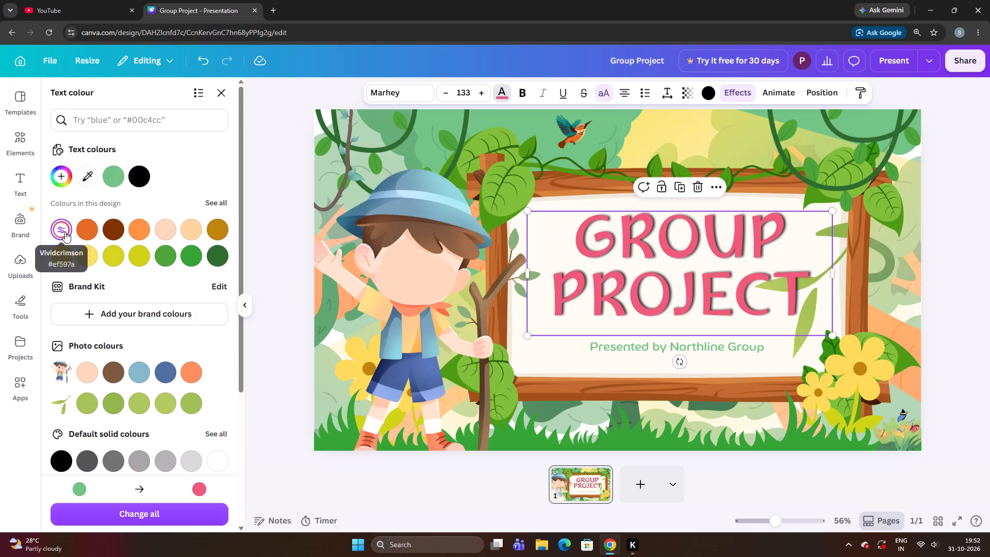
Nudge the title slightly left and up on the signboard, aligning its centre with the Presented by line.
left_click(618, 283)
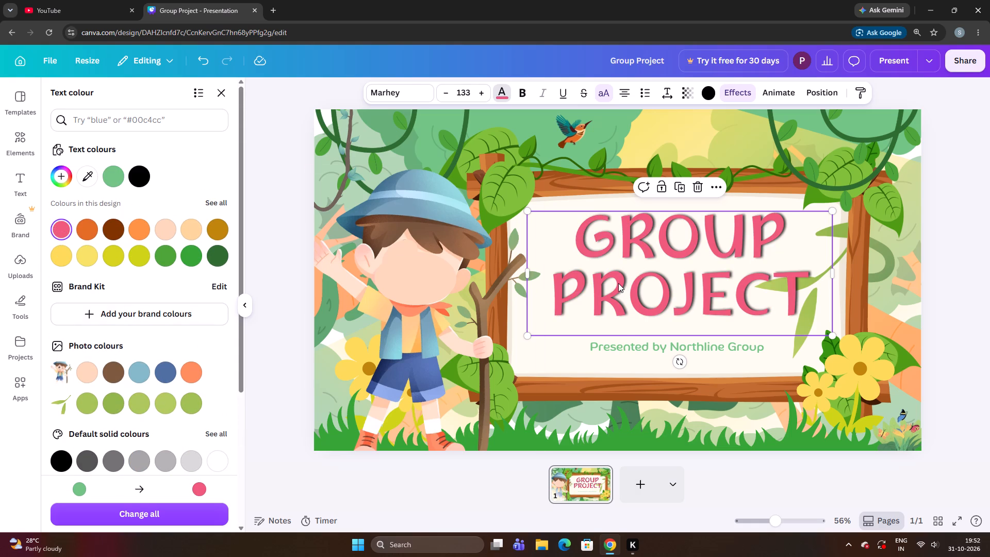
key("Down")
key("Left")
key("Left")
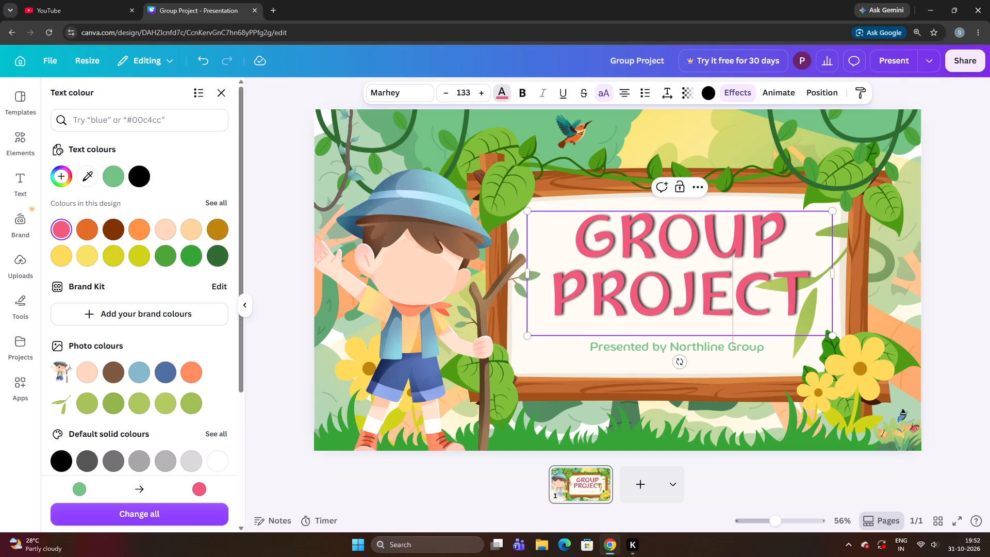
left_click(282, 438)
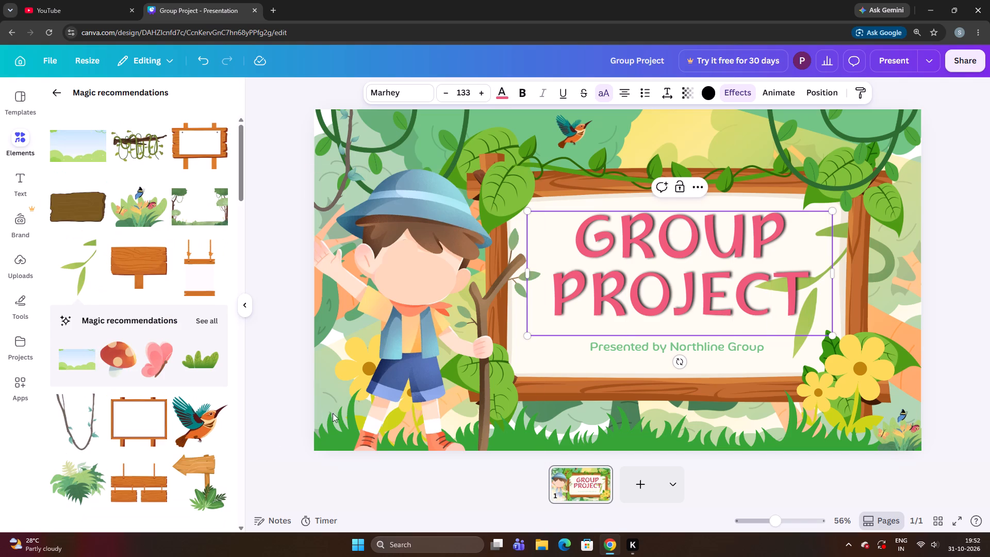
left_click(551, 370)
left_click(742, 238)
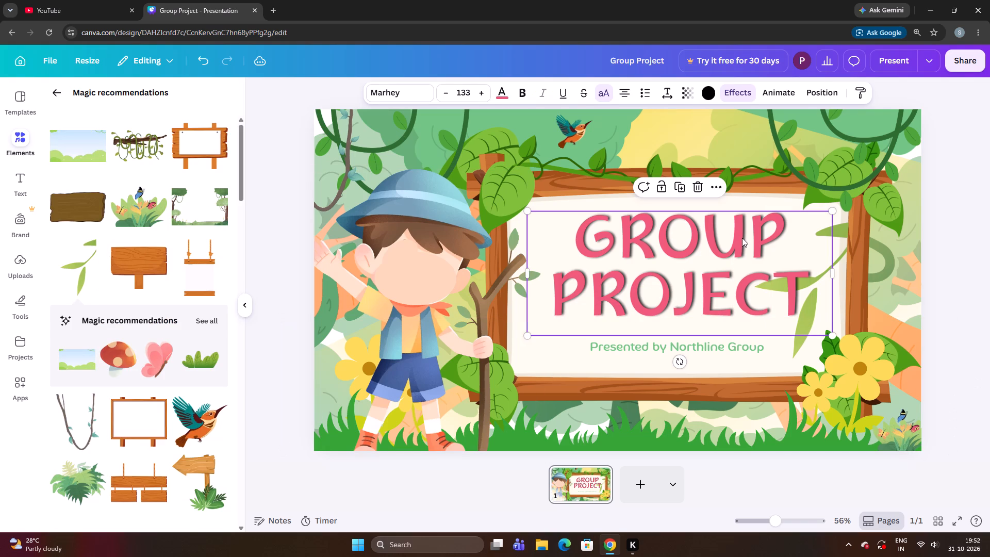
key("Left")
key("Left")
key("Left")
key("Up")
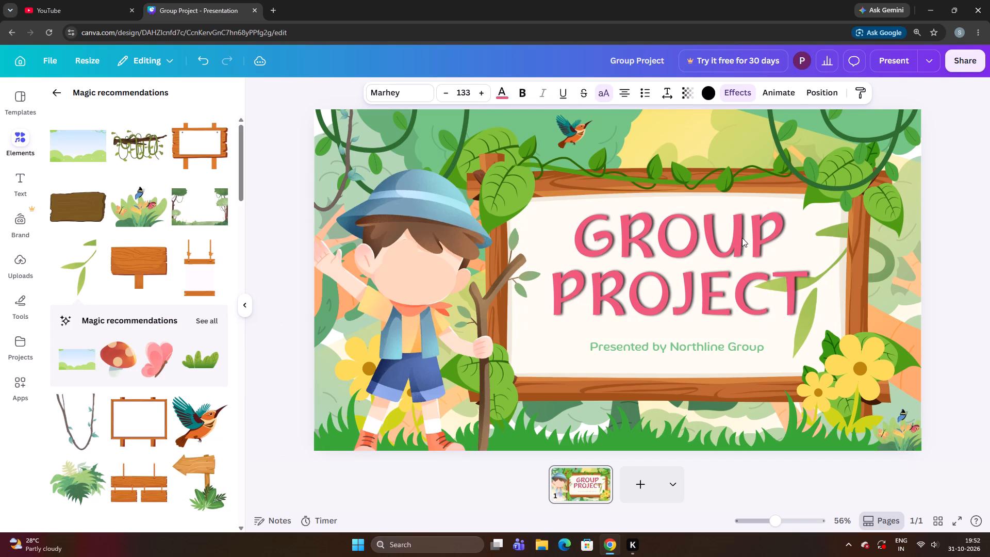
key("Up")
key("Left")
key("Left")
key("Left")
key("Left")
key("Left")
key("Left")
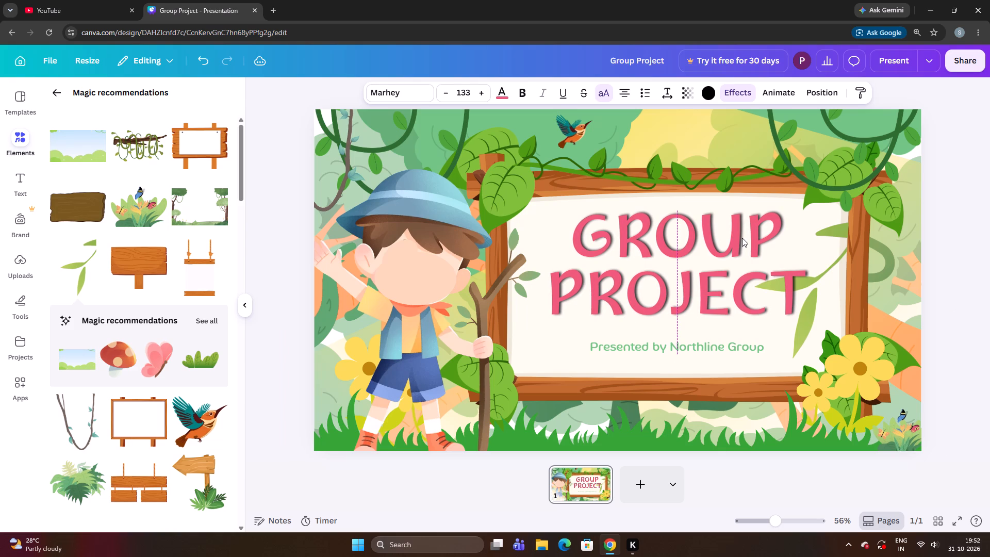
Recolour the leaf sprig at the signboard's right edge with the design's soft green used for the Presented by line.
left_click(845, 241)
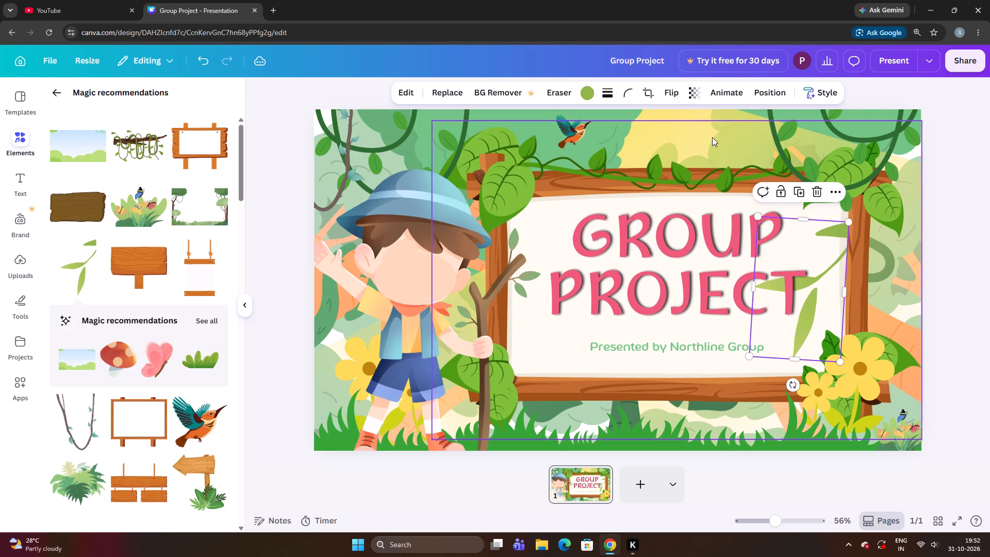
left_click(590, 101)
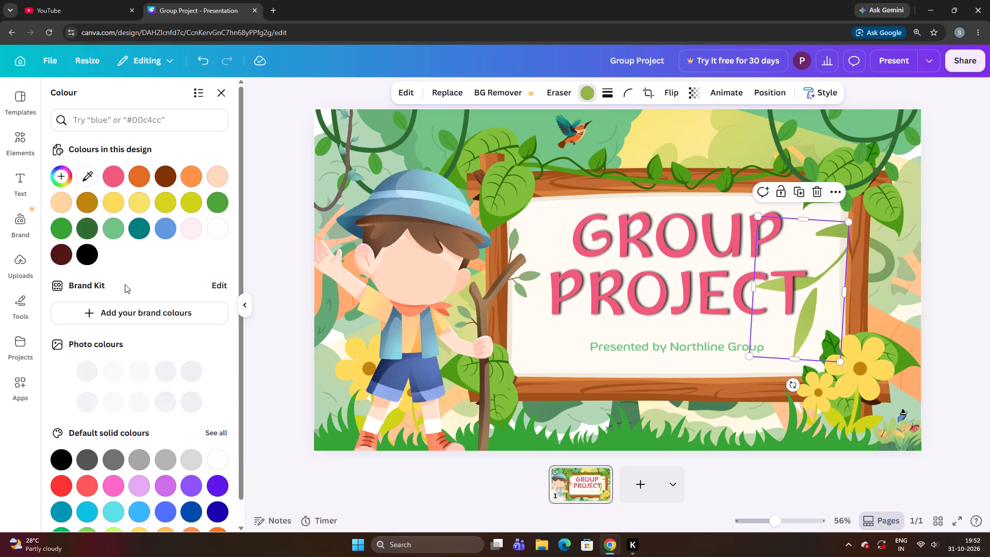
left_click(117, 233)
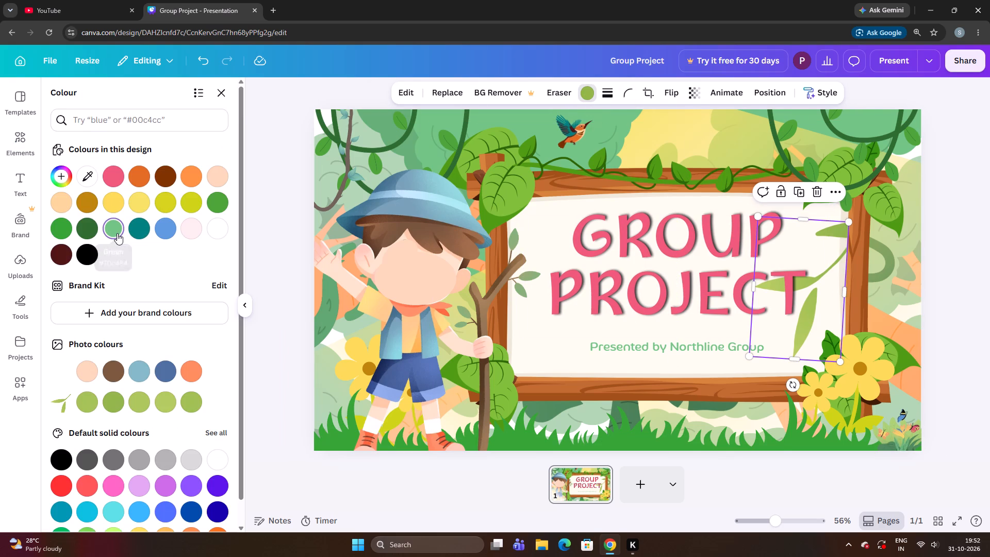
Adjust the GROUP PROJECT title's height on the signboard in small nudges, settling it slightly higher above the Presented by line.
left_click(269, 383)
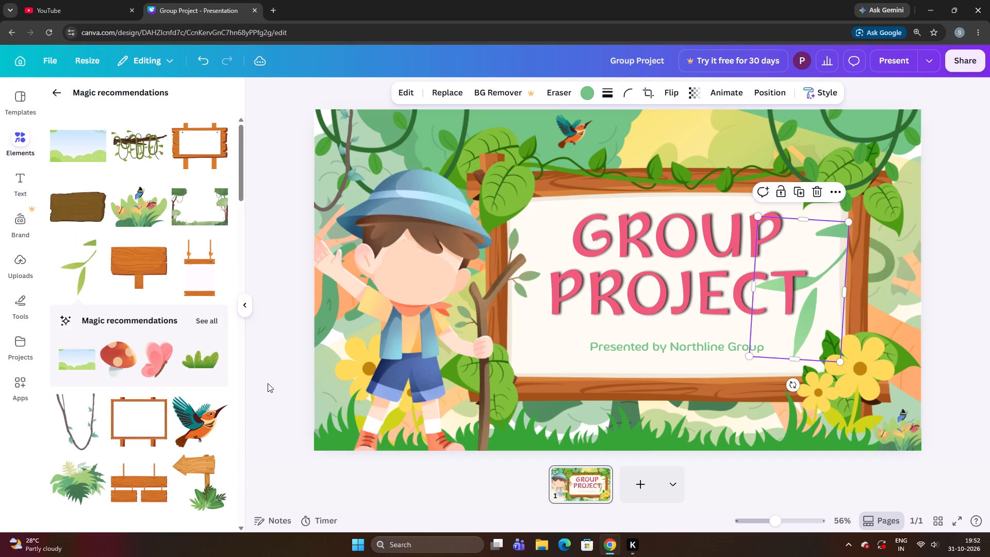
scroll(283, 413, "up", 1)
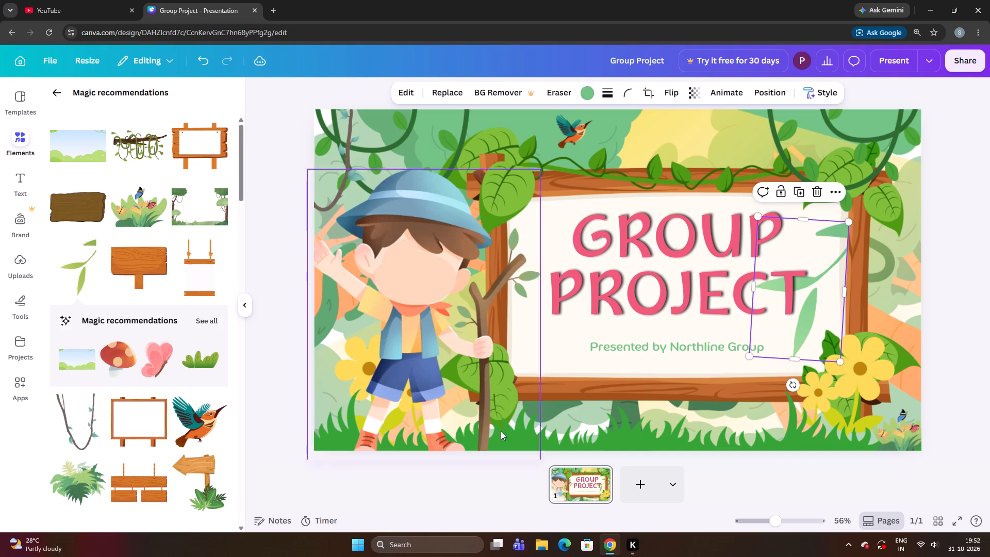
left_click(678, 283)
key("Down")
key("Down")
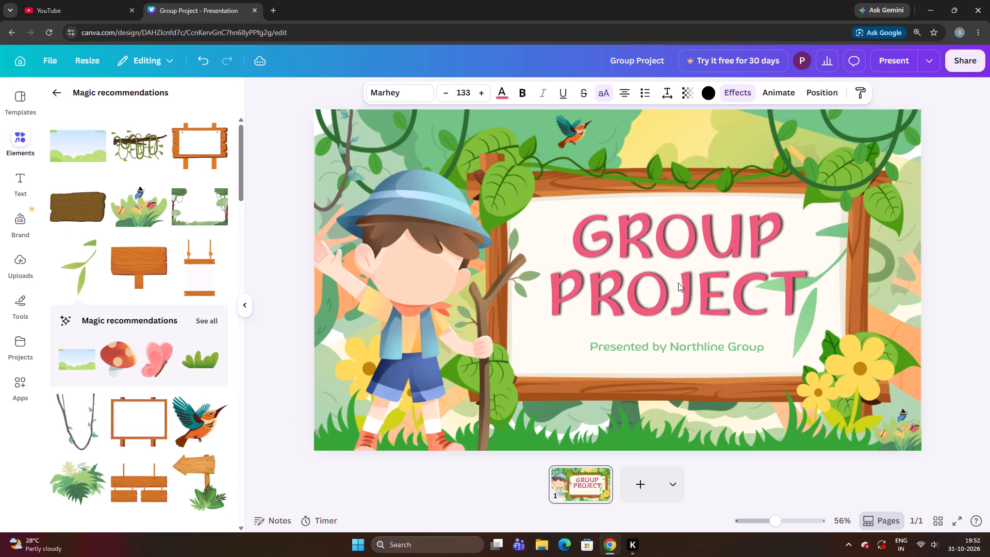
key("Down")
key("Down")
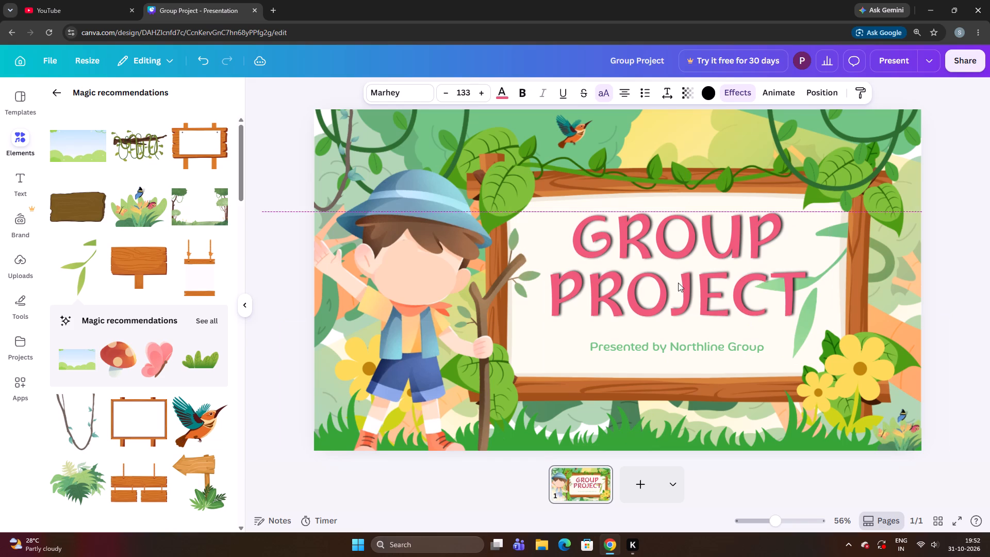
key("Down")
key("Down")
key("Down")
key("Down")
key("Down")
key("Down")
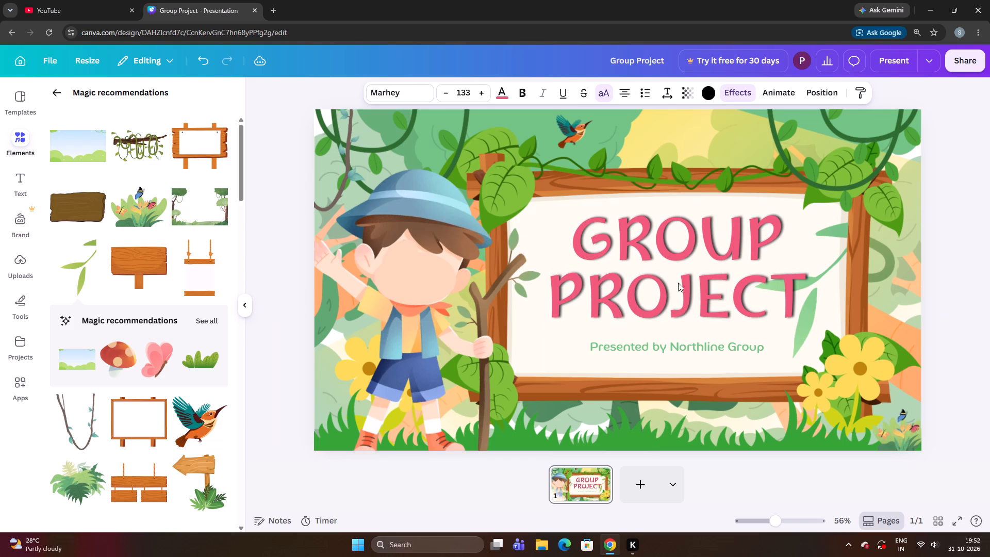
key("Down")
key("Down")
key("Up")
key("Up")
key("Up")
key("Up")
key("Up")
key("Up")
key("Up")
key("Up")
key("Up")
key("Up")
key("Up")
key("Up")
key("Up")
key("Up")
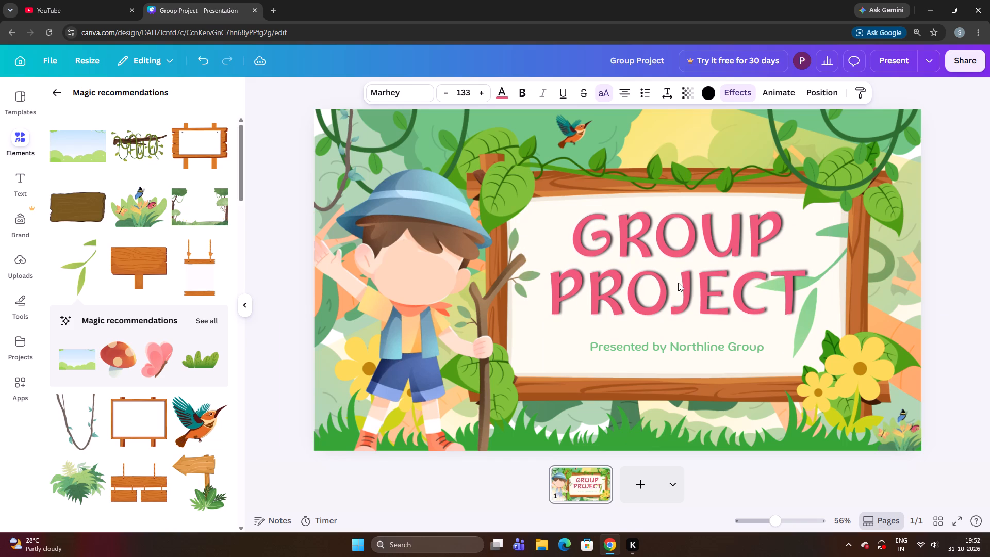
key("Up")
key("Up")
key("Up")
key("Up")
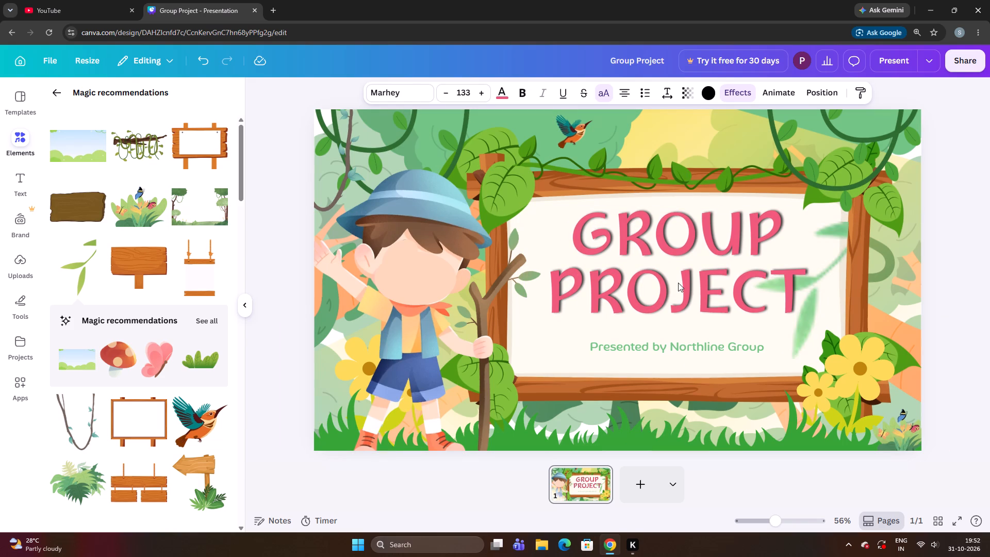
key("Up")
key("Down")
key("Down")
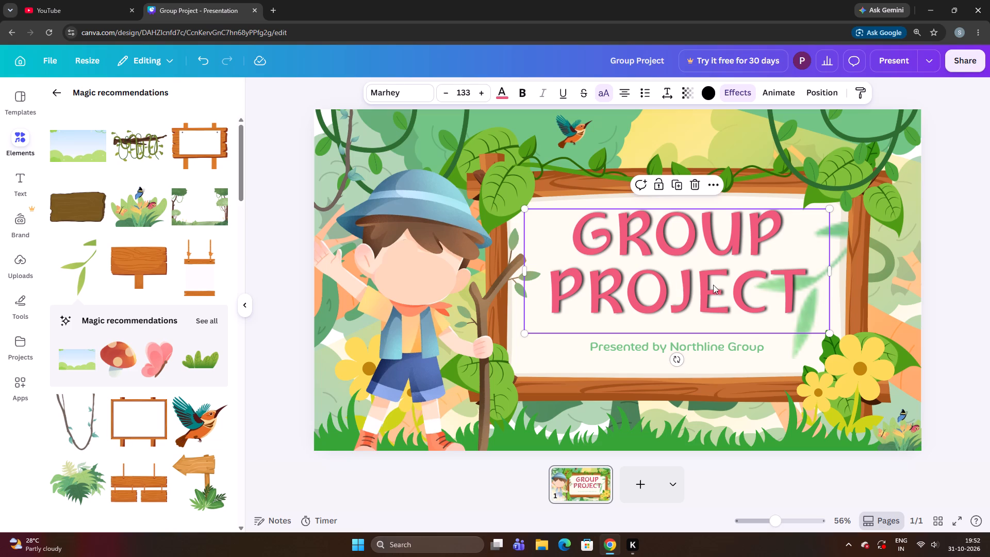
left_click(895, 285)
left_click(732, 292)
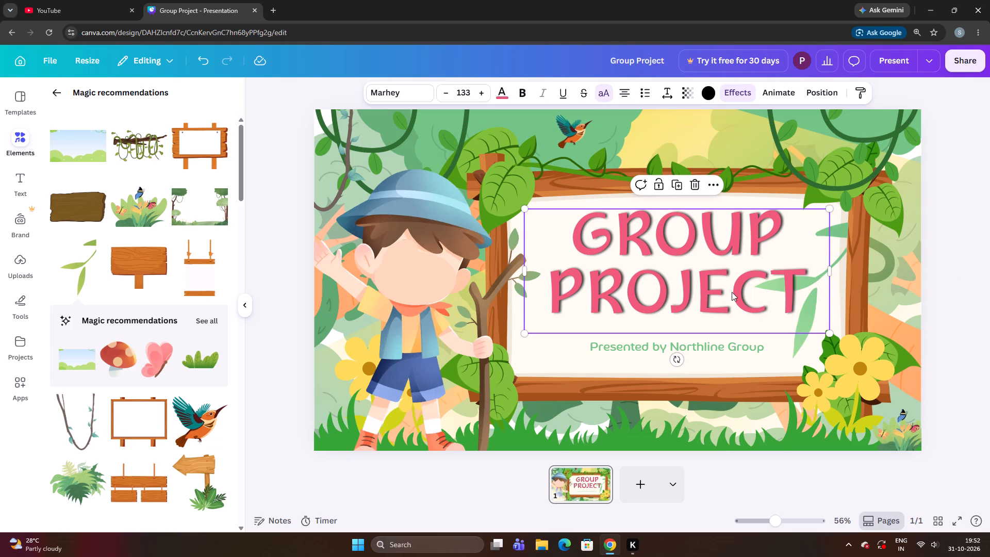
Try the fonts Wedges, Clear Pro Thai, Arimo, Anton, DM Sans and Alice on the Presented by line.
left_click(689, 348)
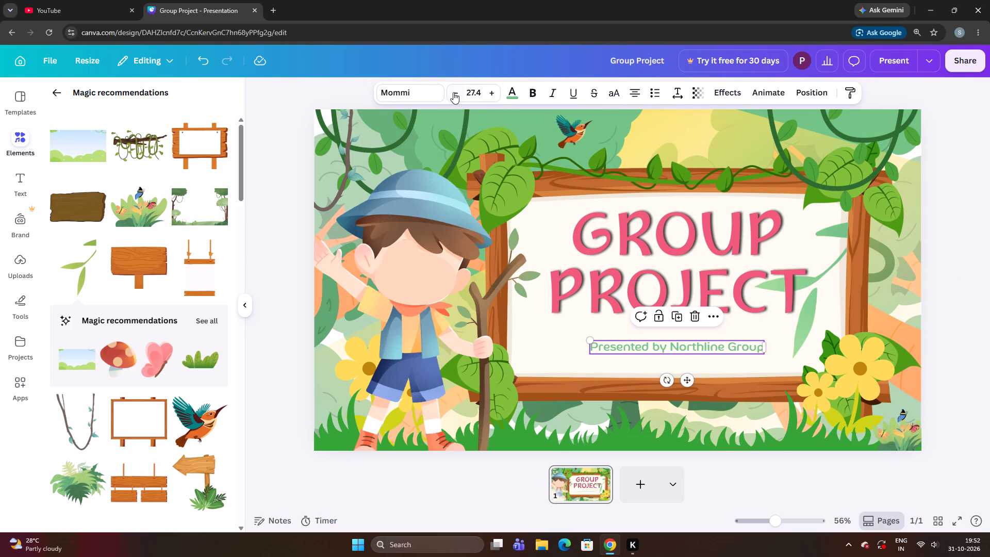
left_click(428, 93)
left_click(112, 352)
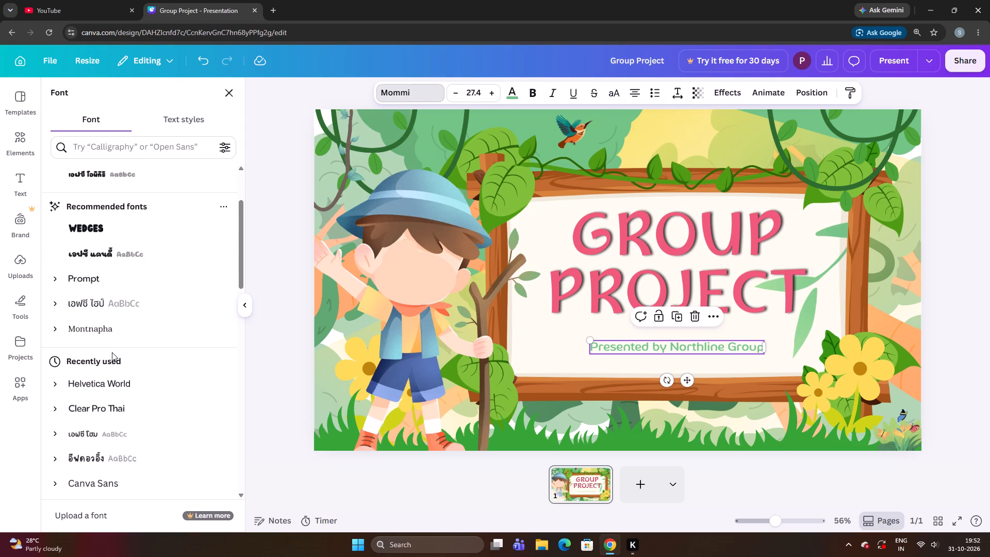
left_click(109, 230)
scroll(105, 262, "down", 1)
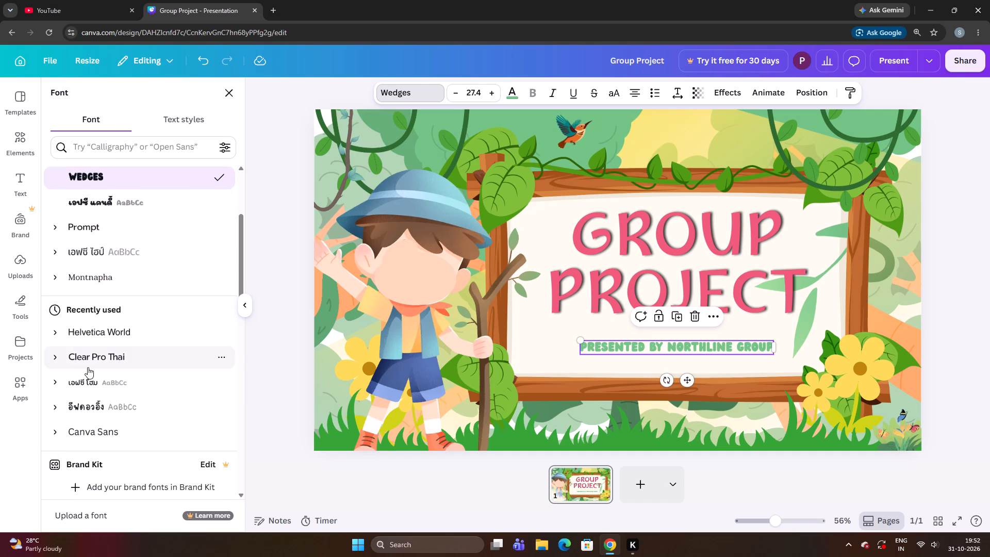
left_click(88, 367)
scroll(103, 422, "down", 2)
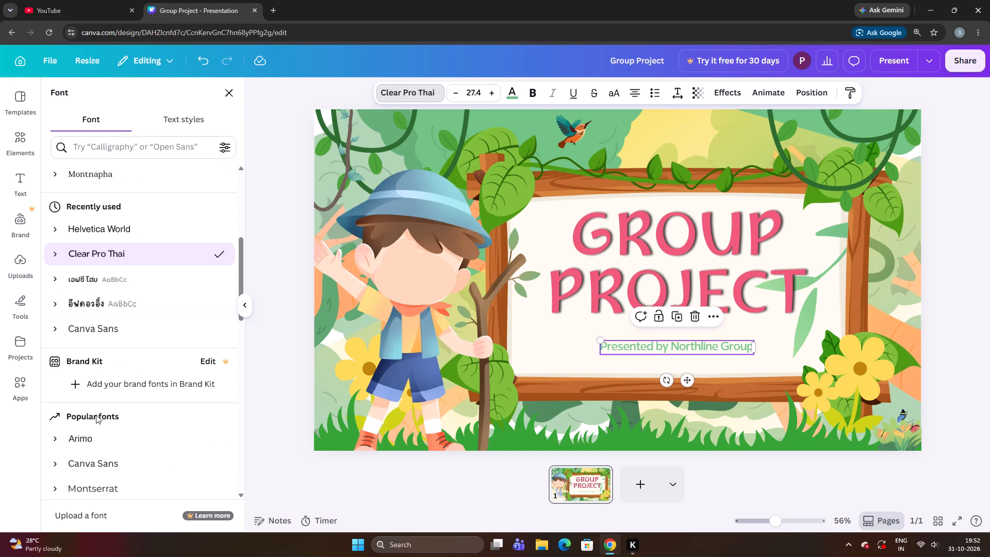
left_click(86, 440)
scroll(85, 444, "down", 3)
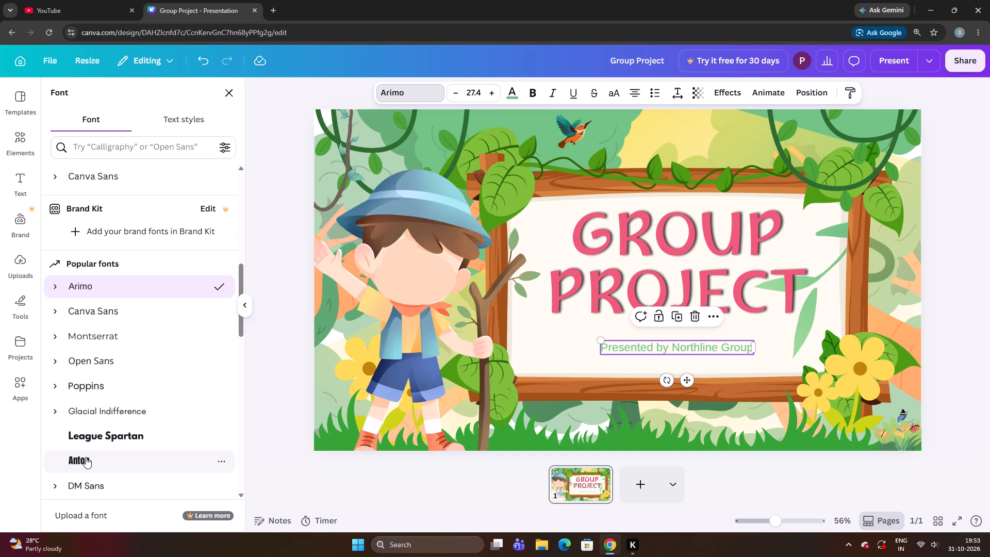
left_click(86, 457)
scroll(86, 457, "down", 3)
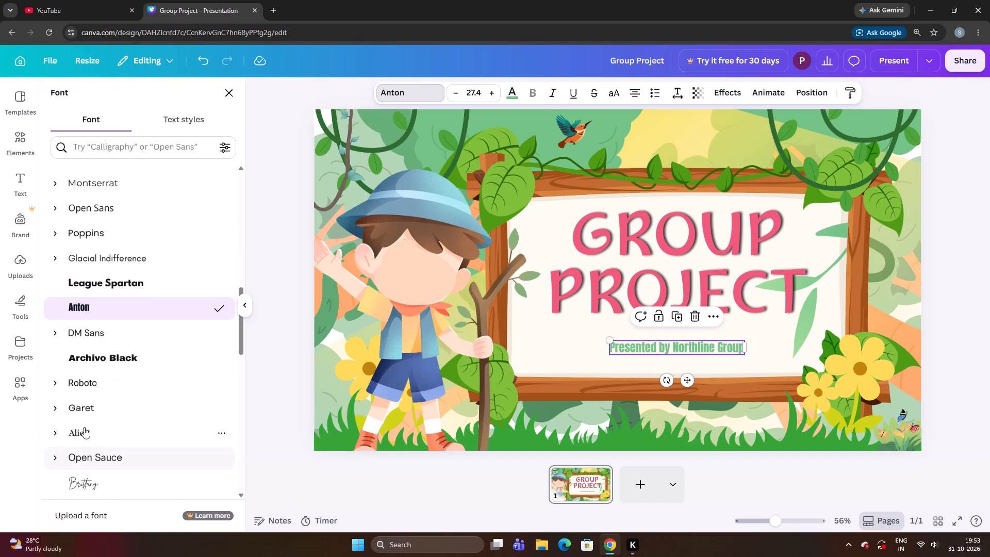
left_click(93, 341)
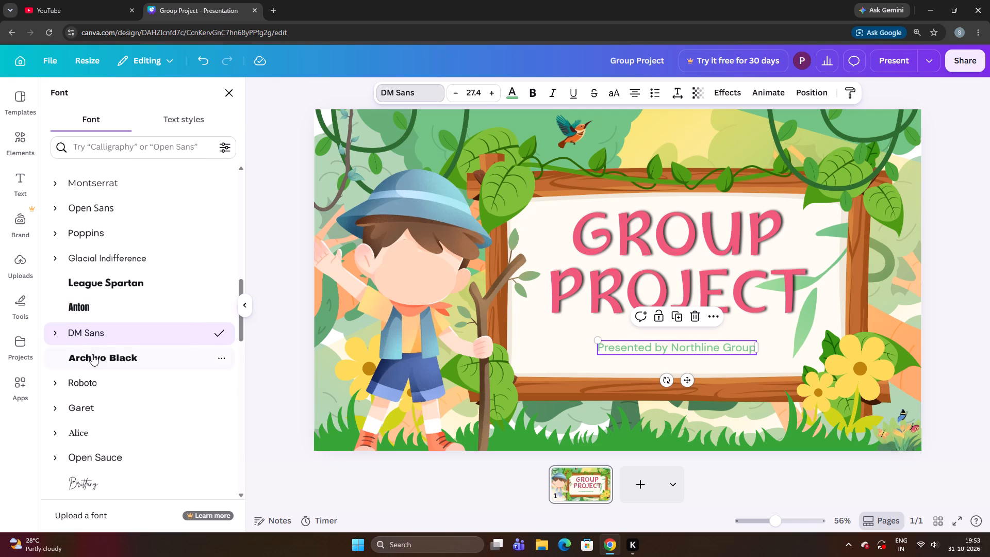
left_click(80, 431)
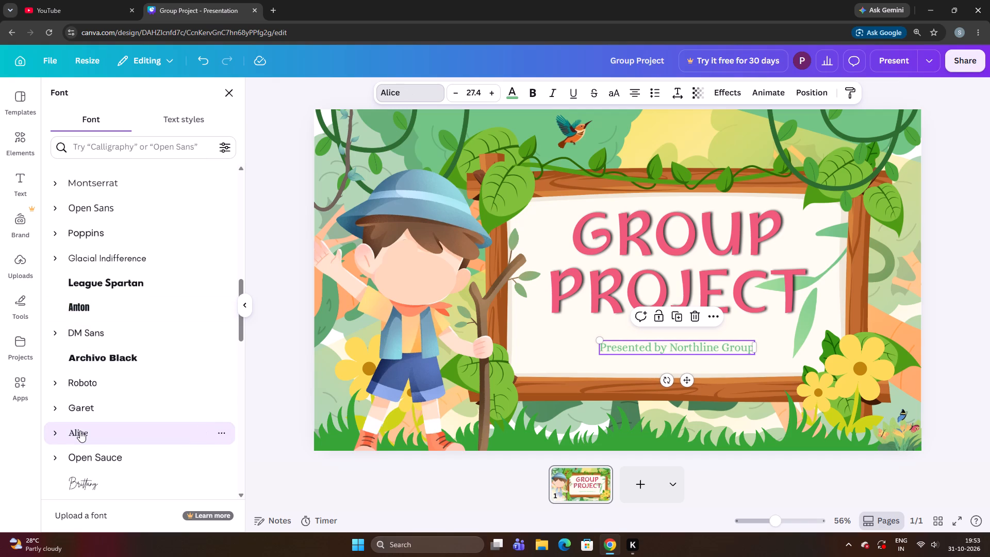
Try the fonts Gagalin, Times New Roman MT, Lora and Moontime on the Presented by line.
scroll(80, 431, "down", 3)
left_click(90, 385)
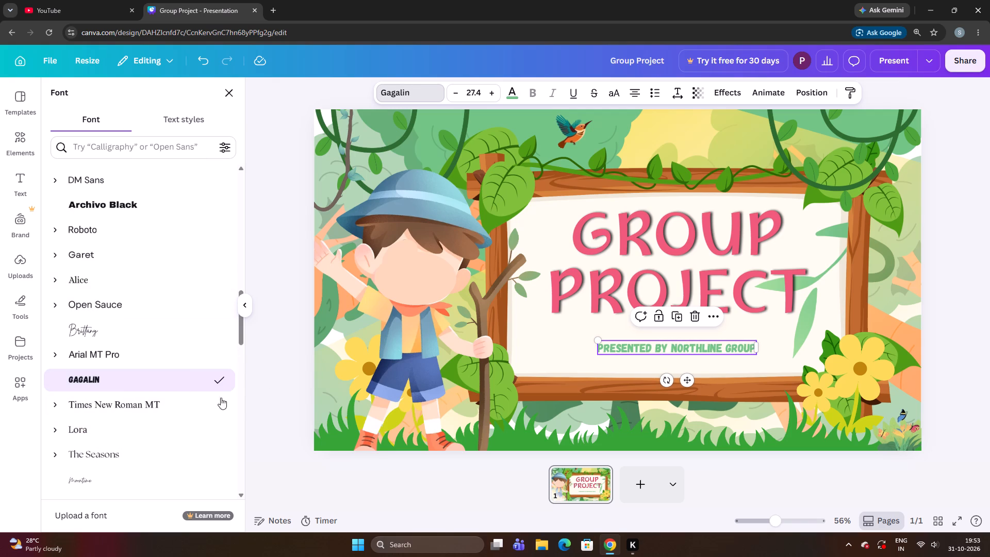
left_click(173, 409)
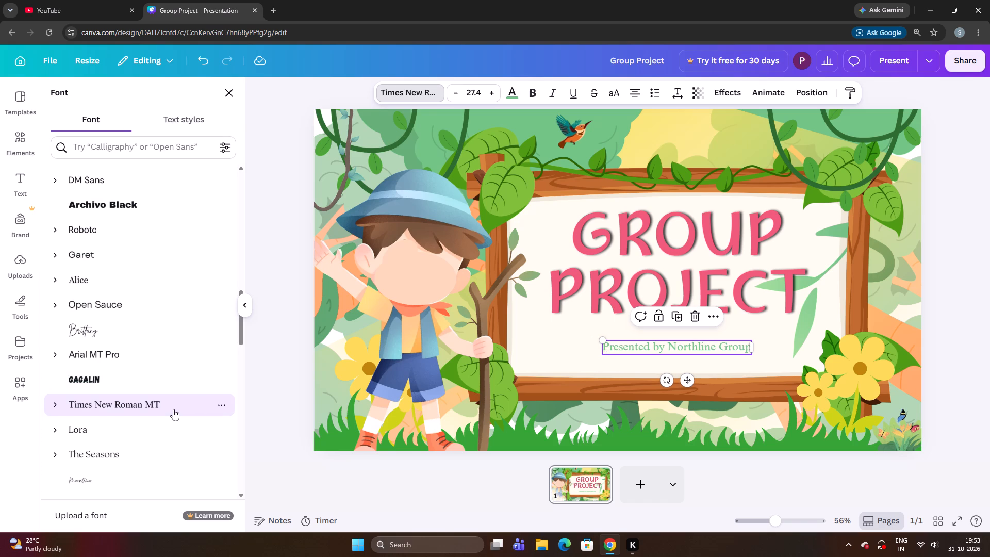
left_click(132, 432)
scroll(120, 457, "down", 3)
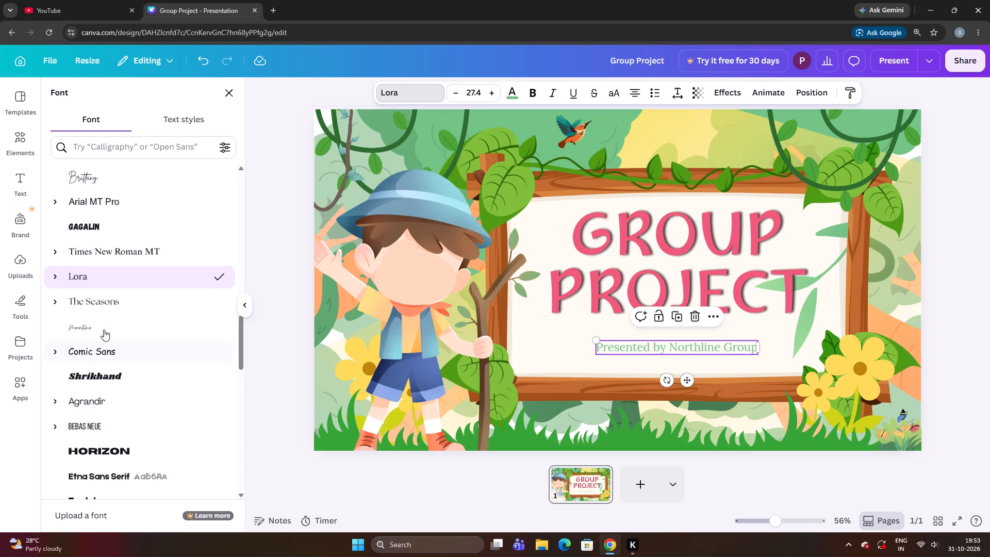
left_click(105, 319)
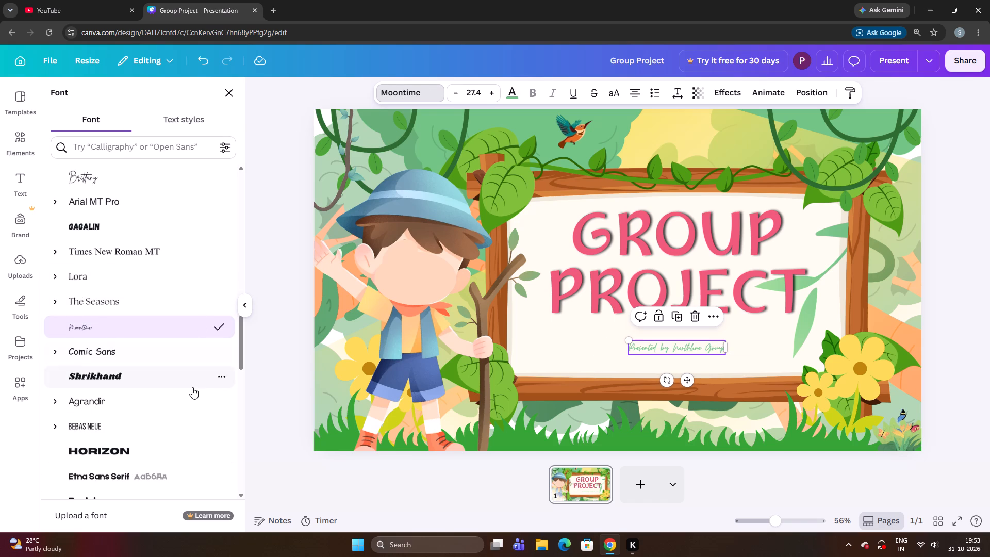
Set the Presented by line's font to Comic Sans.
left_click(139, 358)
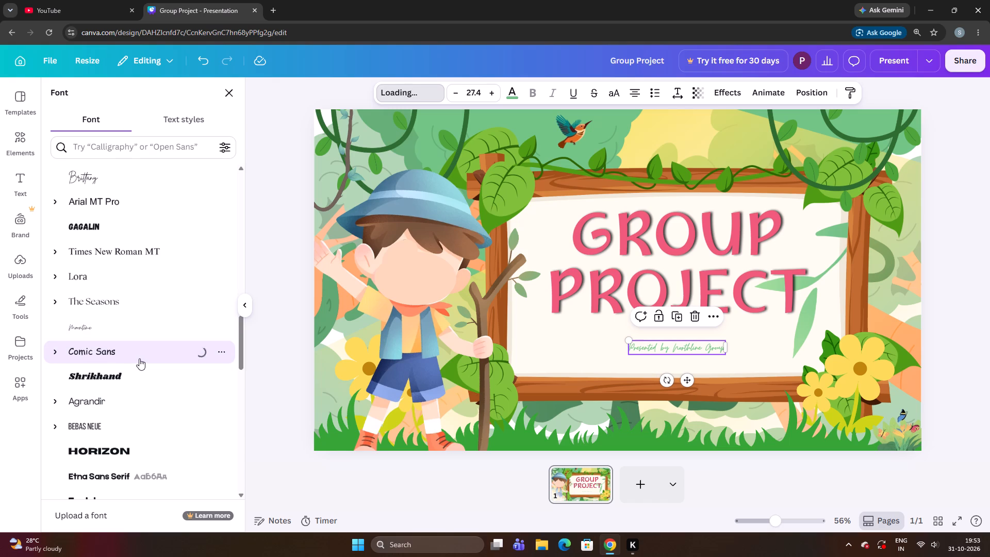
left_click(273, 403)
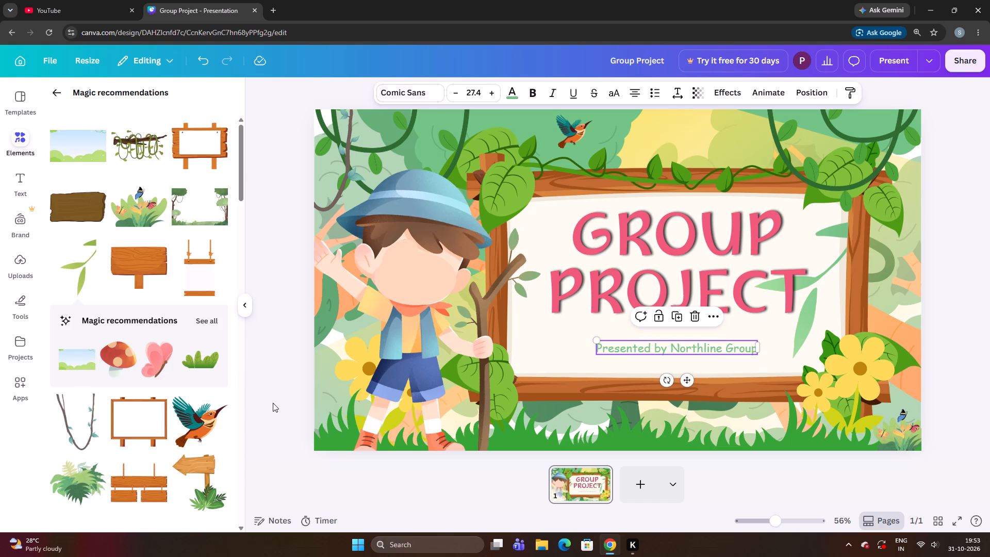
Recolour the Presented by line with the same pink as the GROUP PROJECT title.
left_click(512, 96)
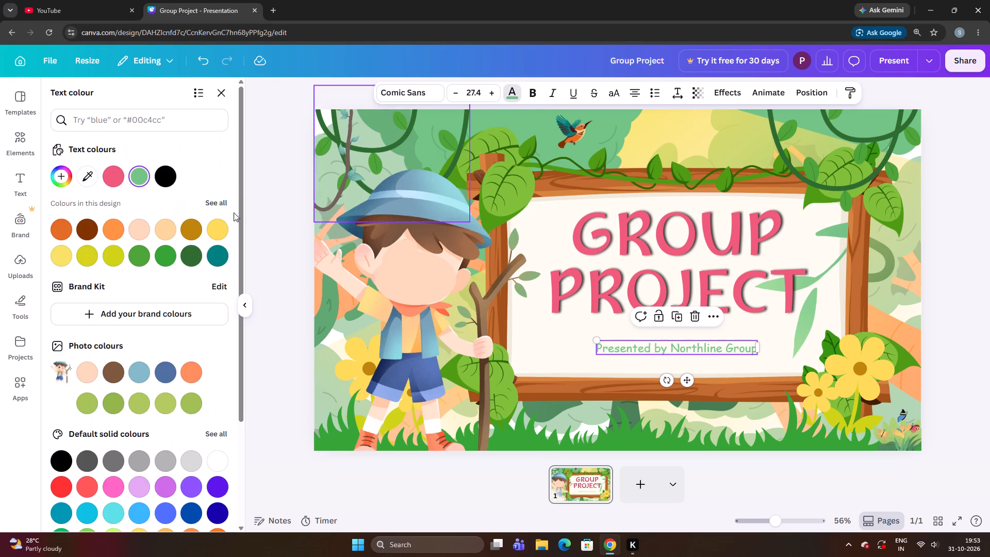
left_click(113, 175)
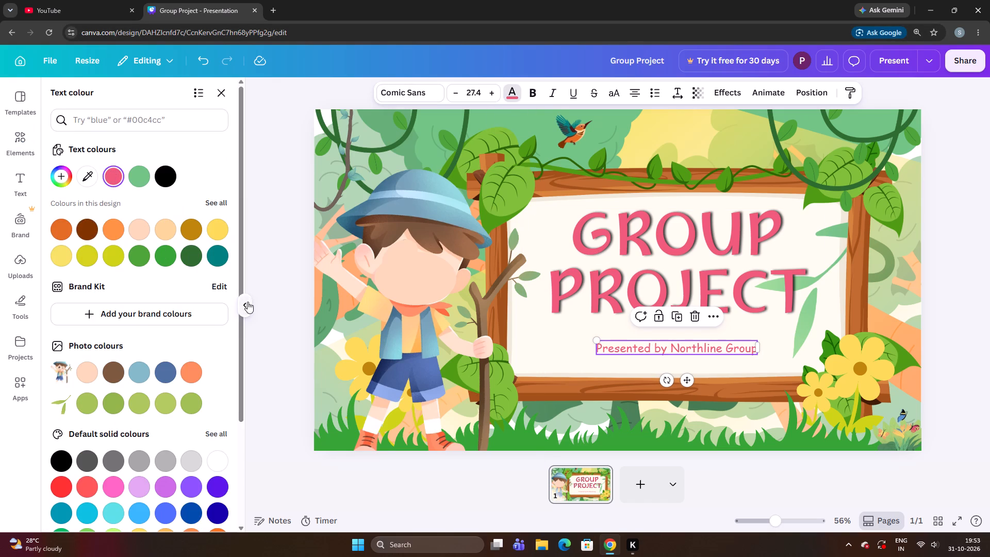
left_click(270, 313)
left_click(599, 378)
left_click(634, 346)
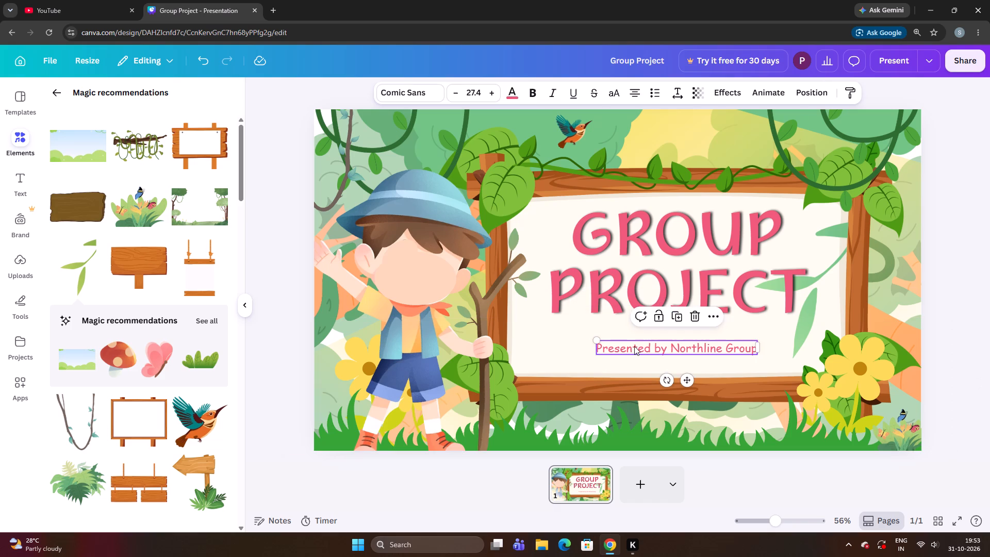
Enlarge the Presented by line to size 28.6 and shift it left beneath the title.
left_click_drag(634, 346, 629, 346)
key("ctrl+Down")
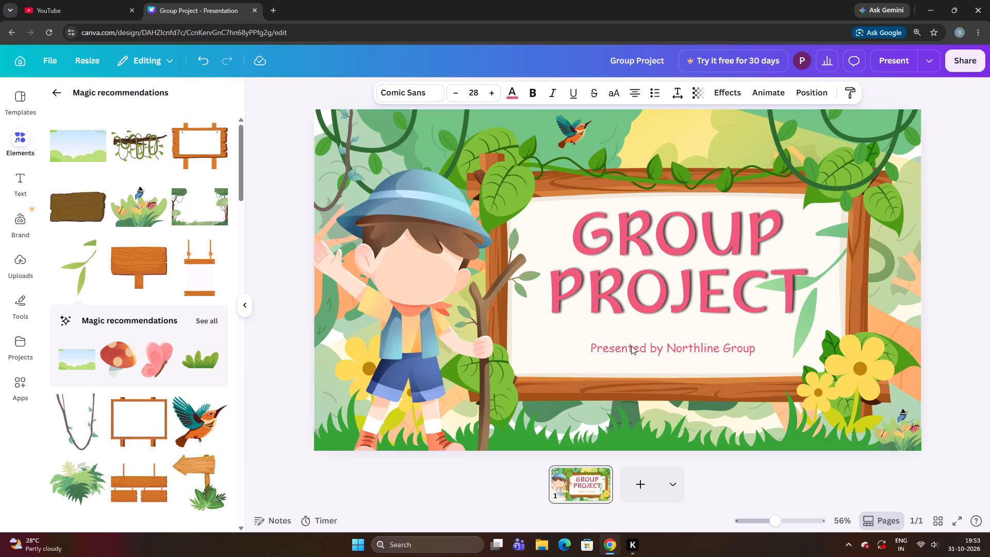
key("ctrl+Down")
key("Left")
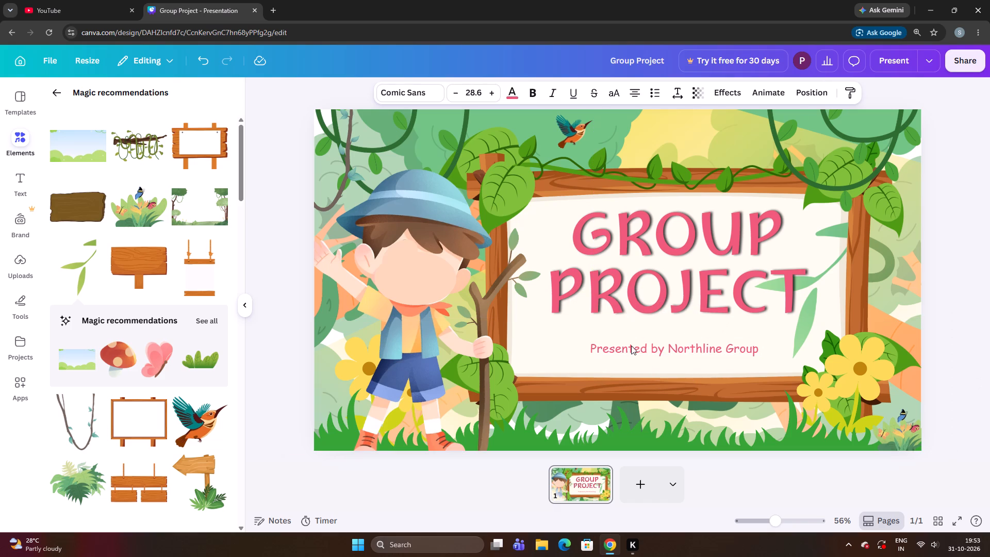
key("Left")
key("Left")
key("Left")
key("Left")
key("Left")
key("Left")
key("Left")
key("Left")
key("Left")
key("Left")
key("Left")
key("Left")
key("Left")
key("Left")
key("Left")
key("Left")
key("Left")
key("Left")
key("Left")
key("Left")
key("Left")
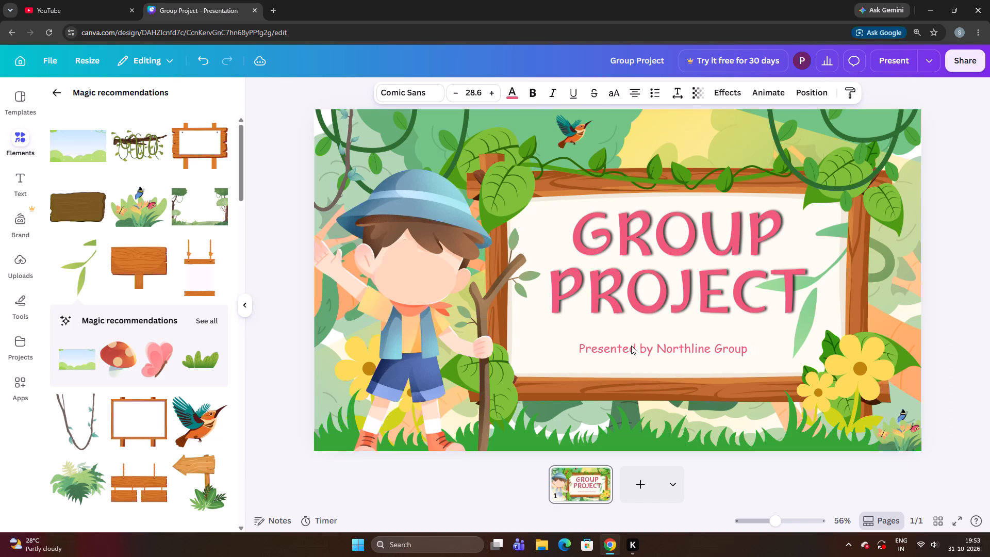
Enlarge the Presented by line to size 33.7 and nudge it further left beneath the title.
key("ctrl+Down")
key("ctrl+Down")
key("ctrl+Down")
key("ctrl+Down")
key("ctrl+Down")
key("ctrl+Down")
key("ctrl+Down")
key("ctrl+Down")
key("Up")
key("Left")
key("Left")
key("Left")
key("Left")
key("Left")
key("Left")
key("Left")
key("Left")
key("Left")
key("Left")
key("Left")
key("Left")
key("Left")
key("Left")
key("Left")
key("Left")
key("Left")
key("Left")
key("Left")
key("Left")
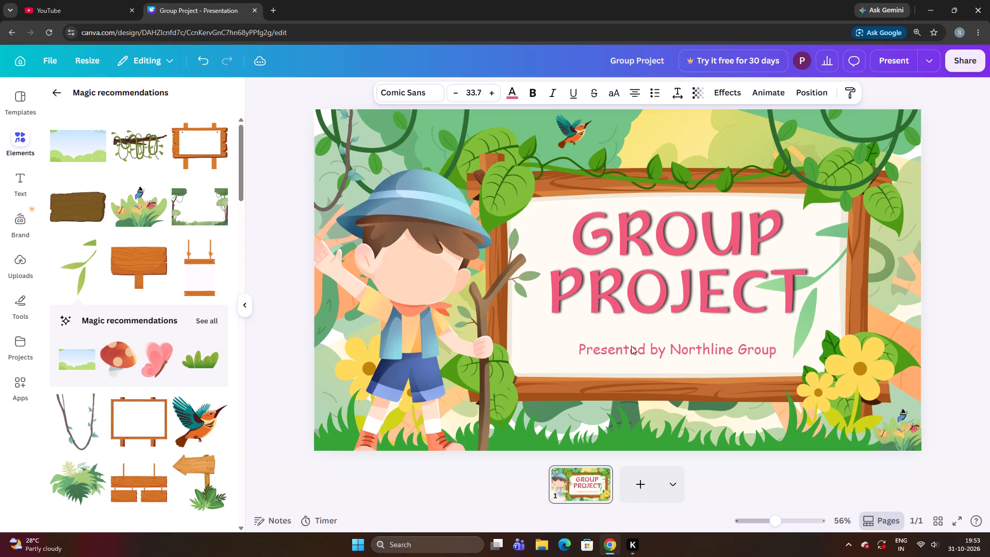
Shrink the Presented by line to size 31.1 and nudge it slightly up and right beneath the title.
key("ctrl+Up")
key("ctrl+Up")
key("Up")
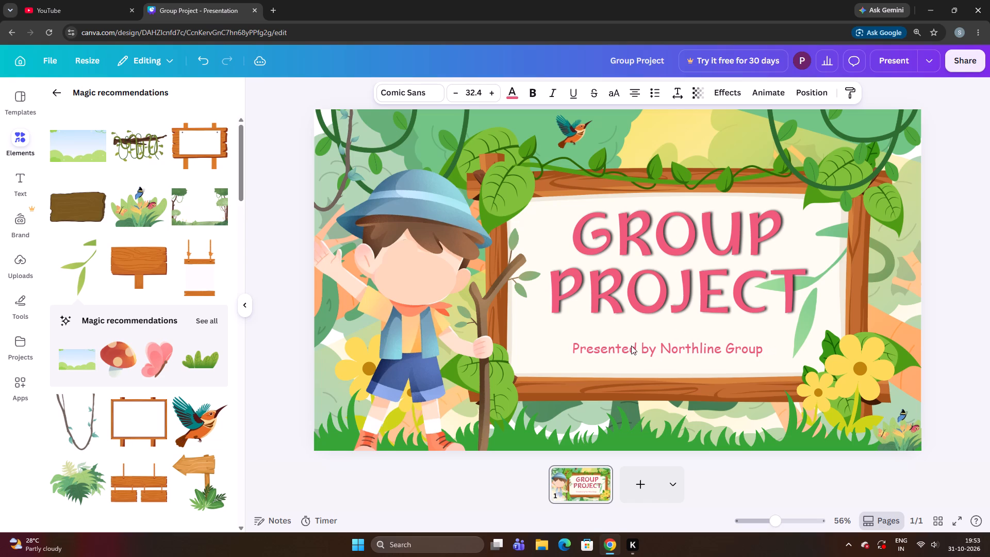
key("ctrl+Up")
key("Up")
key("Up")
key("Up")
key("Right")
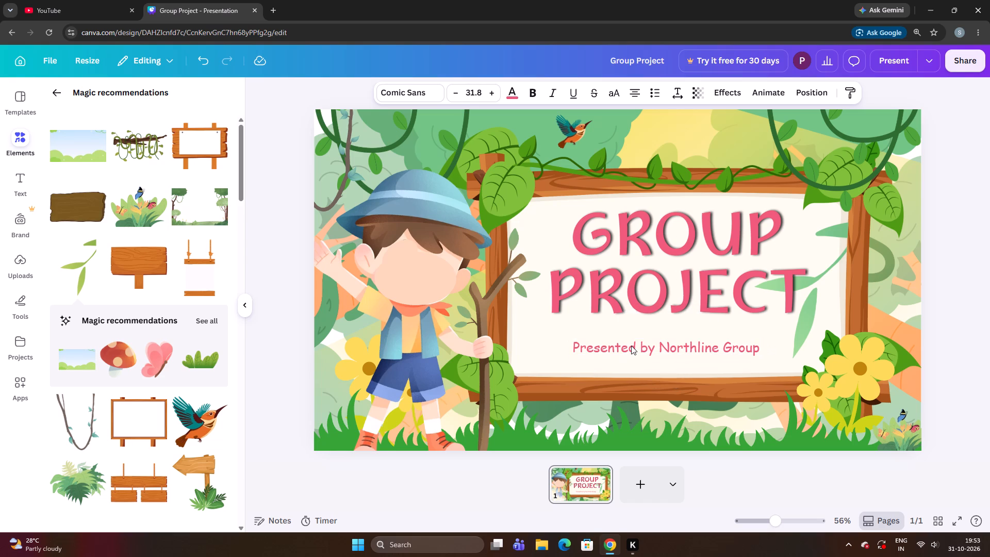
key("Right")
key("Right")
key("Right")
key("Right")
key("Right")
key("Up")
key("Up")
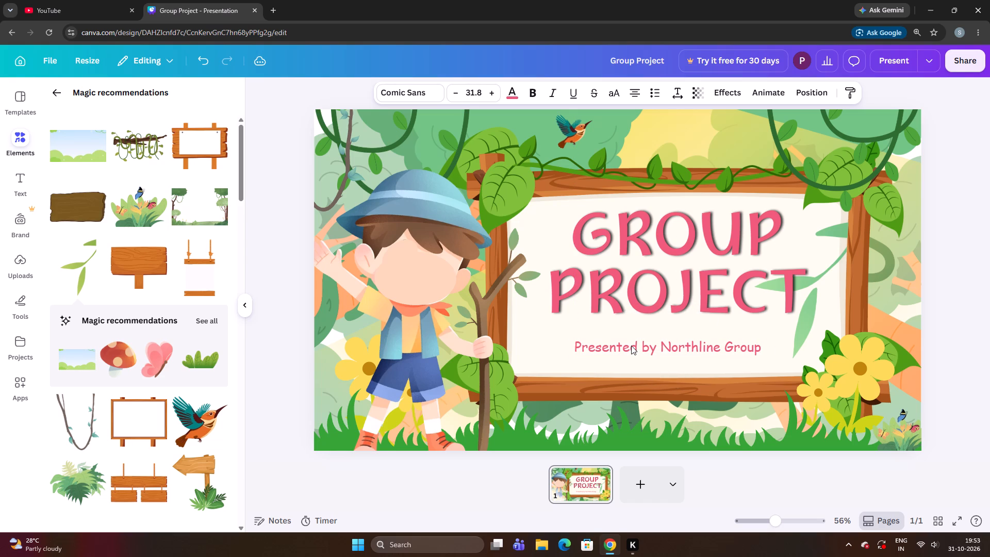
key("Up")
key("ctrl+Up")
key("Up")
Nudge the Presented by line further right and slightly up to bring it under the middle of the title.
key("Right")
key("Right")
key("Right")
key("Right")
key("Right")
key("Right")
key("Right")
key("Right")
key("Right")
key("Right")
key("Right")
key("Right")
key("Right")
key("Right")
key("Right")
key("Right")
key("Right")
key("Right")
key("Right")
key("Right")
key("Right")
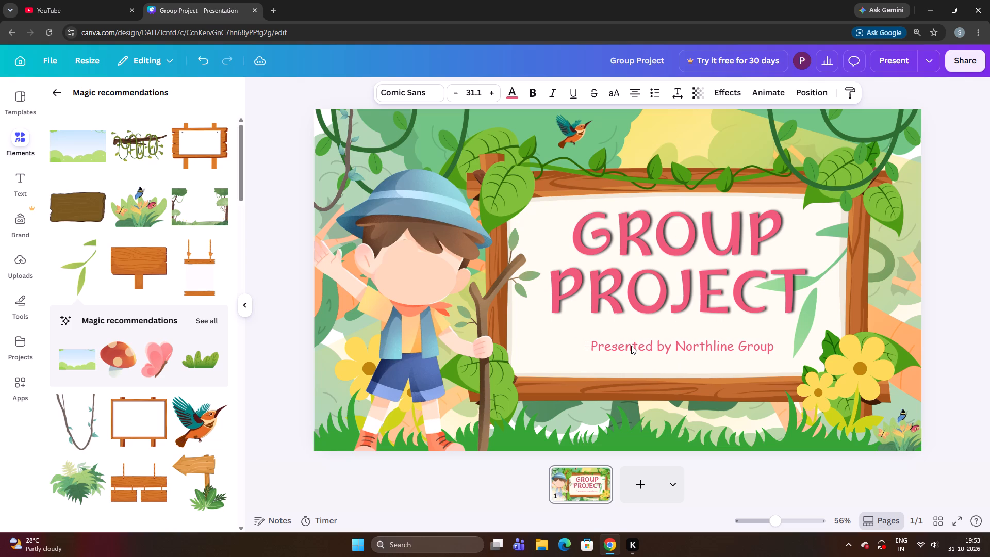
key("Right")
key("Right")
key("Right")
key("Right")
key("Up")
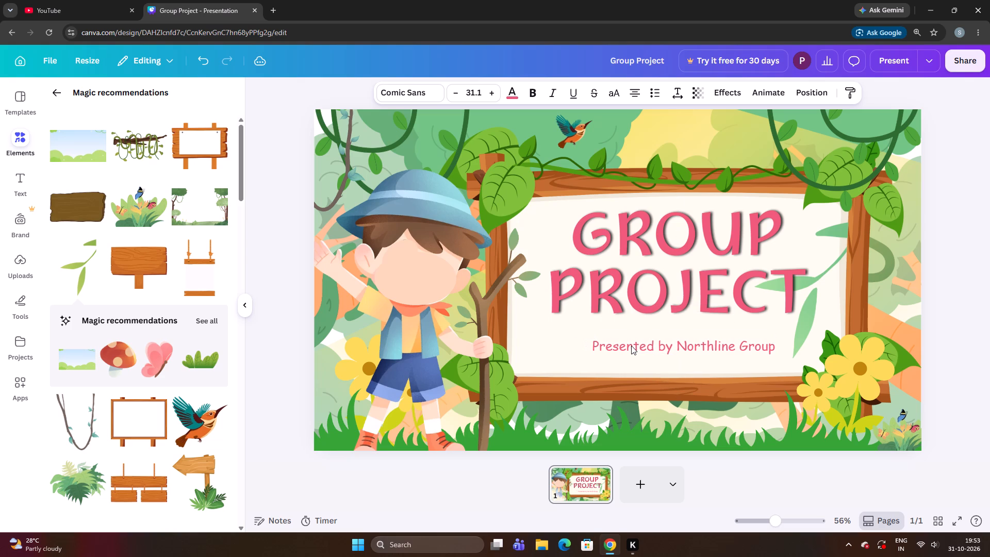
key("Up")
key("Up")
key("Left")
key("Left")
key("Left")
key("Left")
key("Left")
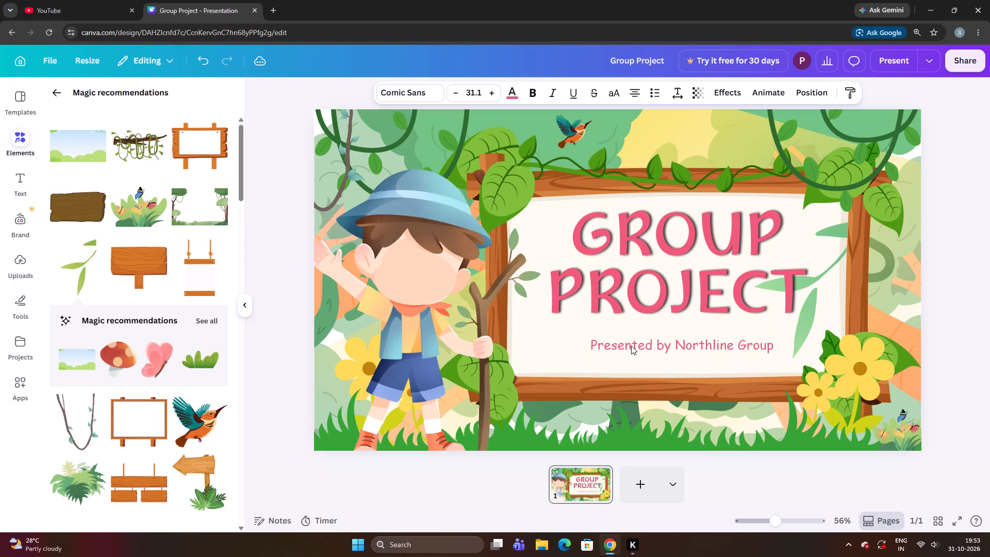
key("Left")
Shrink the Presented by line to size 28 and nudge it slightly right to centre it beneath the title.
key("ctrl+Up")
key("Up")
key("Up")
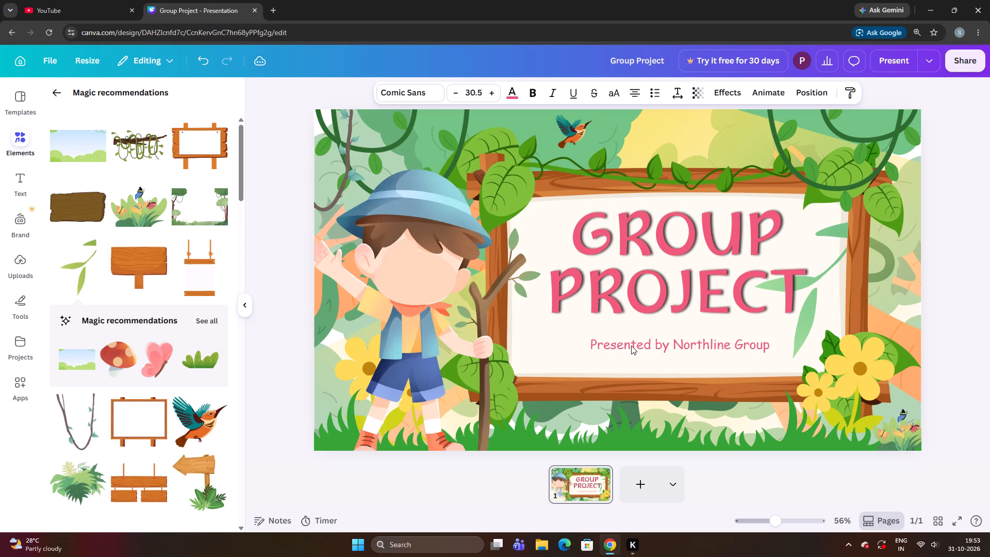
key("ctrl+Up")
key("ctrl+Up")
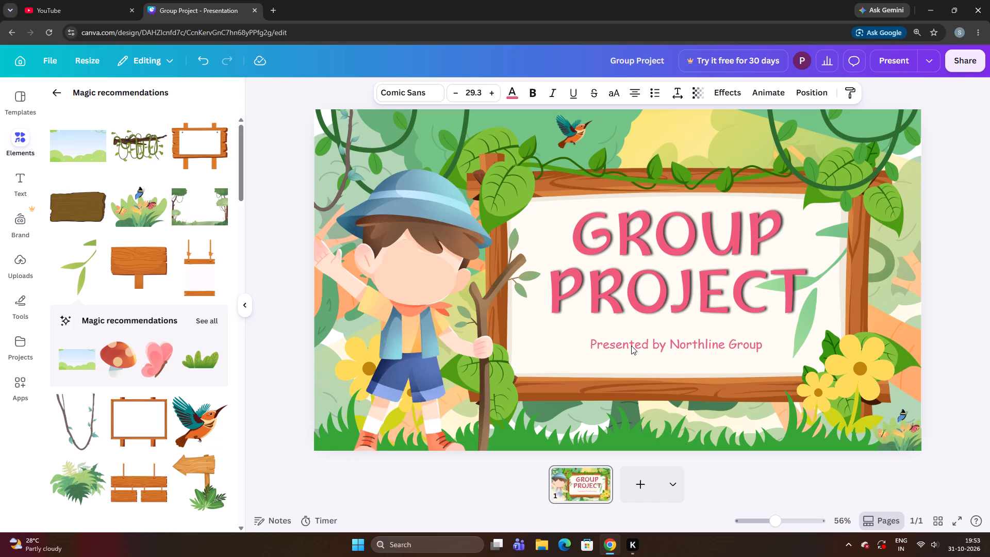
key("Right")
key("Right")
key("ctrl+Up")
key("Down")
key("Right")
key("Right")
key("Right")
key("Right")
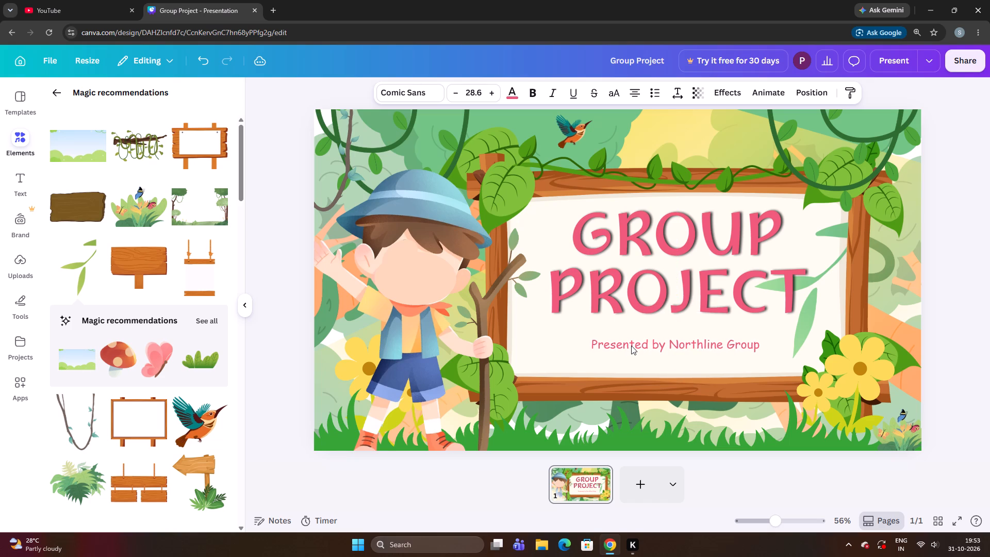
key("ctrl+Up")
key("Up")
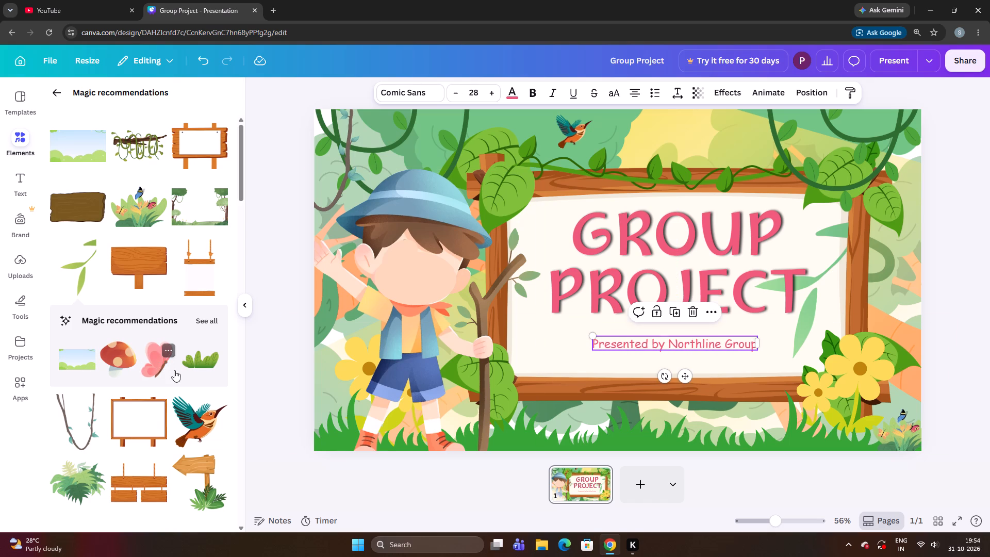
Add the leafy fern bush from the recommended graphics, shrink it and place it in the grass beside the boy's walking stick.
scroll(177, 298, "up", 4)
scroll(177, 298, "down", 3)
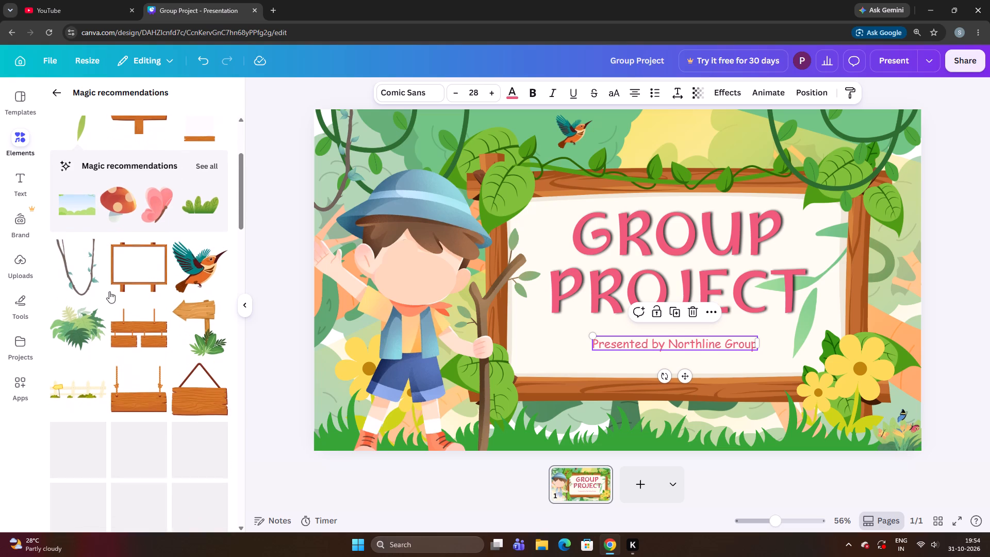
left_click(75, 332)
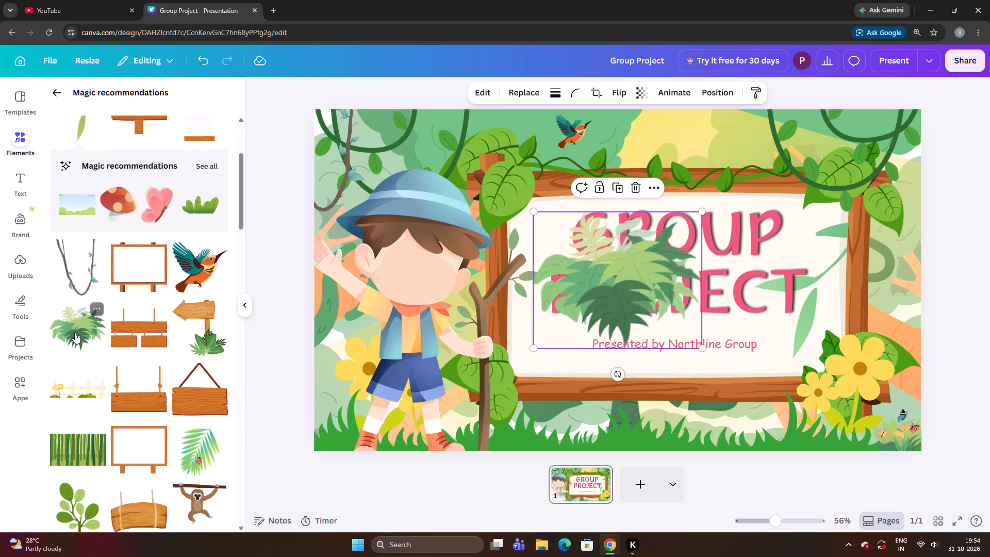
left_click_drag(581, 298, 680, 362)
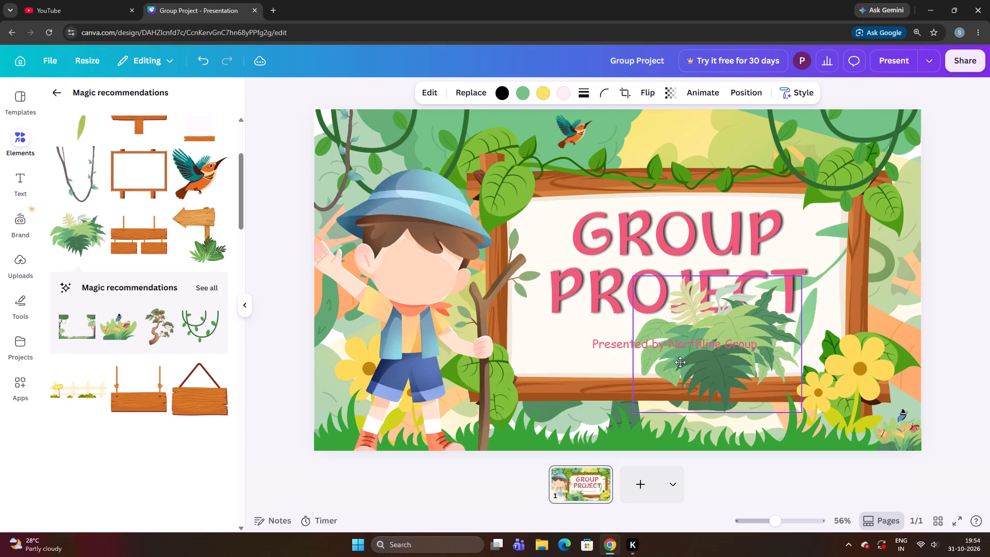
left_click_drag(680, 362, 301, 398)
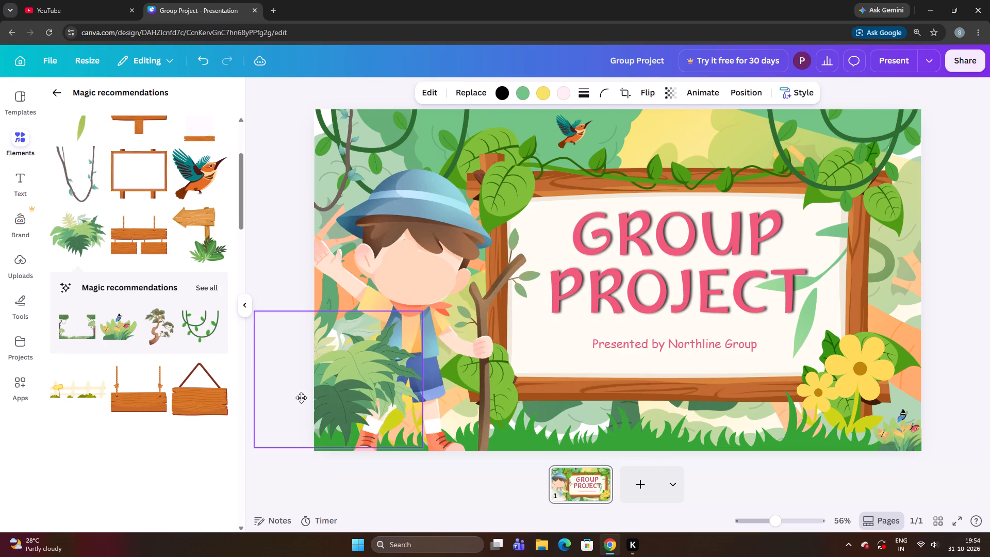
left_click_drag(301, 398, 372, 361)
left_click_drag(373, 361, 403, 367)
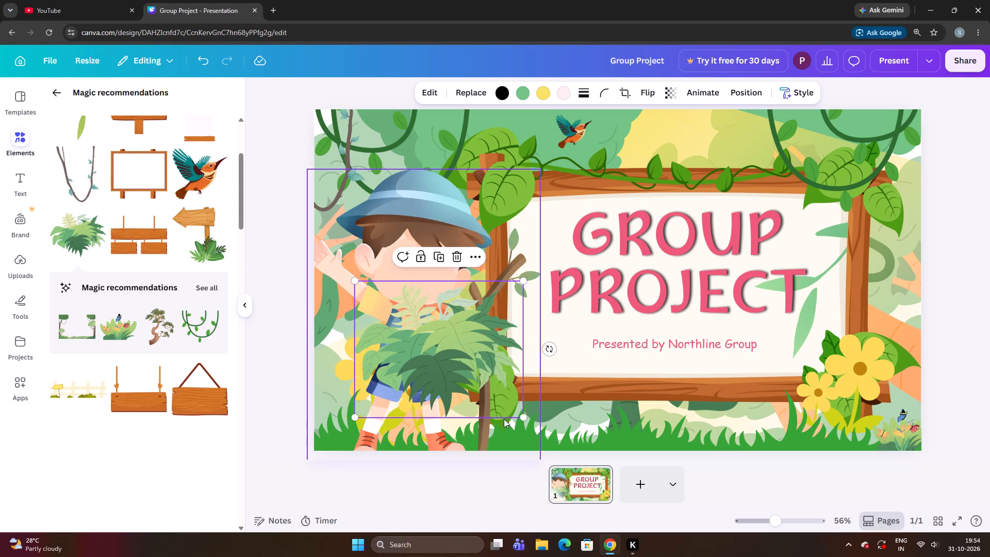
left_click_drag(525, 415, 421, 364)
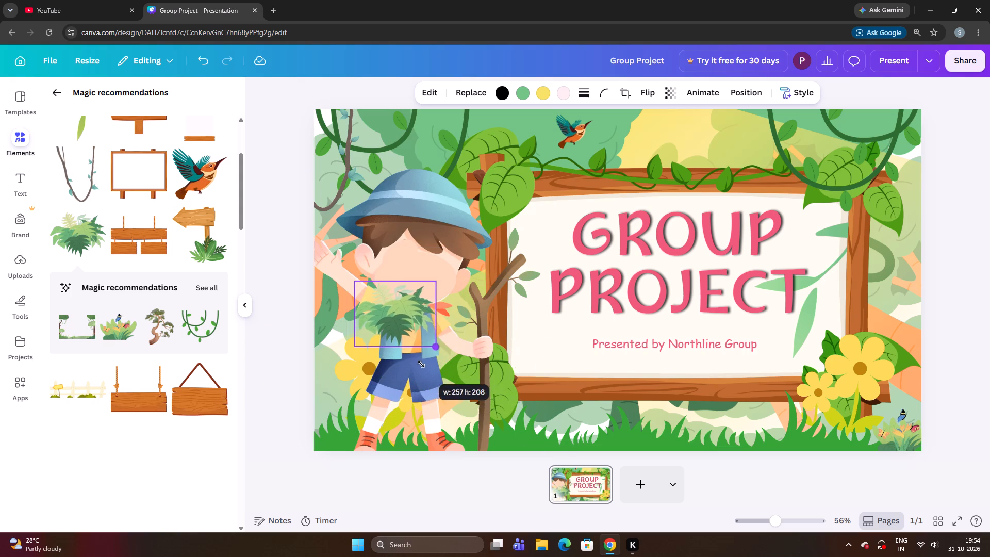
left_click_drag(421, 364, 397, 357)
left_click_drag(386, 307, 530, 419)
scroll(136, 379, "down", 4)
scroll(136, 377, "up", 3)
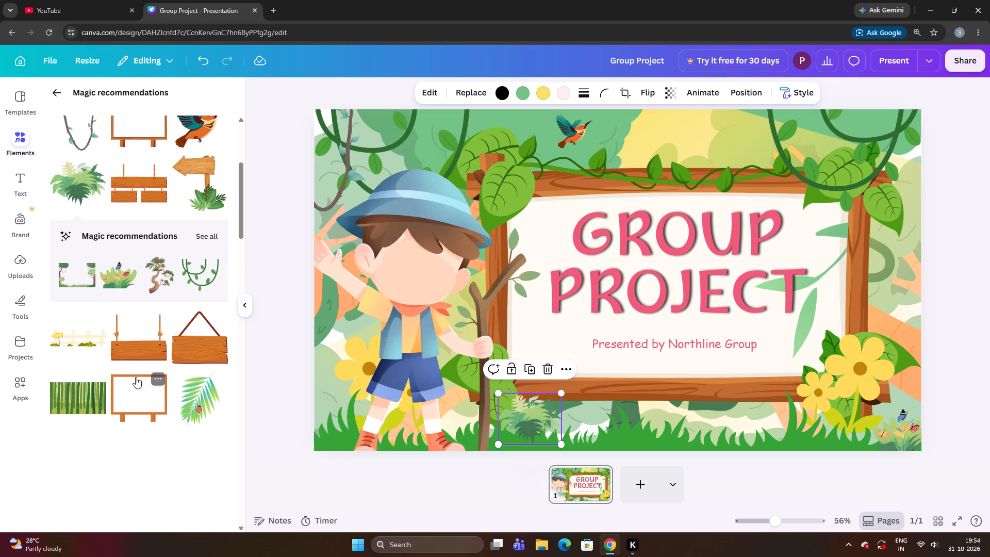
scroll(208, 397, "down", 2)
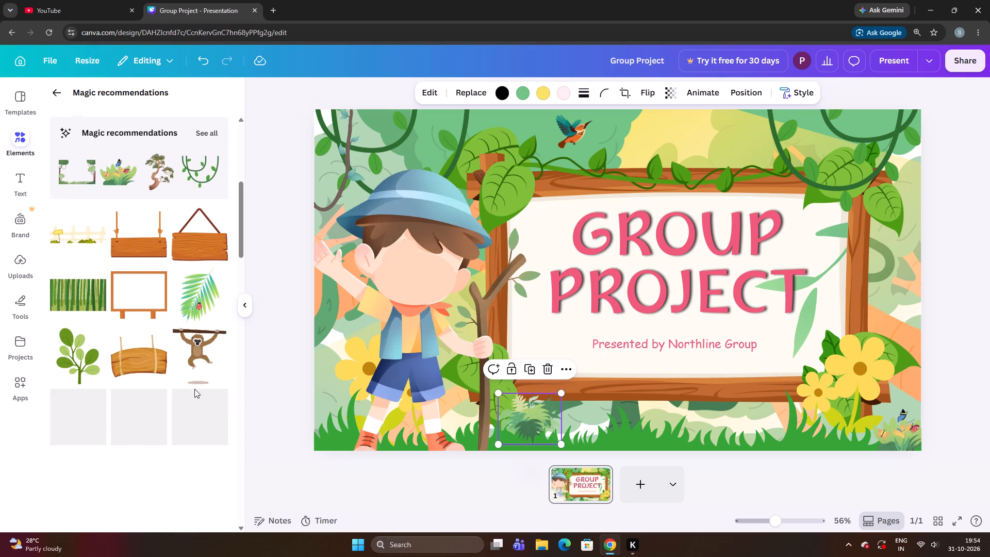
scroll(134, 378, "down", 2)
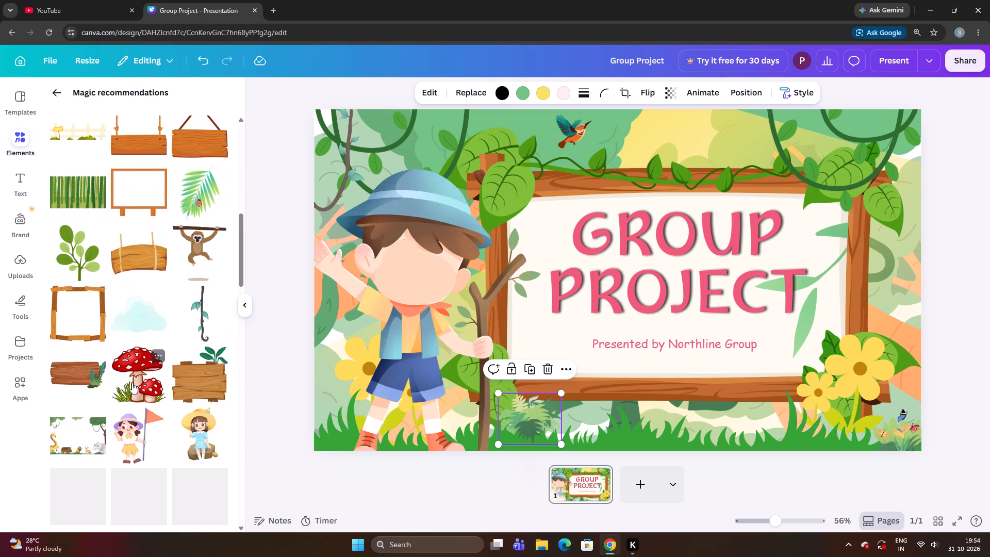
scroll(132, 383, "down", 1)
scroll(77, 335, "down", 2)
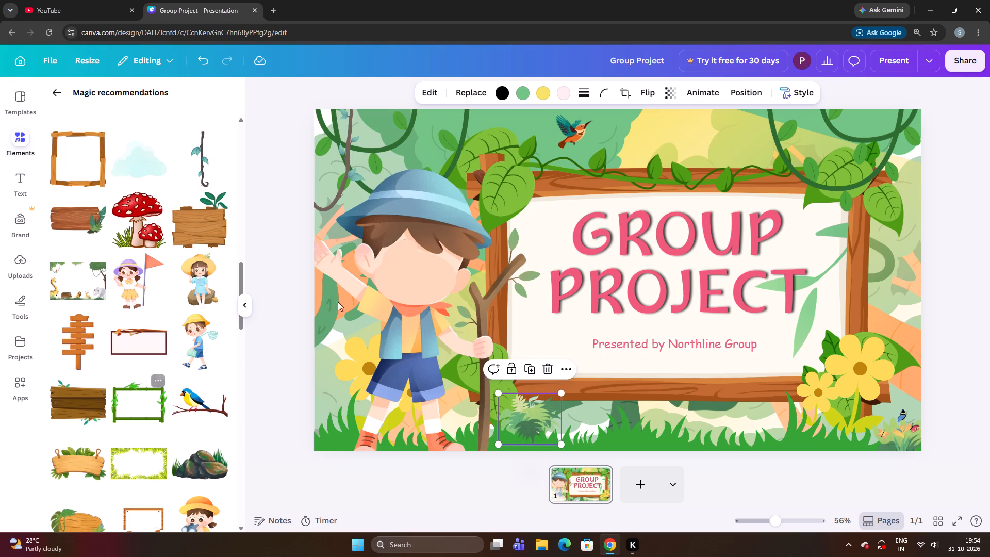
Shift the small fern bush slightly right along the grass beneath the wooden sign.
left_click(614, 185)
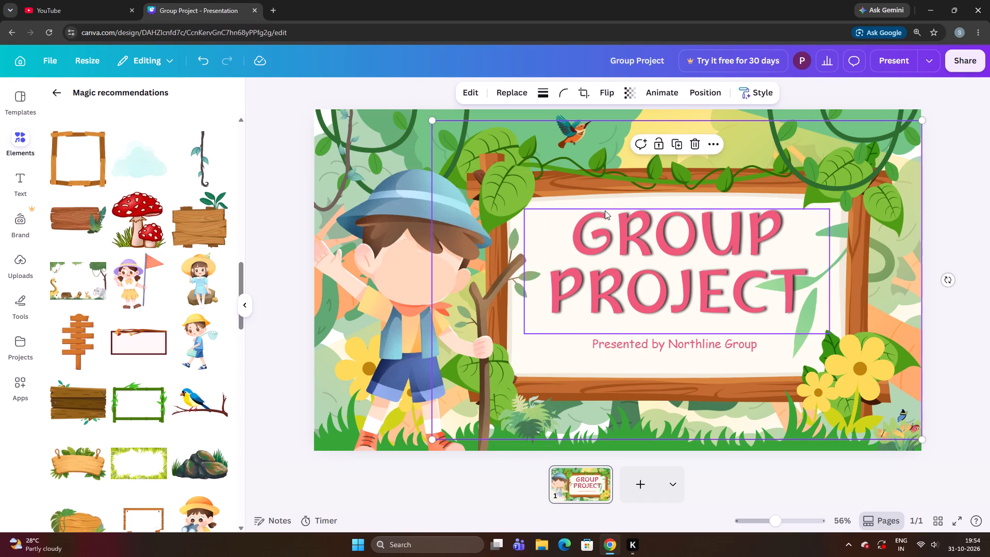
left_click(633, 409)
left_click_drag(521, 418, 539, 419)
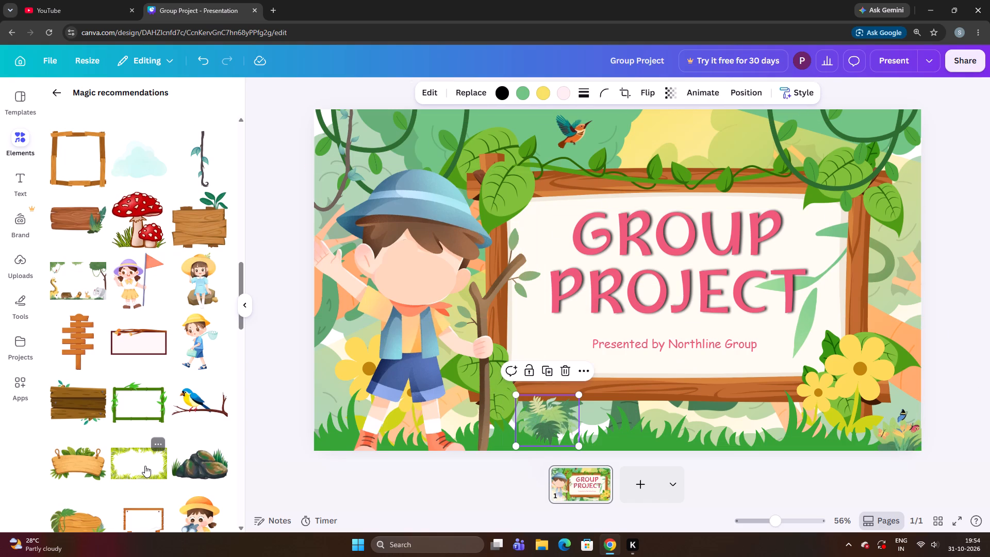
Add the grey-green watercolour leaf branch from the recommended graphics to the slide.
scroll(145, 466, "down", 3)
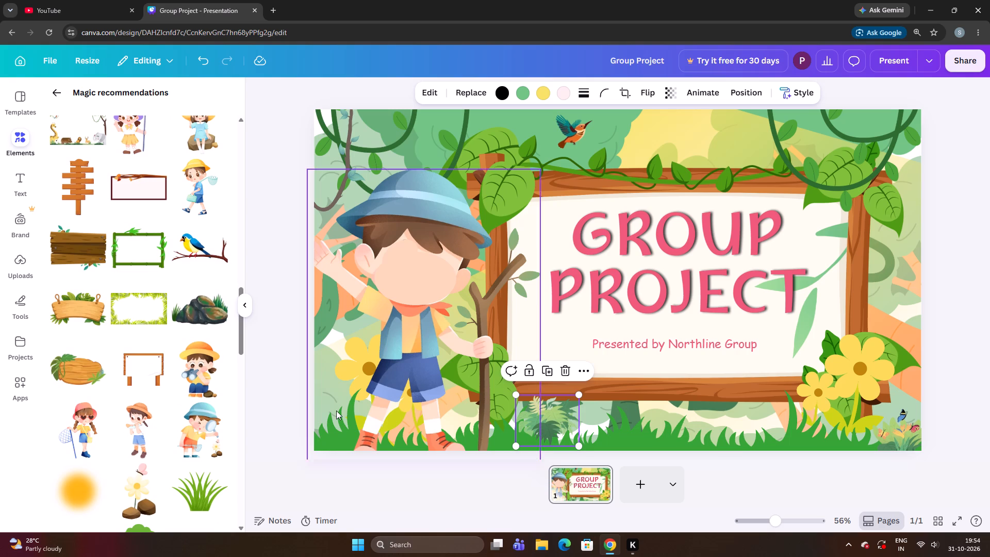
scroll(336, 411, "down", 4)
scroll(177, 408, "down", 5)
scroll(167, 354, "down", 1)
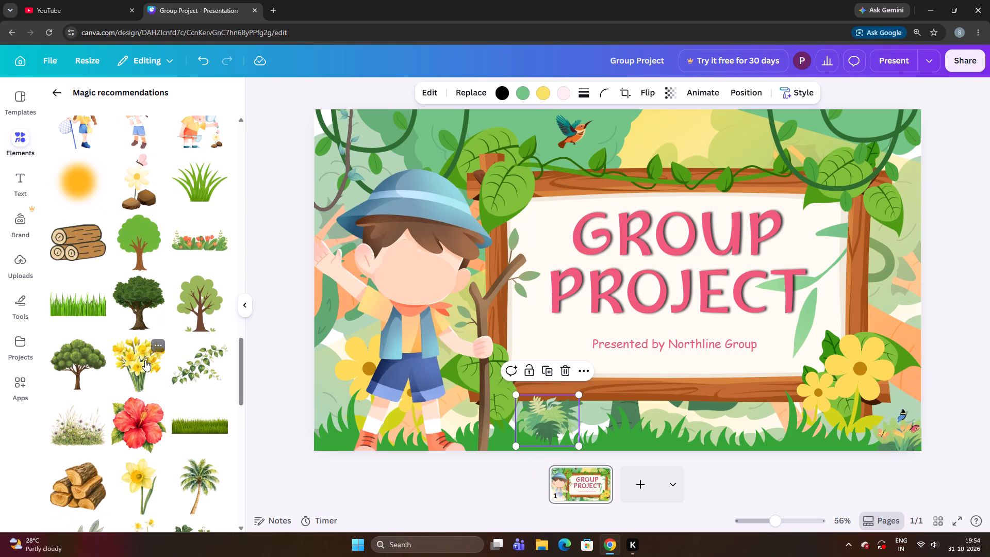
scroll(145, 360, "down", 2)
scroll(143, 360, "up", 1)
scroll(101, 329, "down", 2)
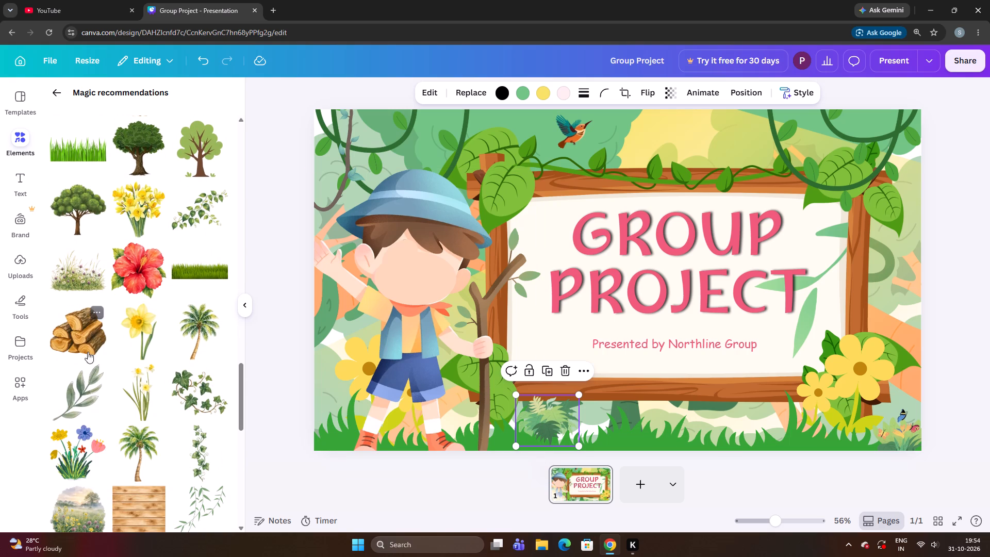
left_click(84, 398)
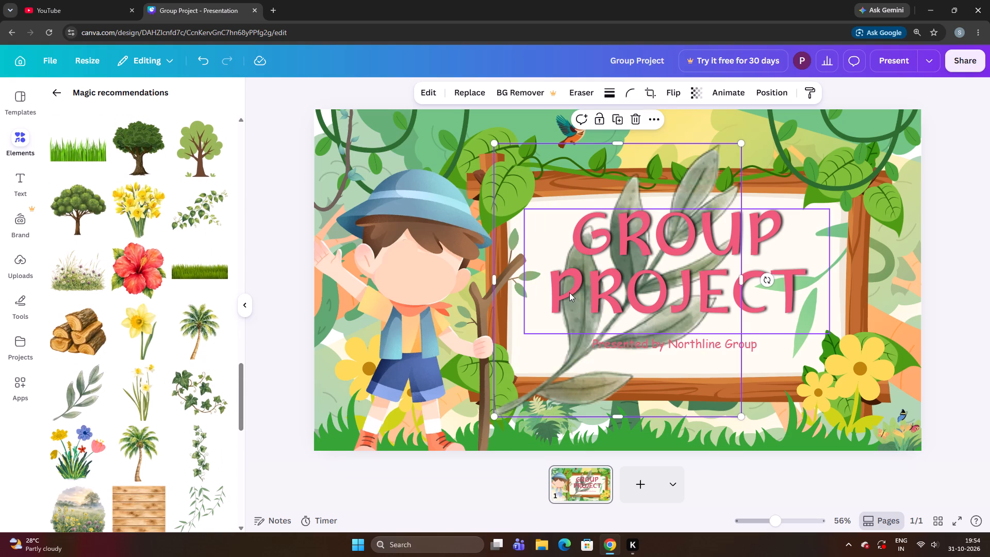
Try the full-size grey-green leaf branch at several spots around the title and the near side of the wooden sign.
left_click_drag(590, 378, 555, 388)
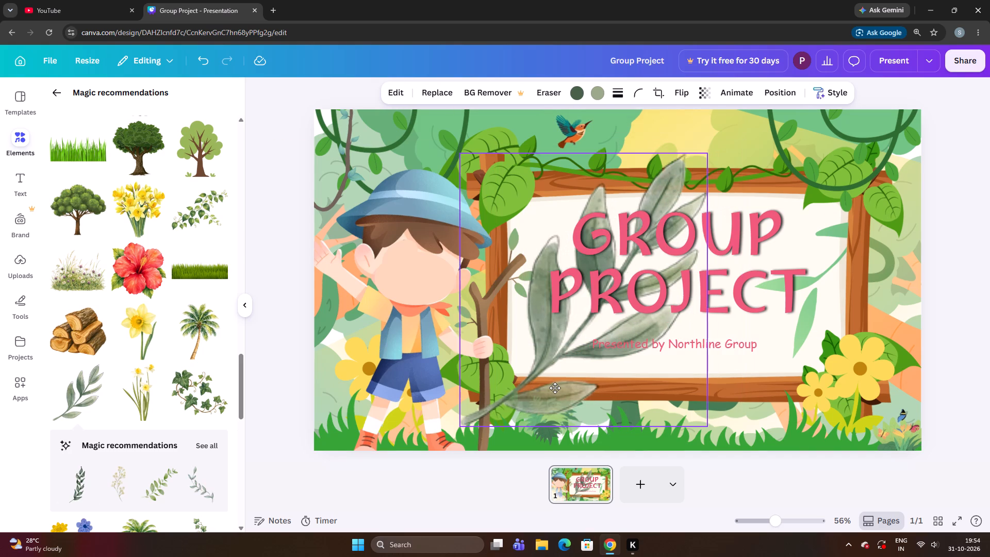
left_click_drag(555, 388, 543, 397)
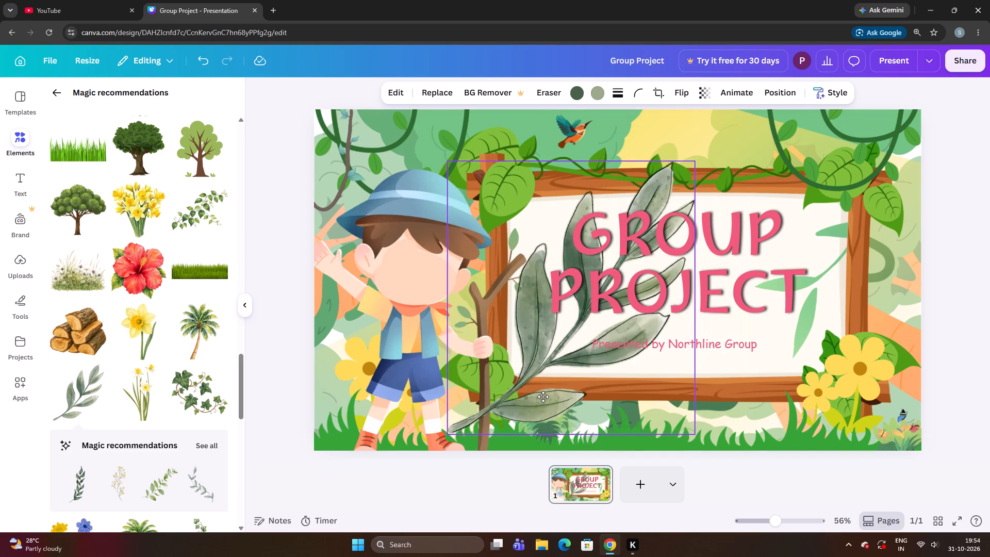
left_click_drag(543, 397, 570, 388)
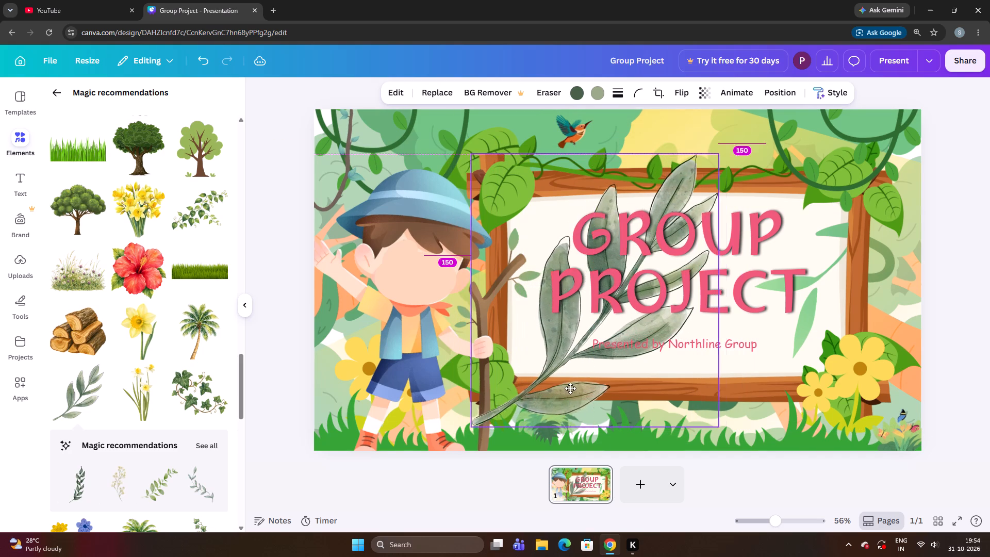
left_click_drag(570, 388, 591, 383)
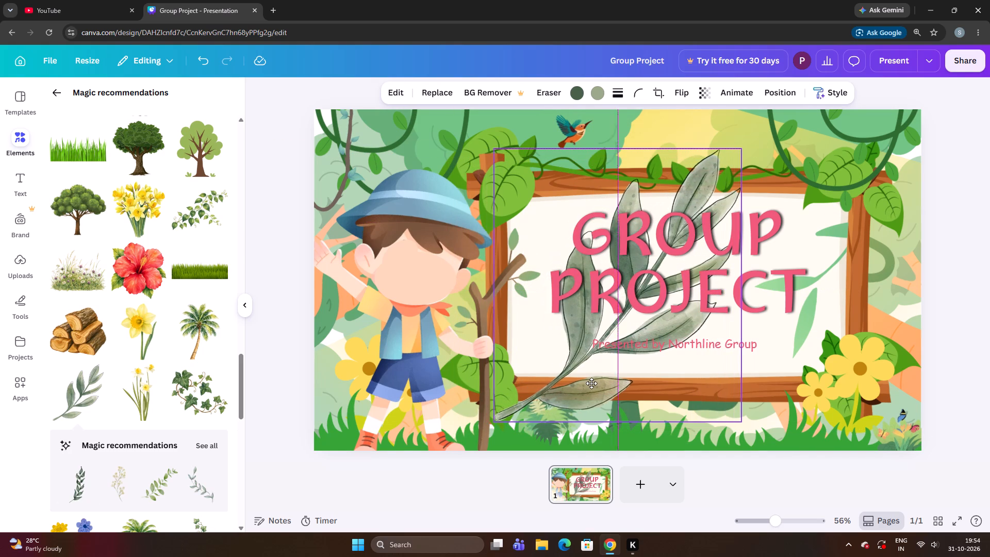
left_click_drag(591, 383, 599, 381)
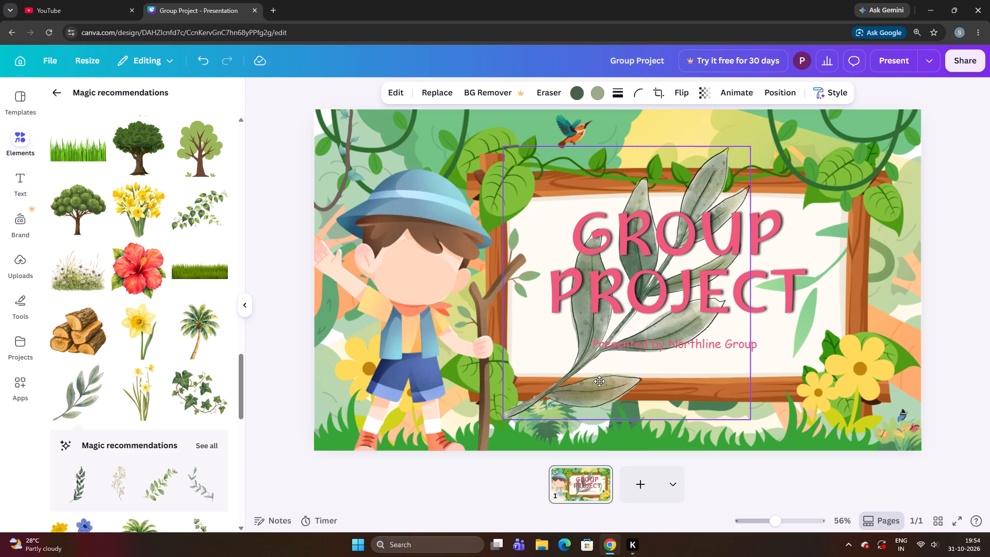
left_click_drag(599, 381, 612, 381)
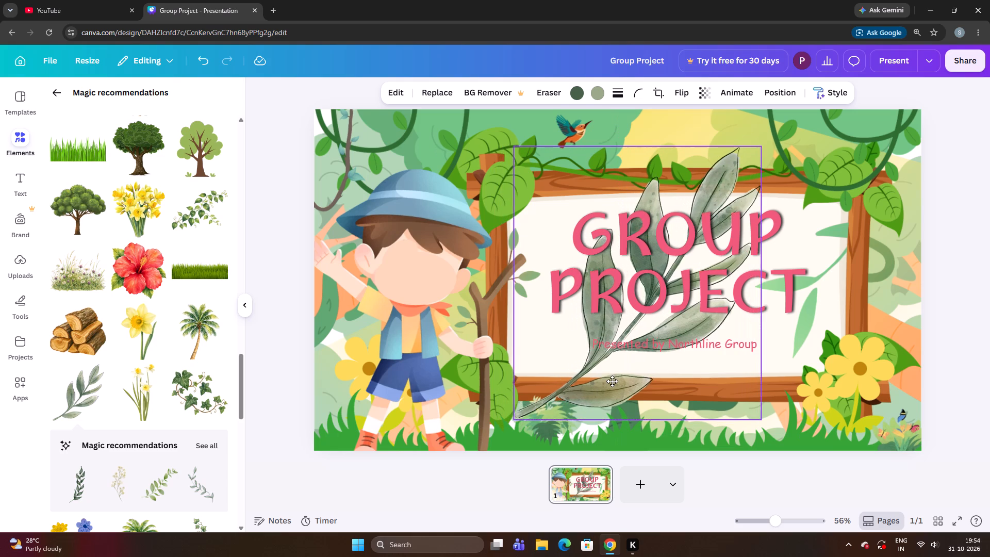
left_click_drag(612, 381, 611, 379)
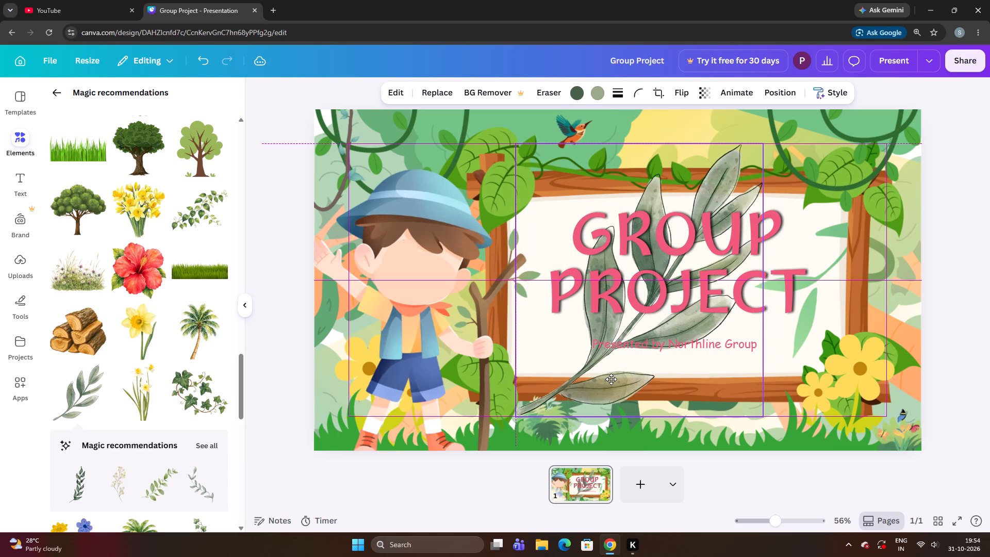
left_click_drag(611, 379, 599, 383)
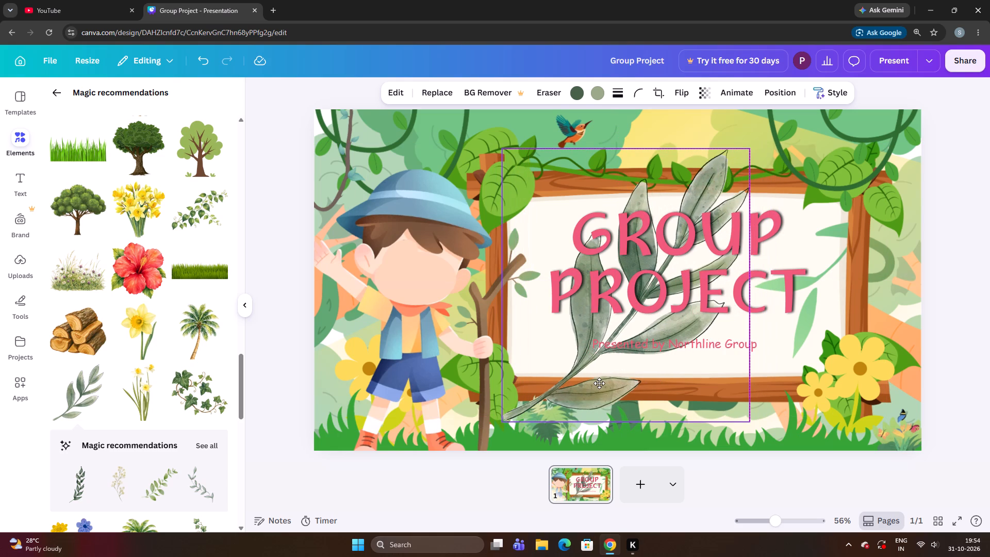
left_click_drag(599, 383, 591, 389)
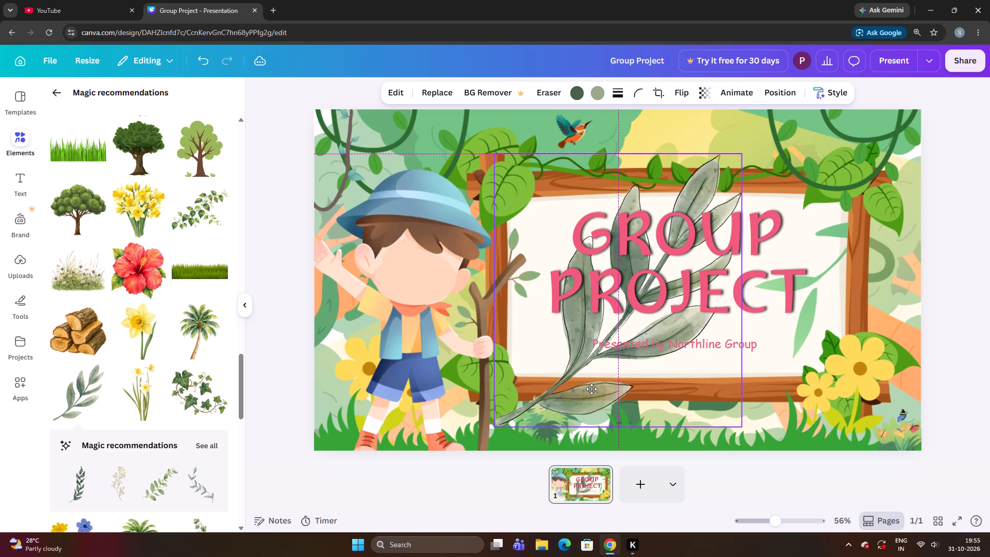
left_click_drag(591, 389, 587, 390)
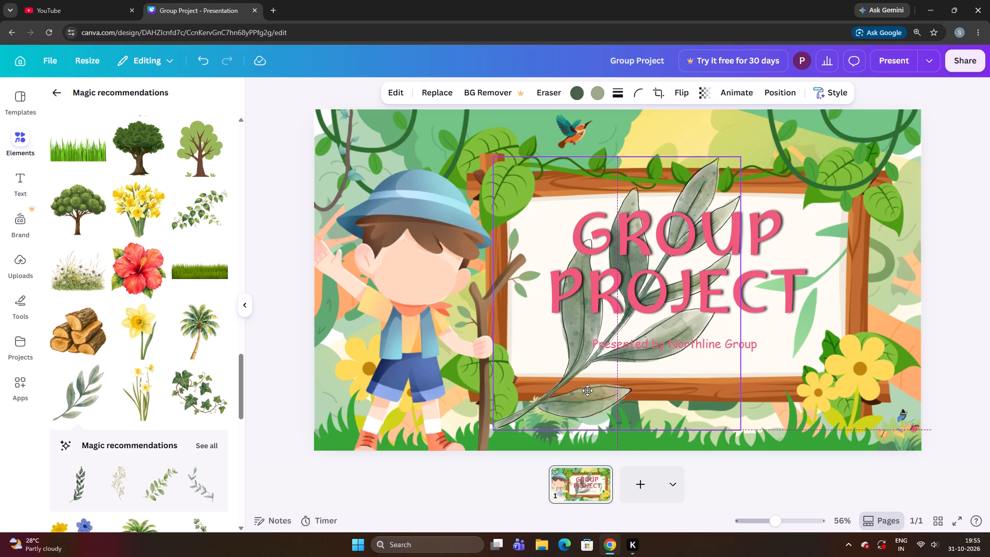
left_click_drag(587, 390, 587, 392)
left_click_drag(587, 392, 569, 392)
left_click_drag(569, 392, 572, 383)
Shrink the leaf branch to about half its size and place it at the sign's inner lower-left corner, beside the walking stick.
left_click_drag(725, 425, 613, 362)
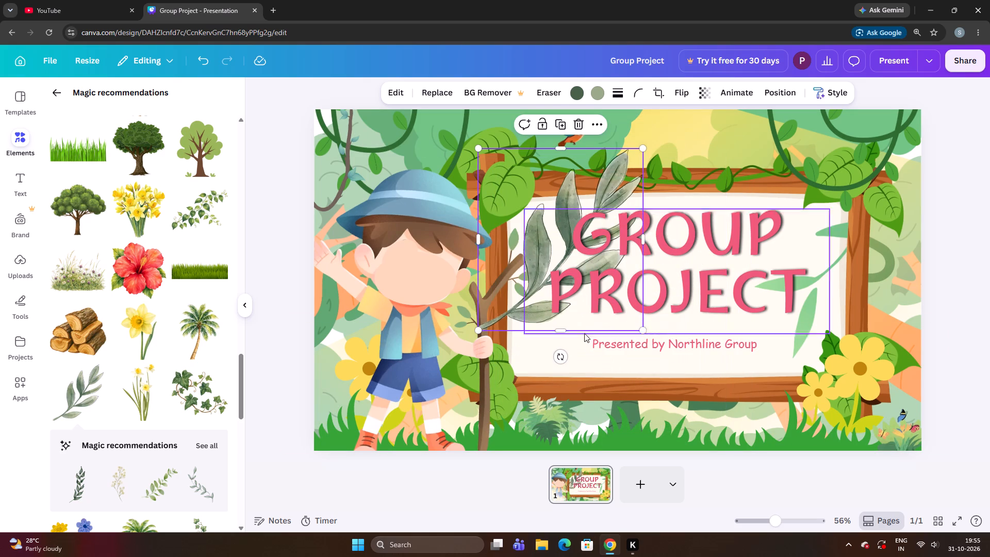
left_click_drag(557, 318, 578, 362)
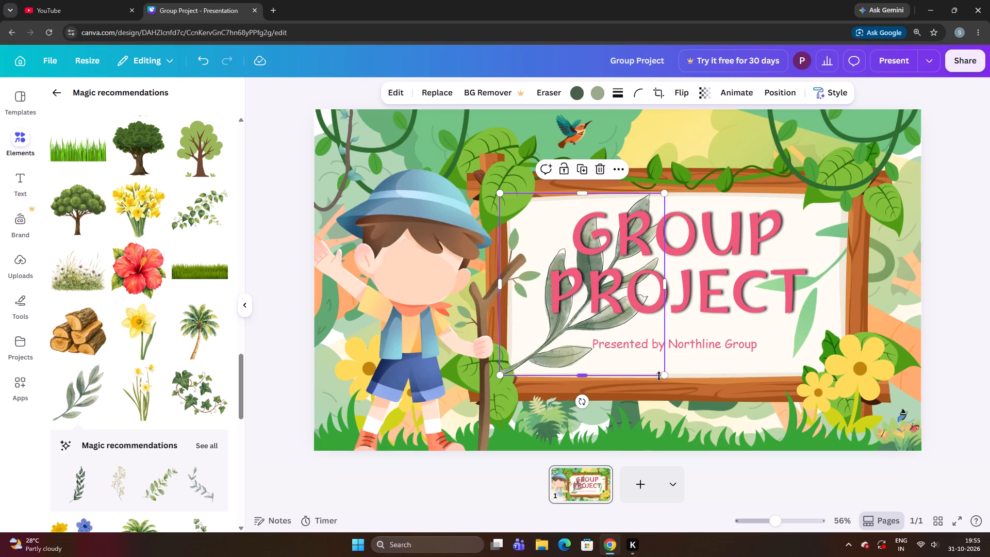
left_click_drag(664, 373, 623, 355)
left_click_drag(551, 329, 551, 350)
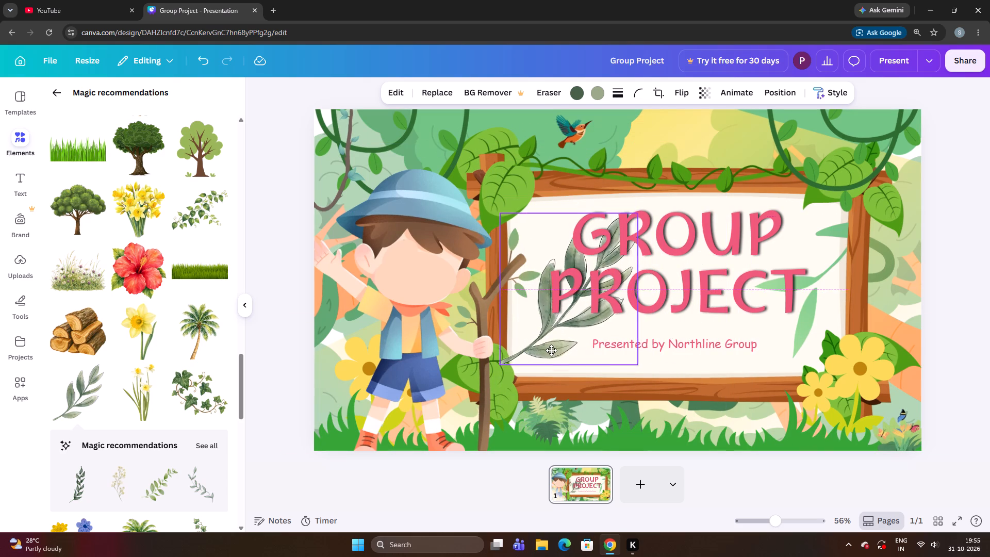
left_click_drag(551, 350, 567, 355)
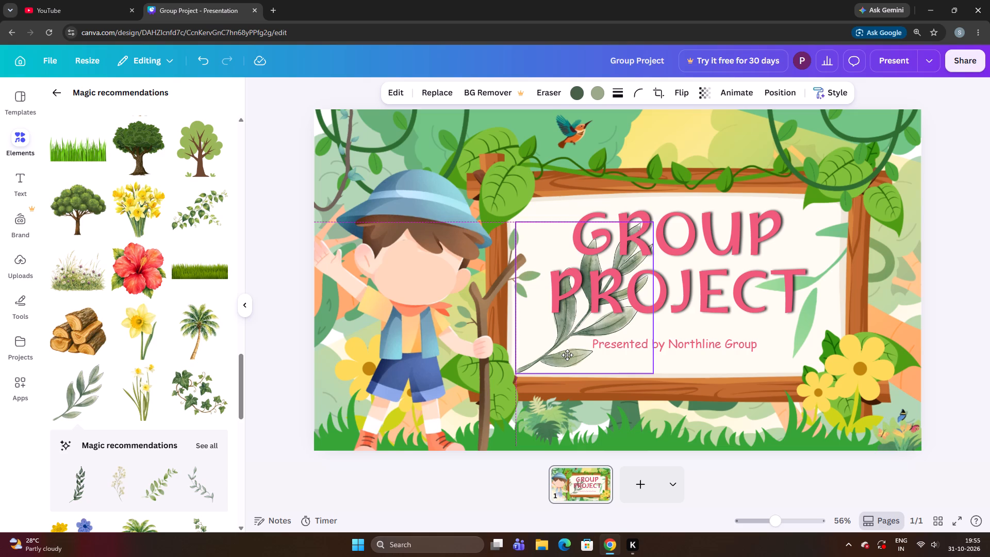
left_click_drag(567, 355, 570, 353)
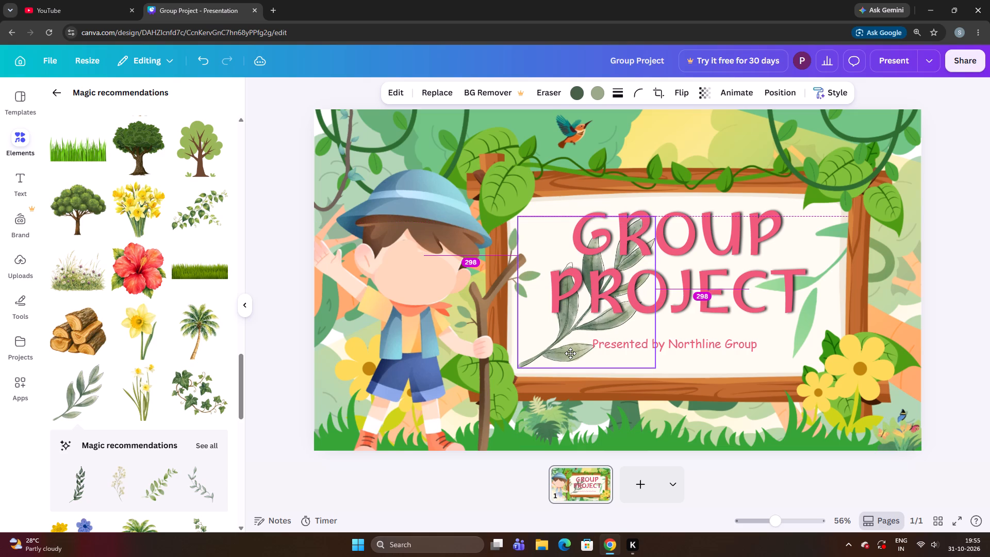
left_click_drag(570, 353, 573, 368)
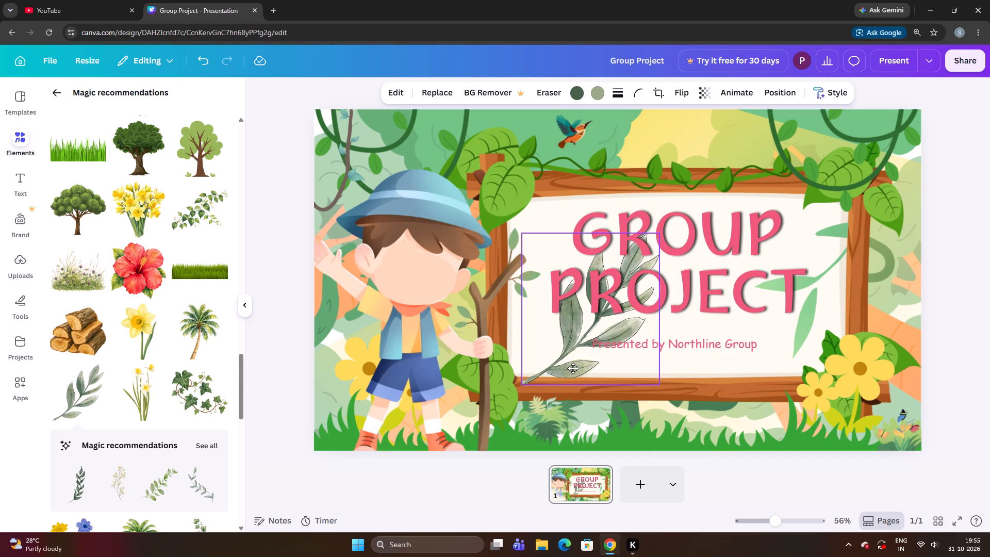
left_click_drag(573, 368, 577, 367)
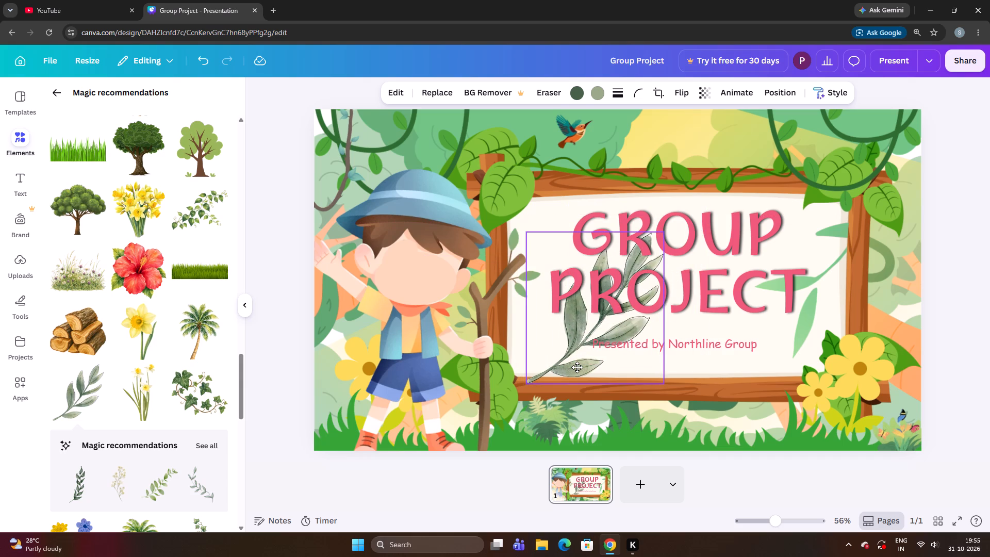
left_click_drag(577, 367, 572, 366)
left_click_drag(571, 366, 560, 364)
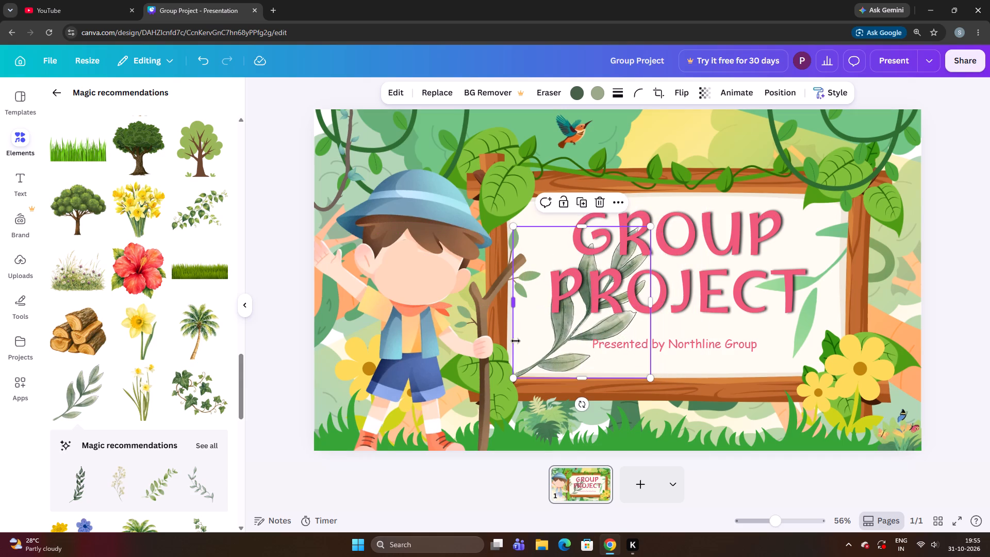
Crop a thin strip off the bottom of the leaf branch, trimming the end of its stem.
key("ctrl+Up")
key("ctrl+Up")
key("ctrl+Up")
key("ctrl+Up")
key("ctrl+Up")
key("ctrl+Up")
key("ctrl+Up")
key("ctrl+Up")
key("ctrl+Up")
key("ctrl+Up")
key("ctrl+Up")
key("ctrl+Up")
key("ctrl+Up")
key("ctrl+Up")
key("ctrl+Up")
key("ctrl+Up")
key("ctrl+Up")
key("ctrl+Up")
key("ctrl+Up")
key("ctrl+Up")
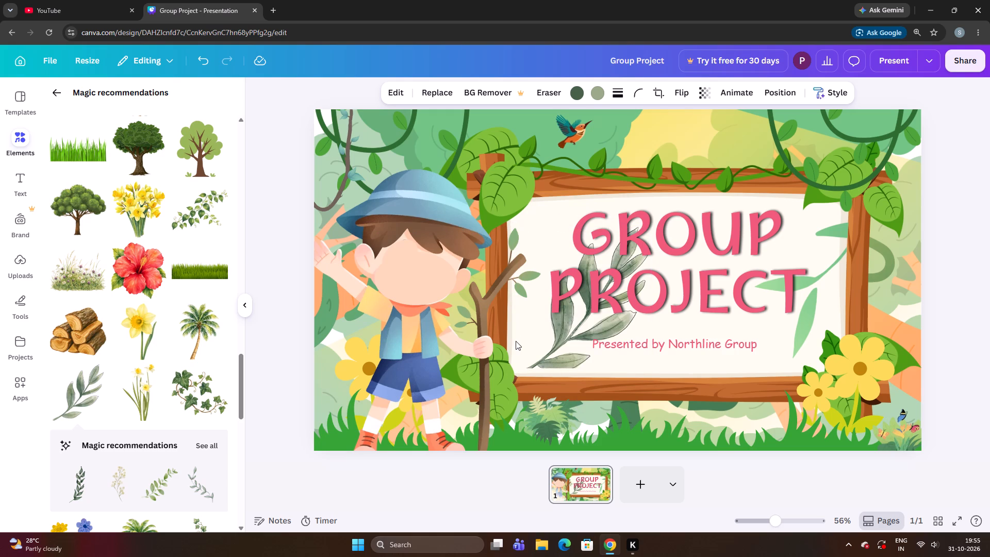
Nudge the cropped leaf branch slightly down and left toward the walking stick and the sign's inner edge.
key("Down")
key("Down")
key("Down")
key("Down")
key("Down")
key("Down")
key("Down")
key("Down")
key("Down")
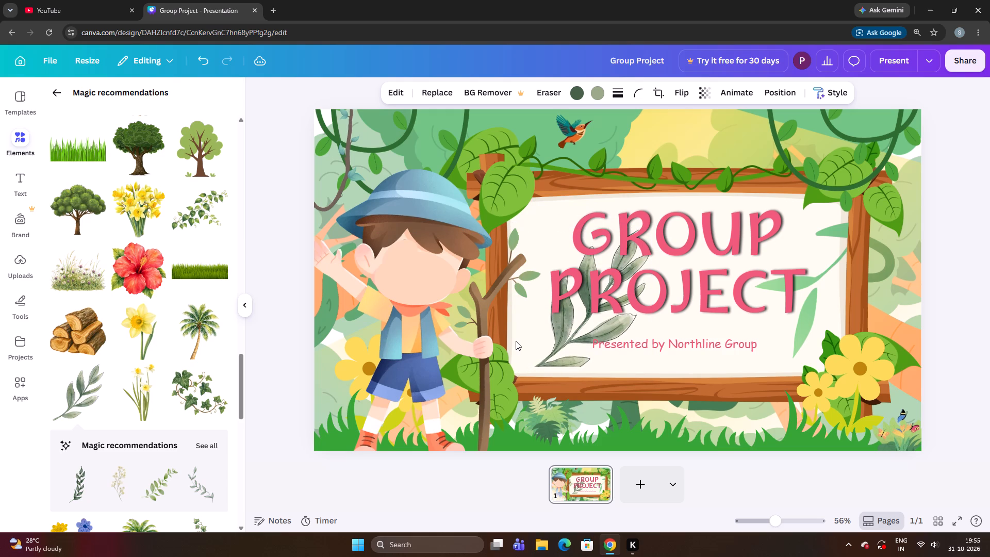
key("Left")
key("Left")
key("Left")
key("Left")
key("Left")
key("Left")
key("Left")
key("Left")
key("Left")
key("Left")
key("Left")
key("Left")
key("Left")
key("Left")
key("Left")
key("Left")
key("Left")
key("Left")
key("Left")
key("Left")
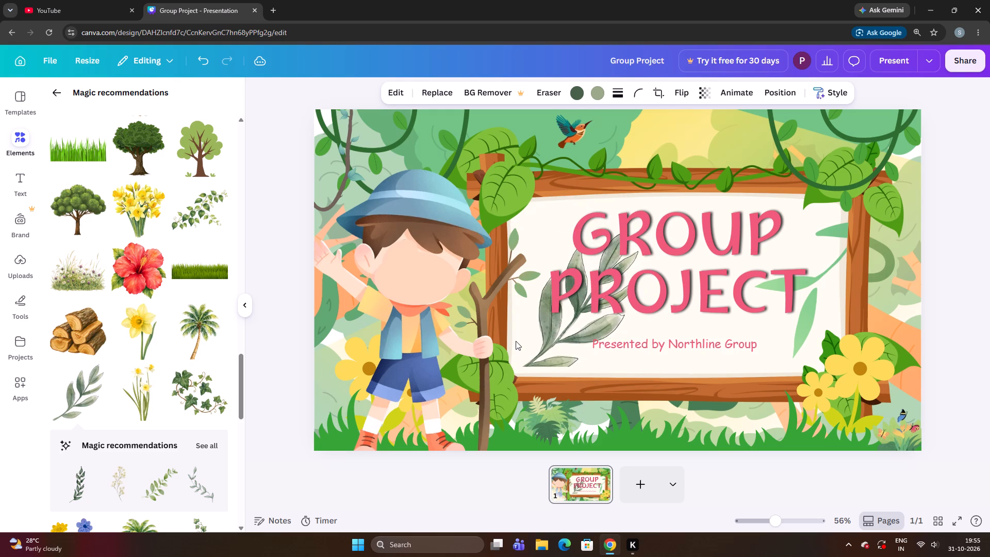
Nudge the leaf branch down in fine increments until its cut stem sits on the sign's lower wooden frame.
key("Down")
key("Down")
key("Down")
key("Down")
key("Down")
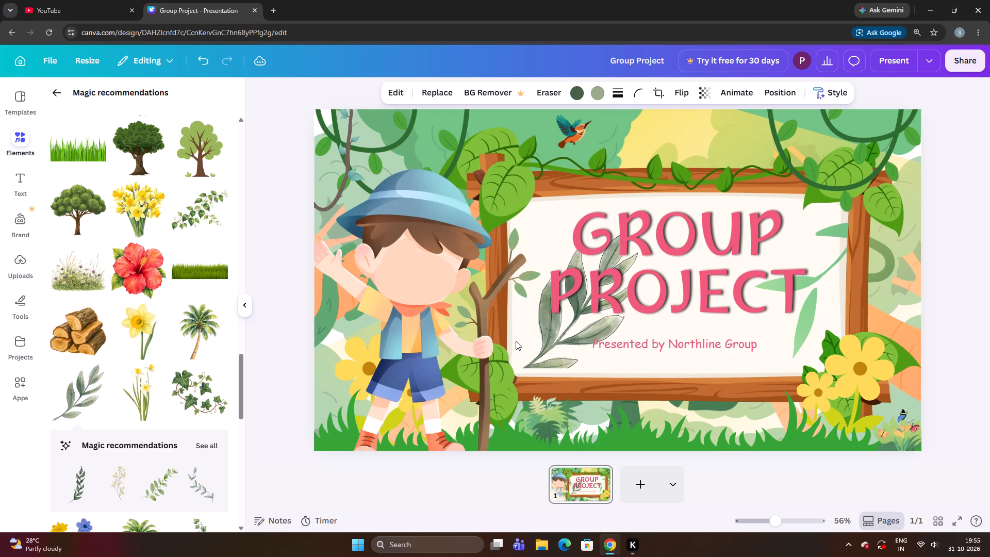
key("Down")
key("Down")
key("Down")
key("Down")
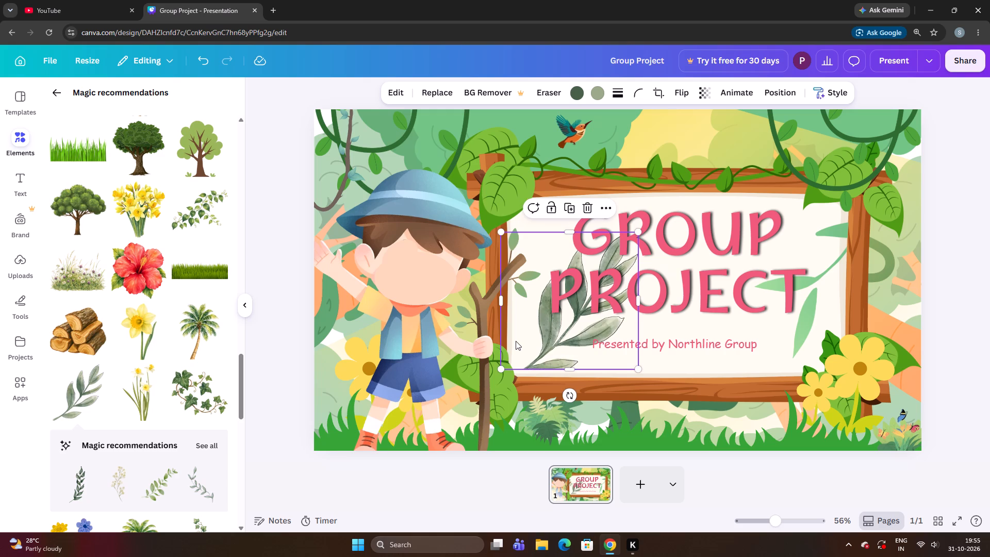
key("Down")
key("Down")
key("Down")
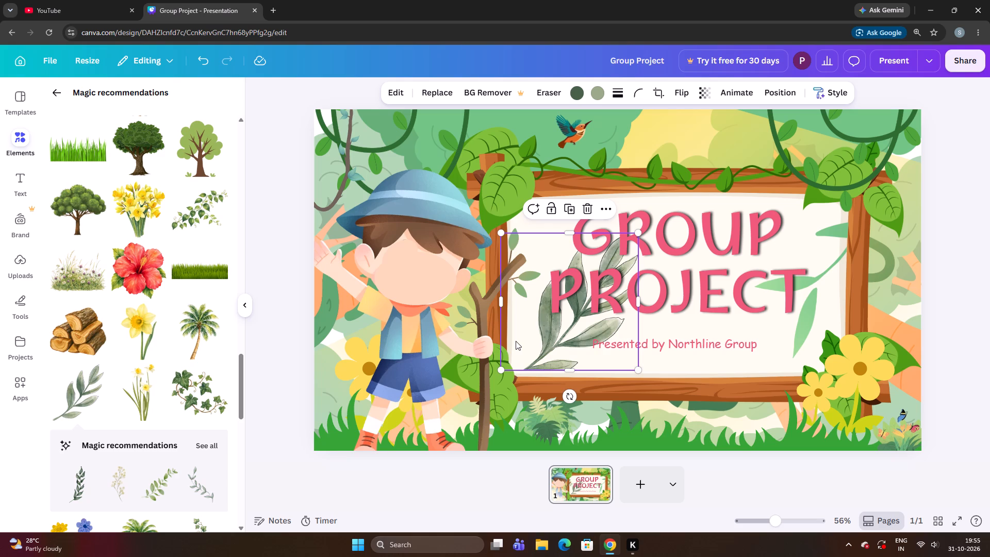
key("Down")
key("Down")
key("Down")
key("Down")
key("Down")
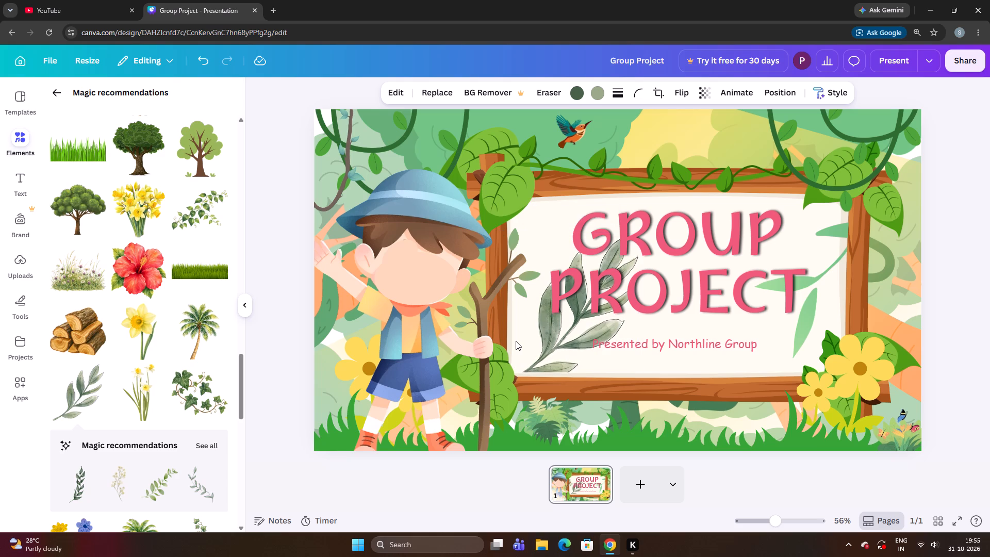
key("Down")
key("Down")
key("Down")
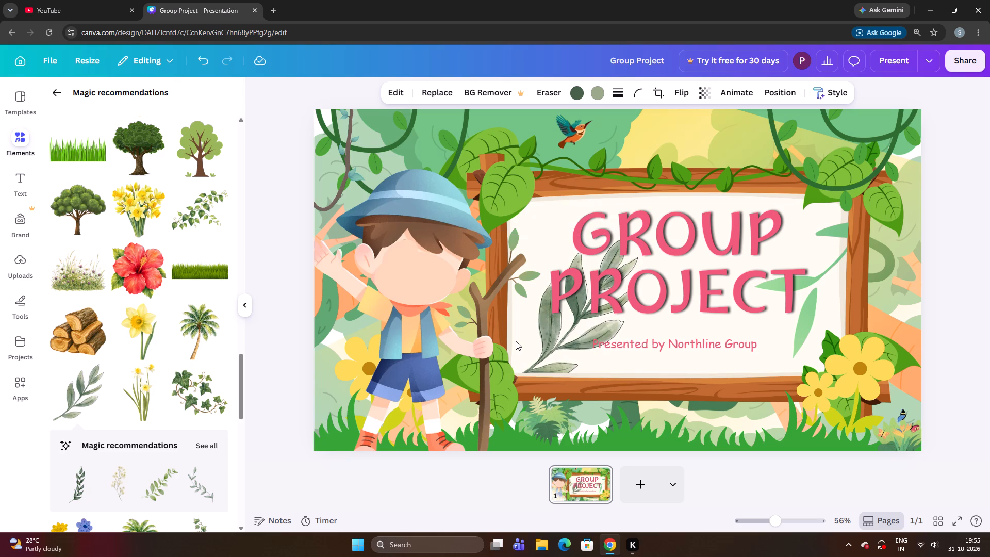
key("Down")
key("Down")
key("Down")
key("Down")
key("Down")
key("Down")
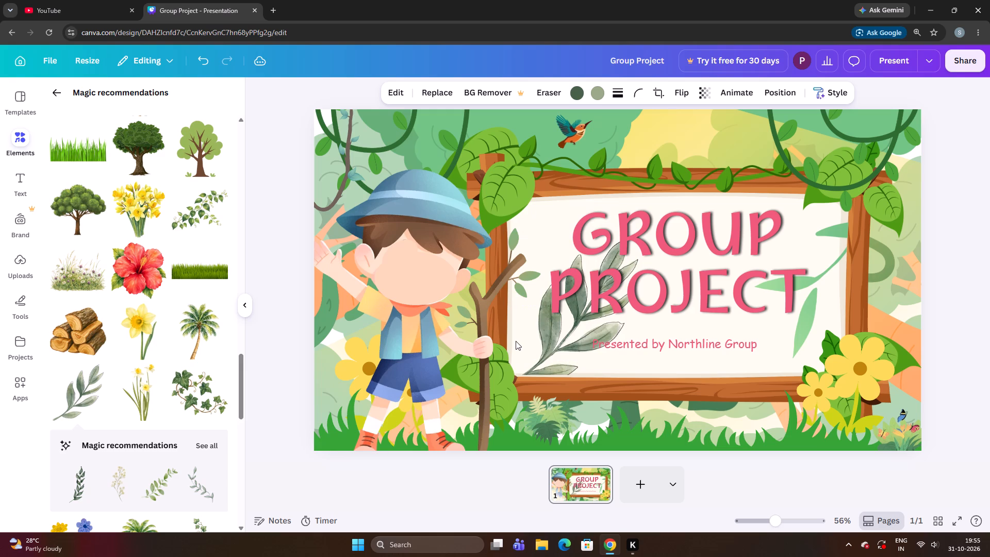
key("Down")
key("Down")
key("Down")
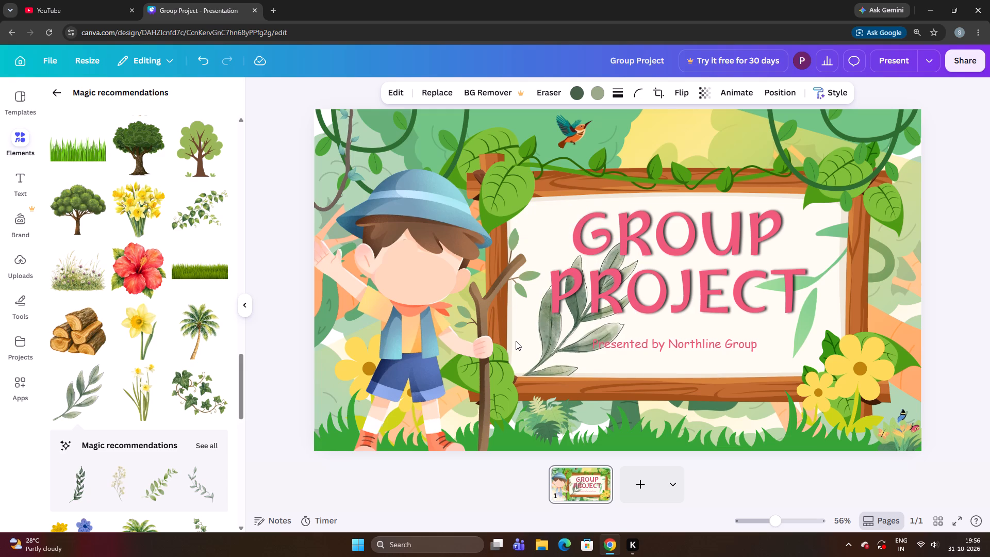
key("Down")
key("Down")
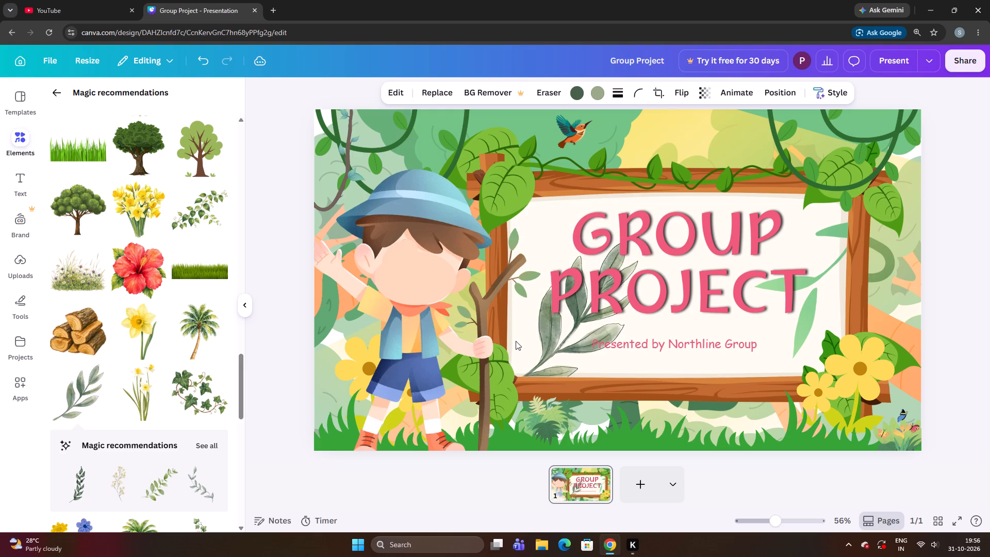
key("Down")
key("Down")
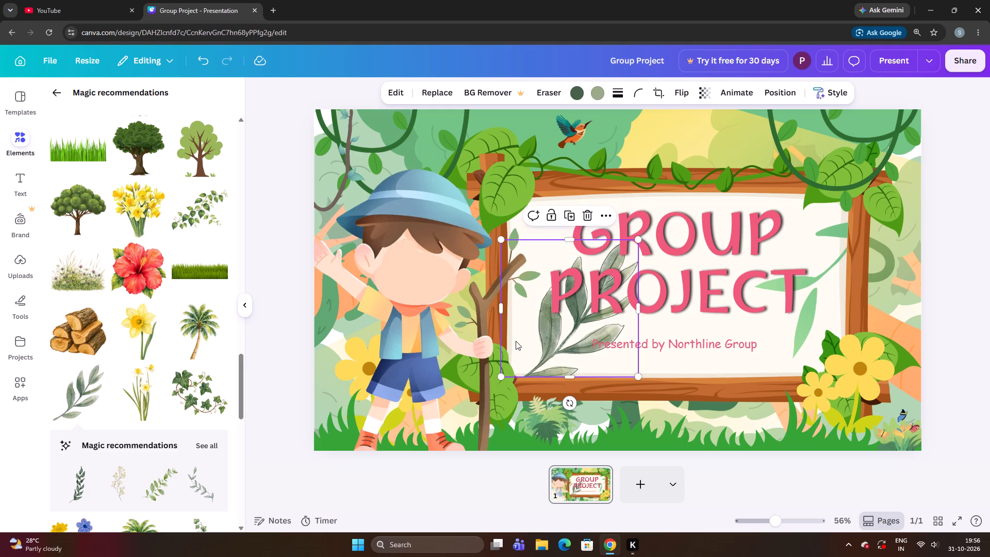
key("Down")
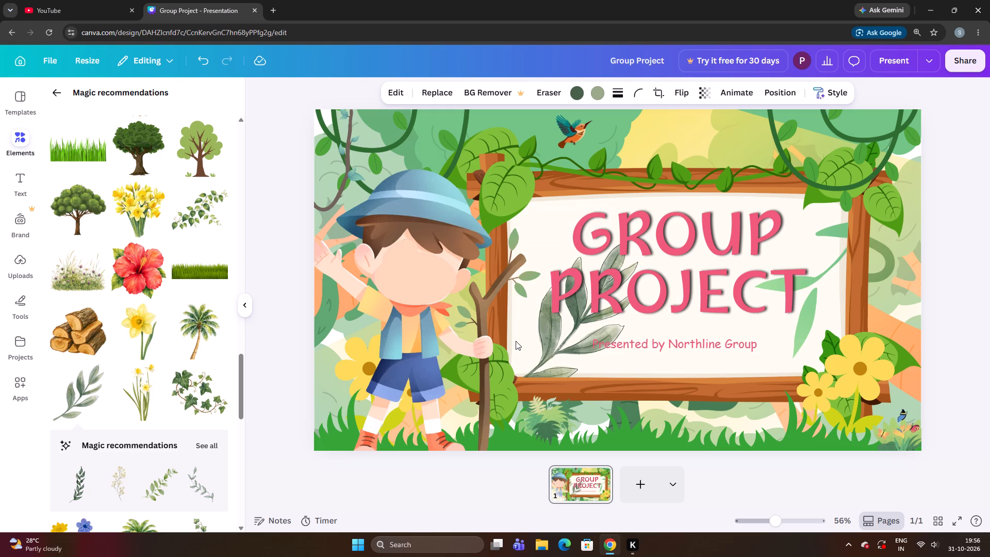
key("Down")
key("Down")
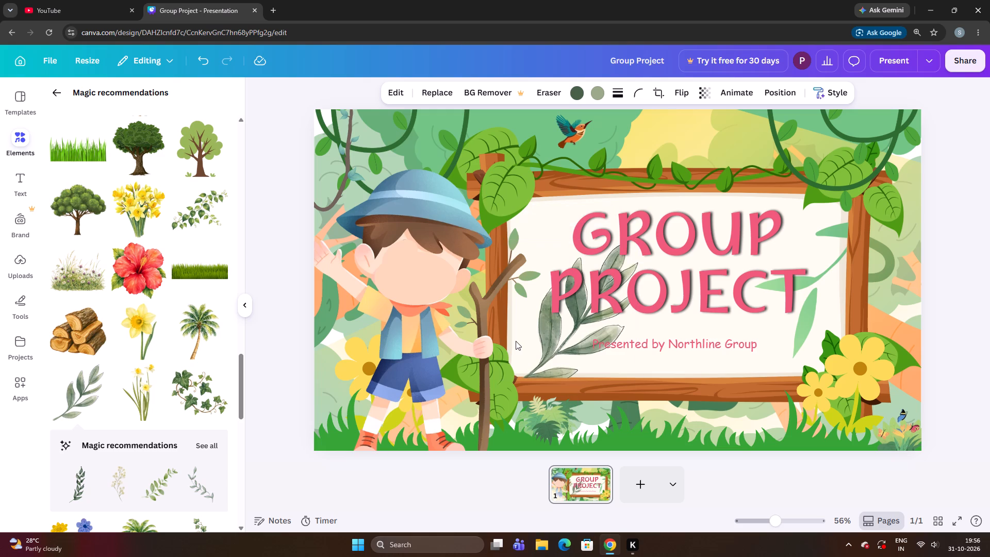
key("Down")
key("Down")
key("Down")
key("Down")
key("Down")
key("Down")
key("Down")
key("Down")
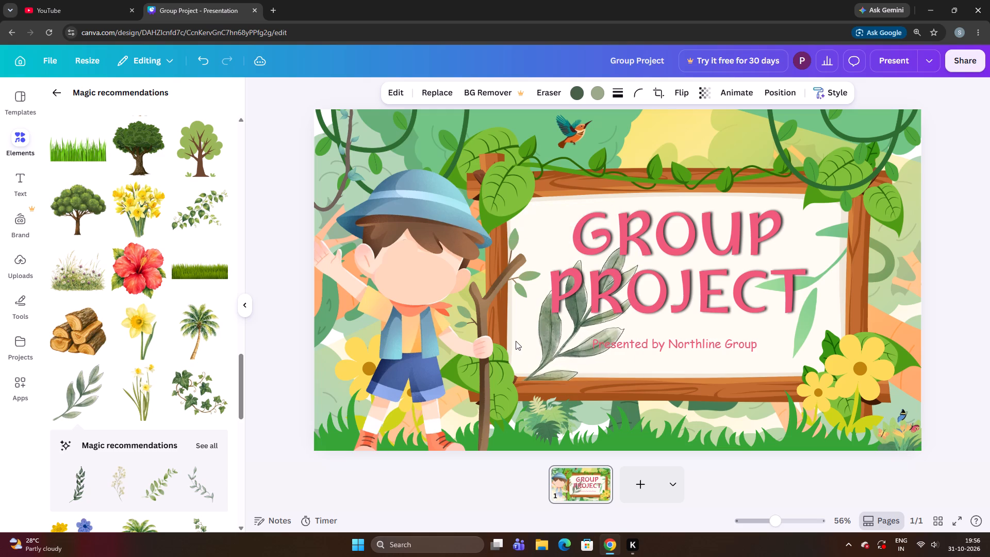
key("Down")
key("Down")
key("Down")
key("Down")
key("Down")
key("Down")
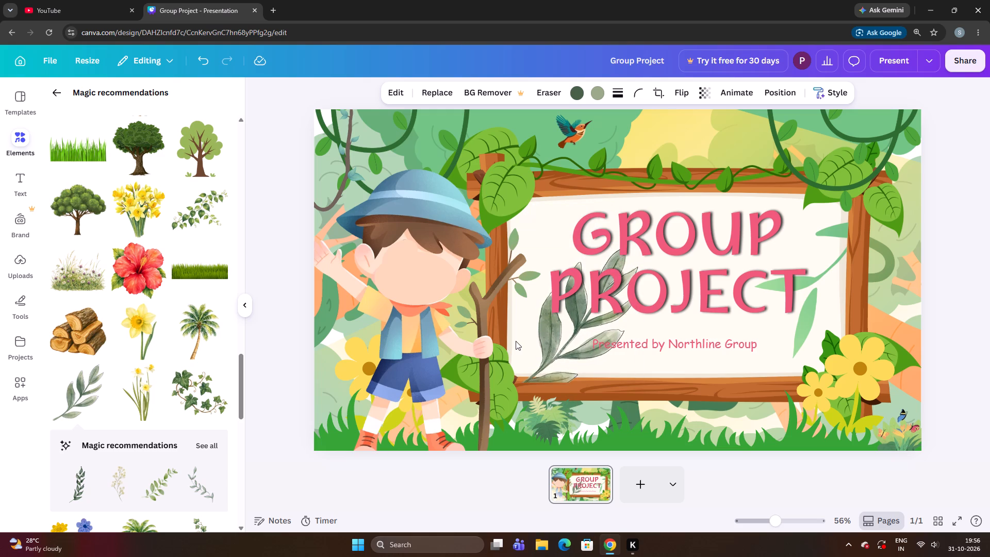
key("Down")
key("Down")
key("Down")
key("Down")
key("Down")
key("Down")
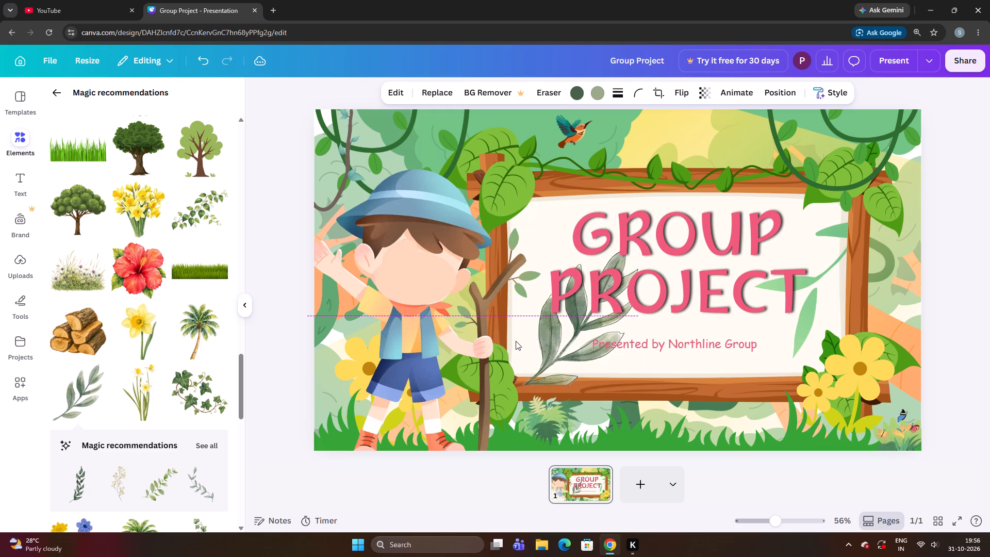